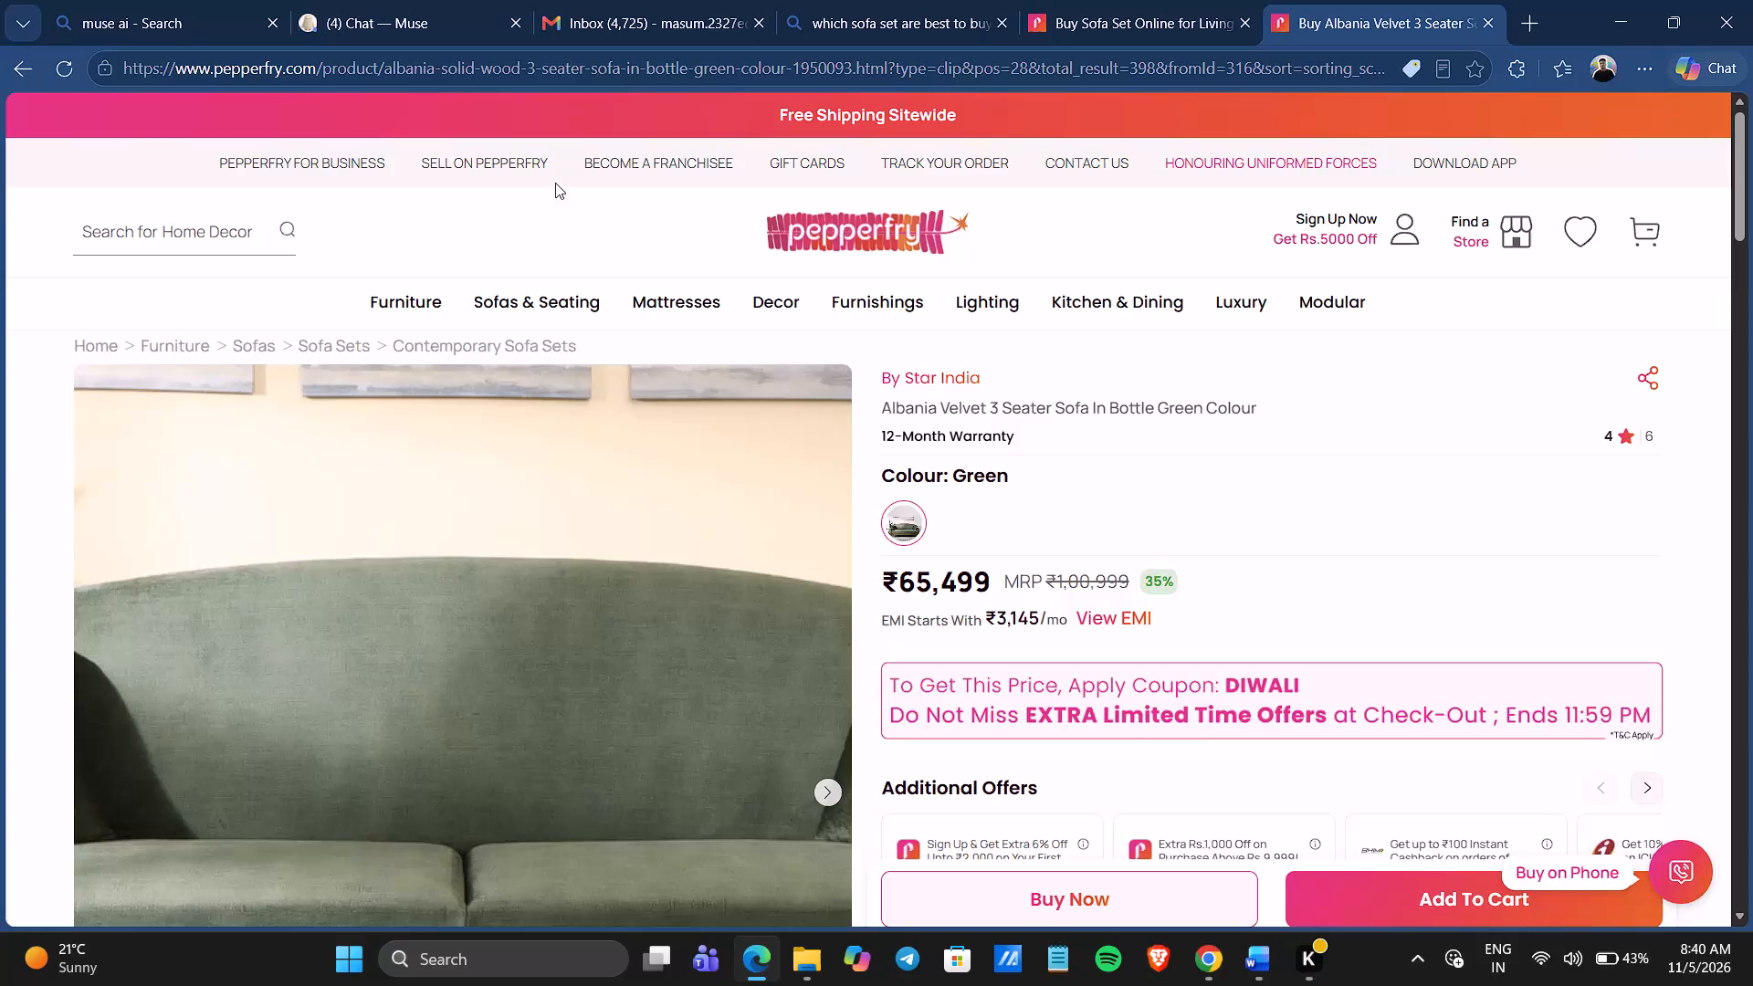
# Leave the Albania Velvet 3 Seater Sofa product page and go back to the sofa sets listing.
pyautogui.click(27, 89)
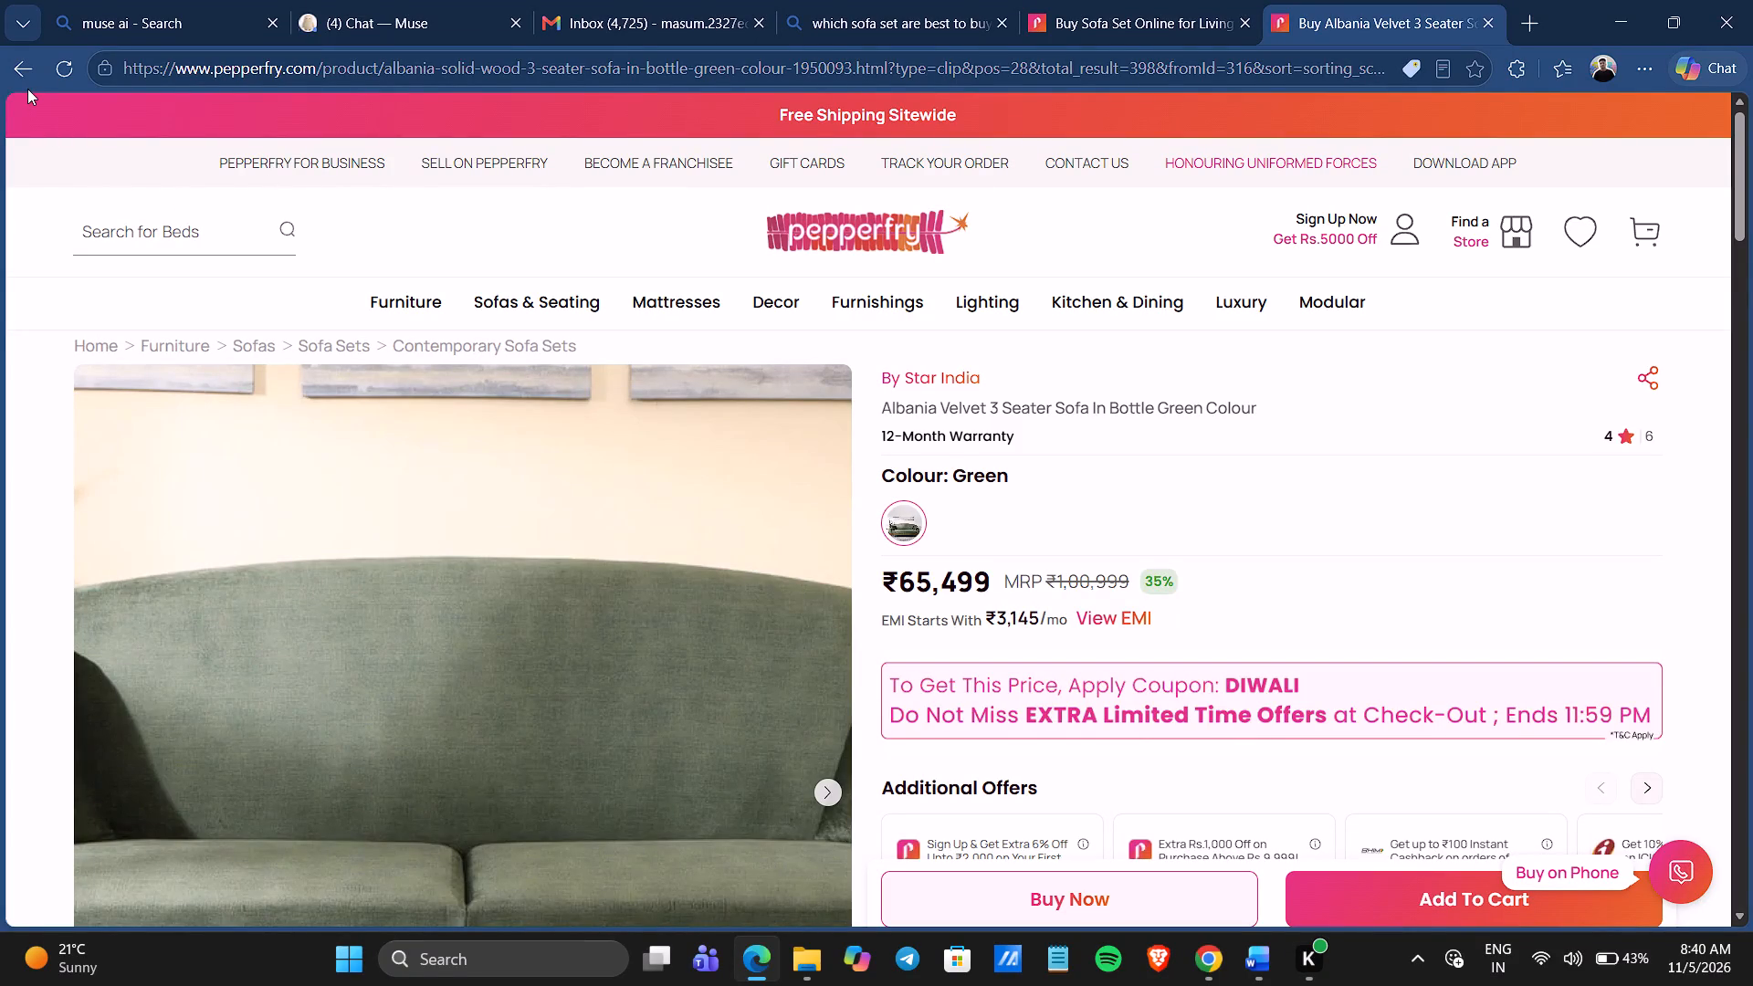
pyautogui.click(18, 74)
# Examine the remaining sofas on page 8 of the sofa sets listing, comparing designs, prices and ratings.
pyautogui.scroll(-2, 348, 350)
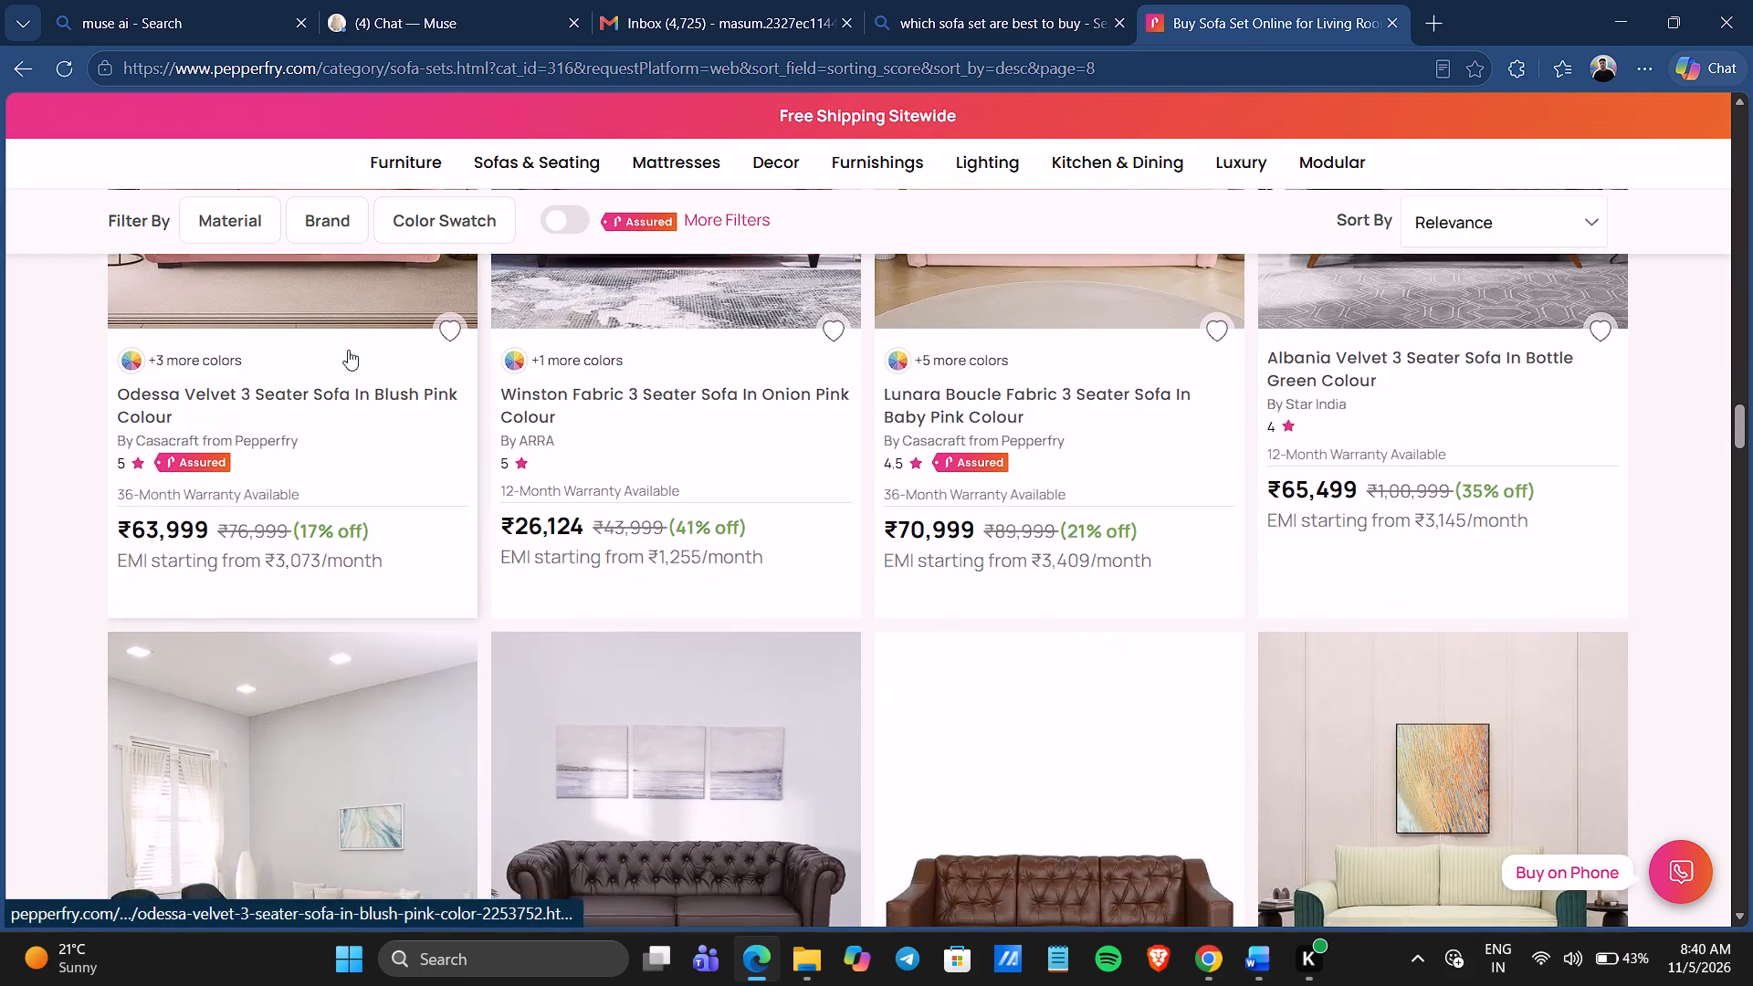
pyautogui.scroll(-2, 348, 350)
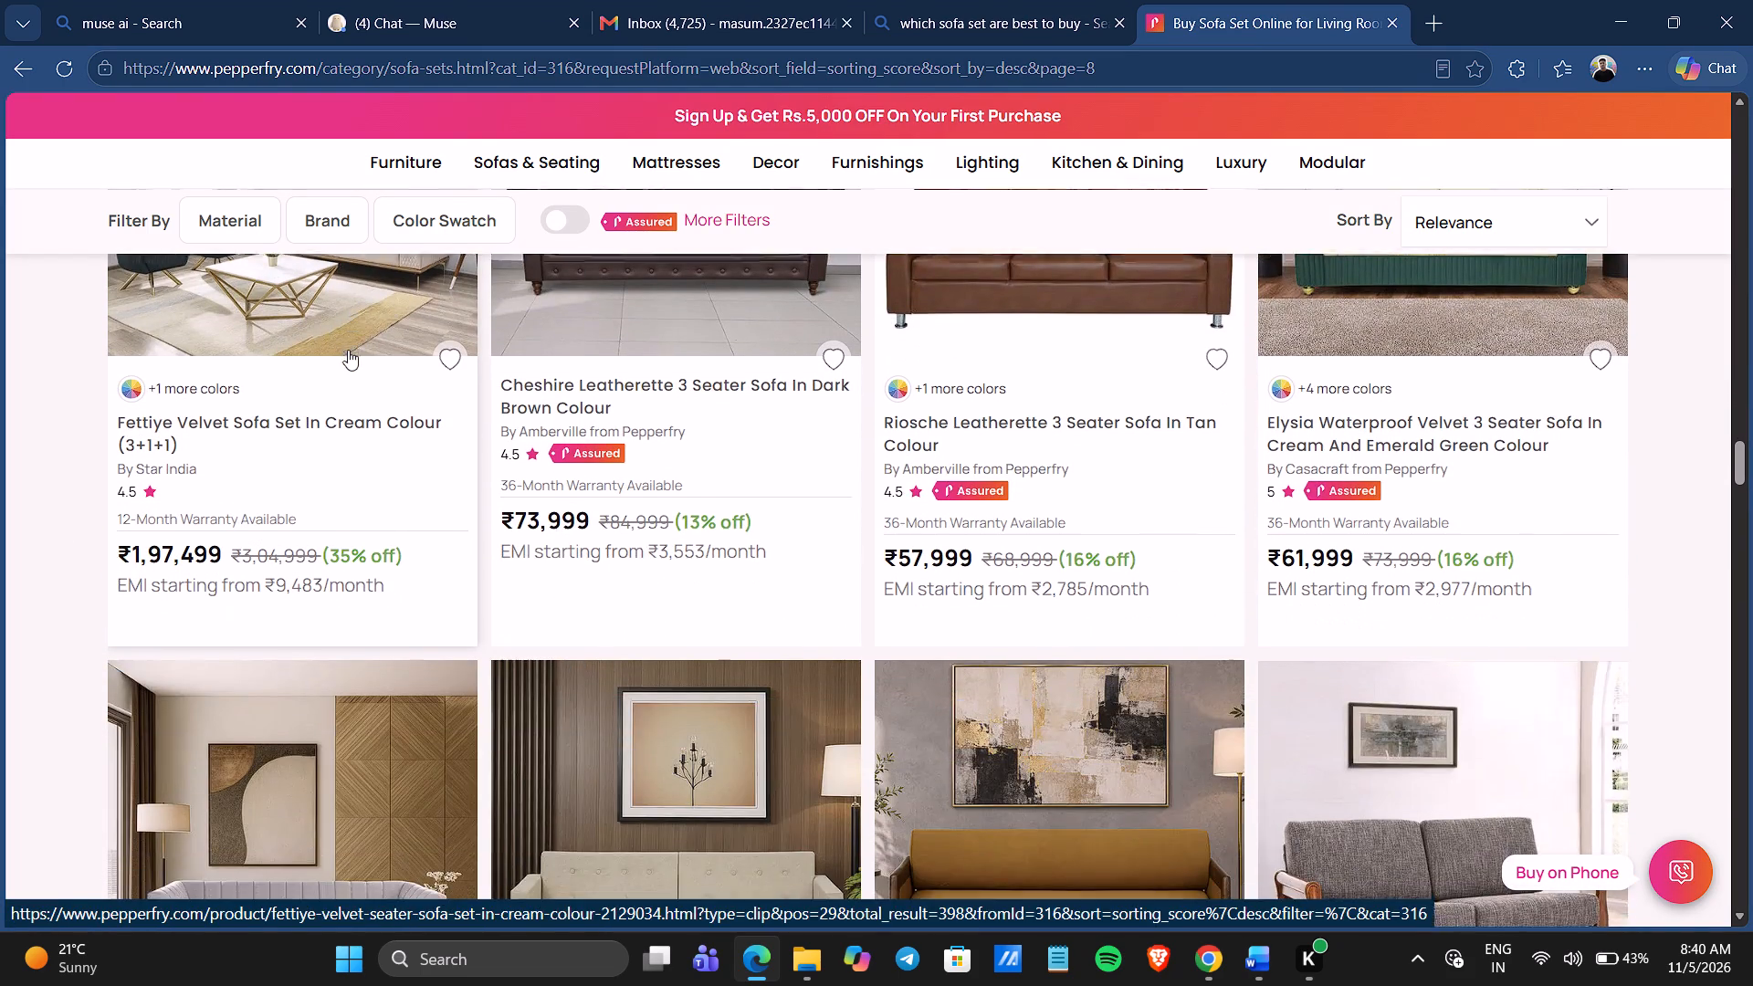
pyautogui.scroll(-3, 348, 350)
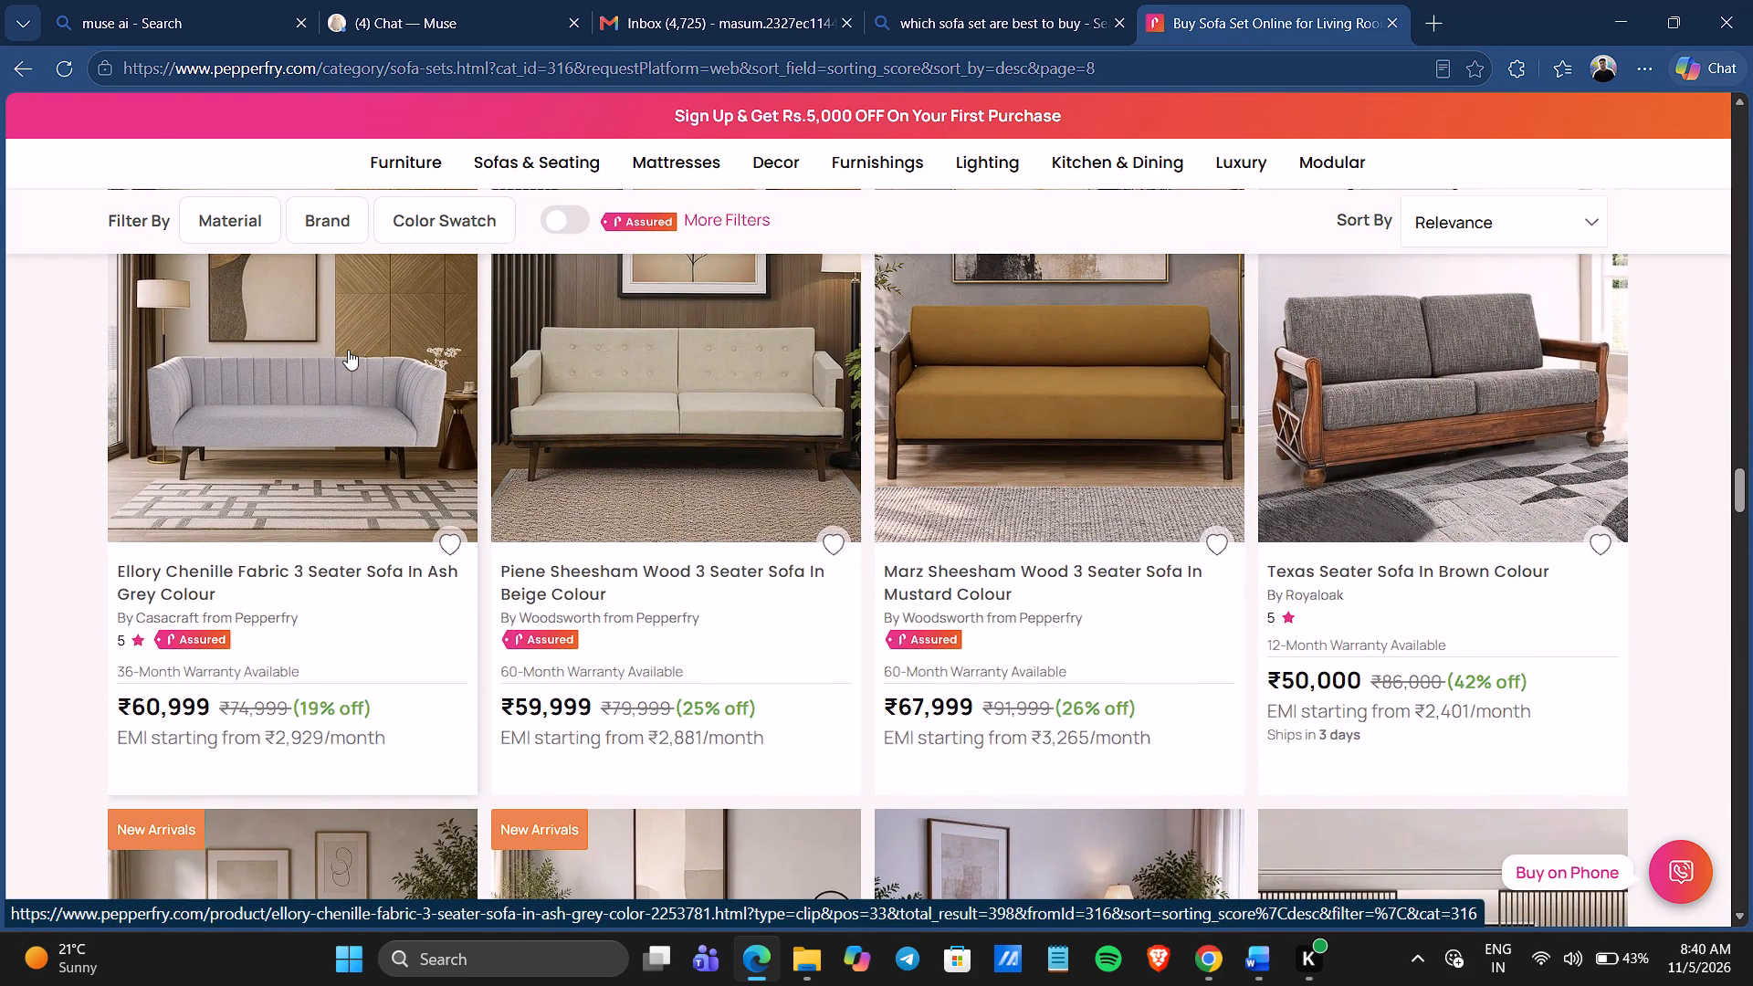
pyautogui.scroll(-2, 348, 350)
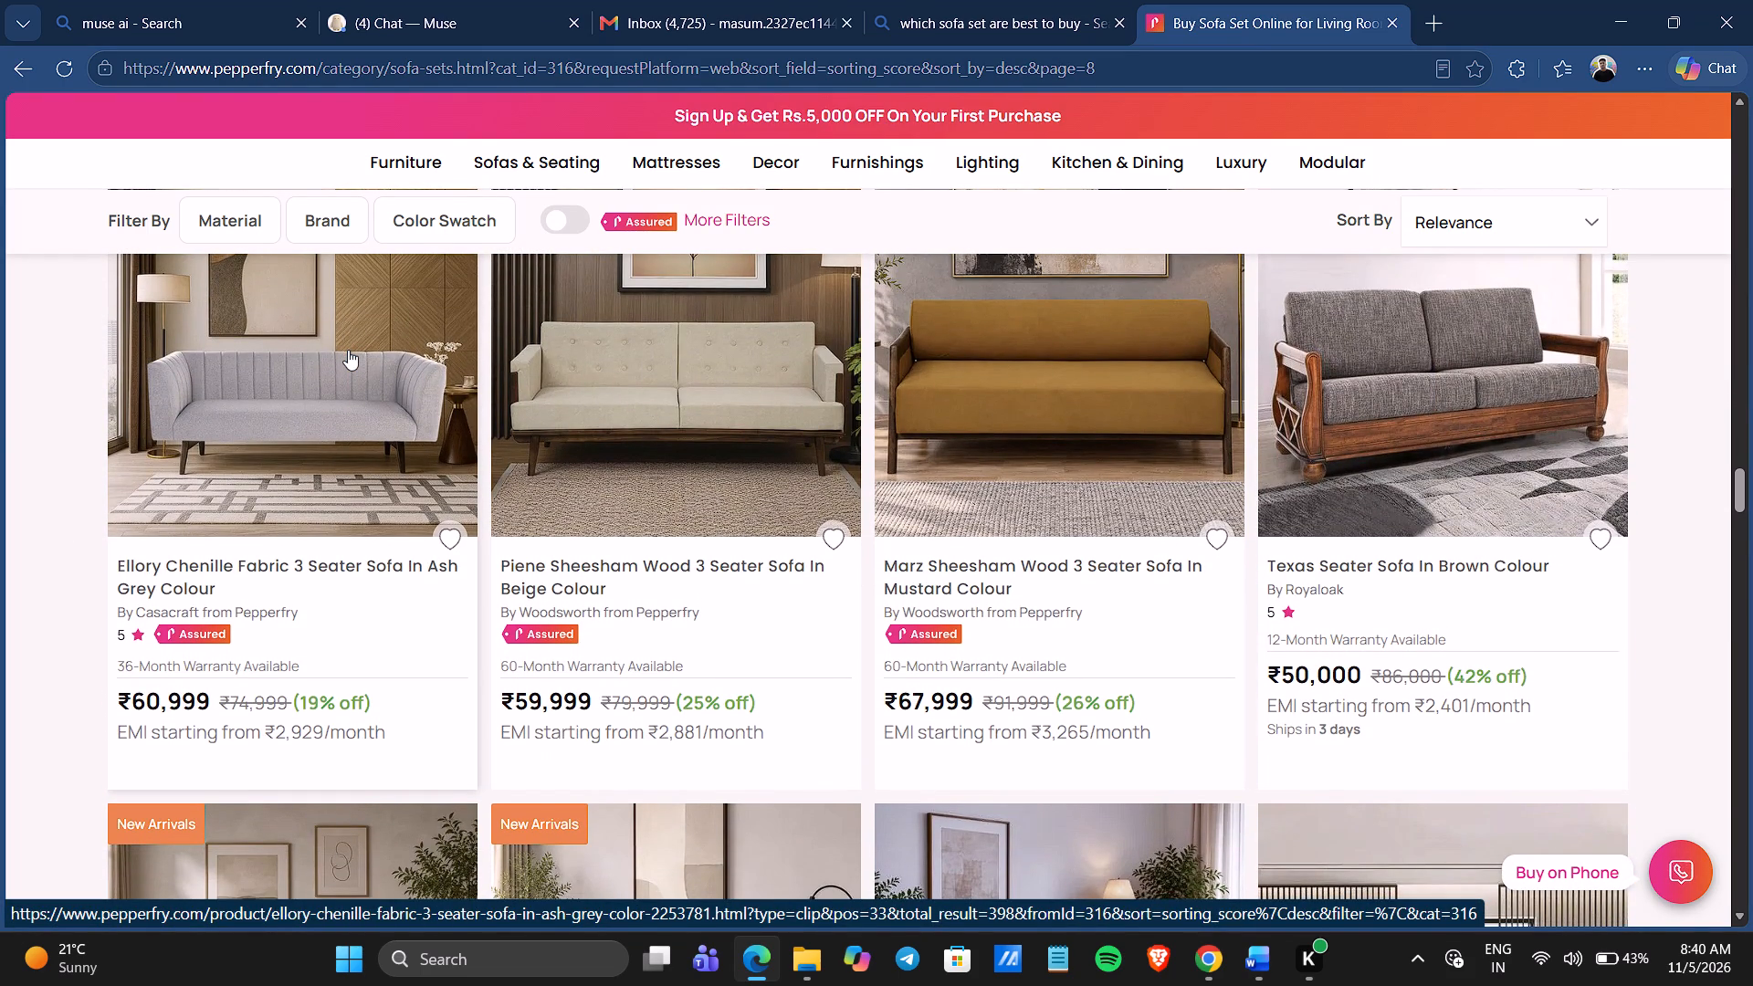
pyautogui.scroll(-2, 348, 350)
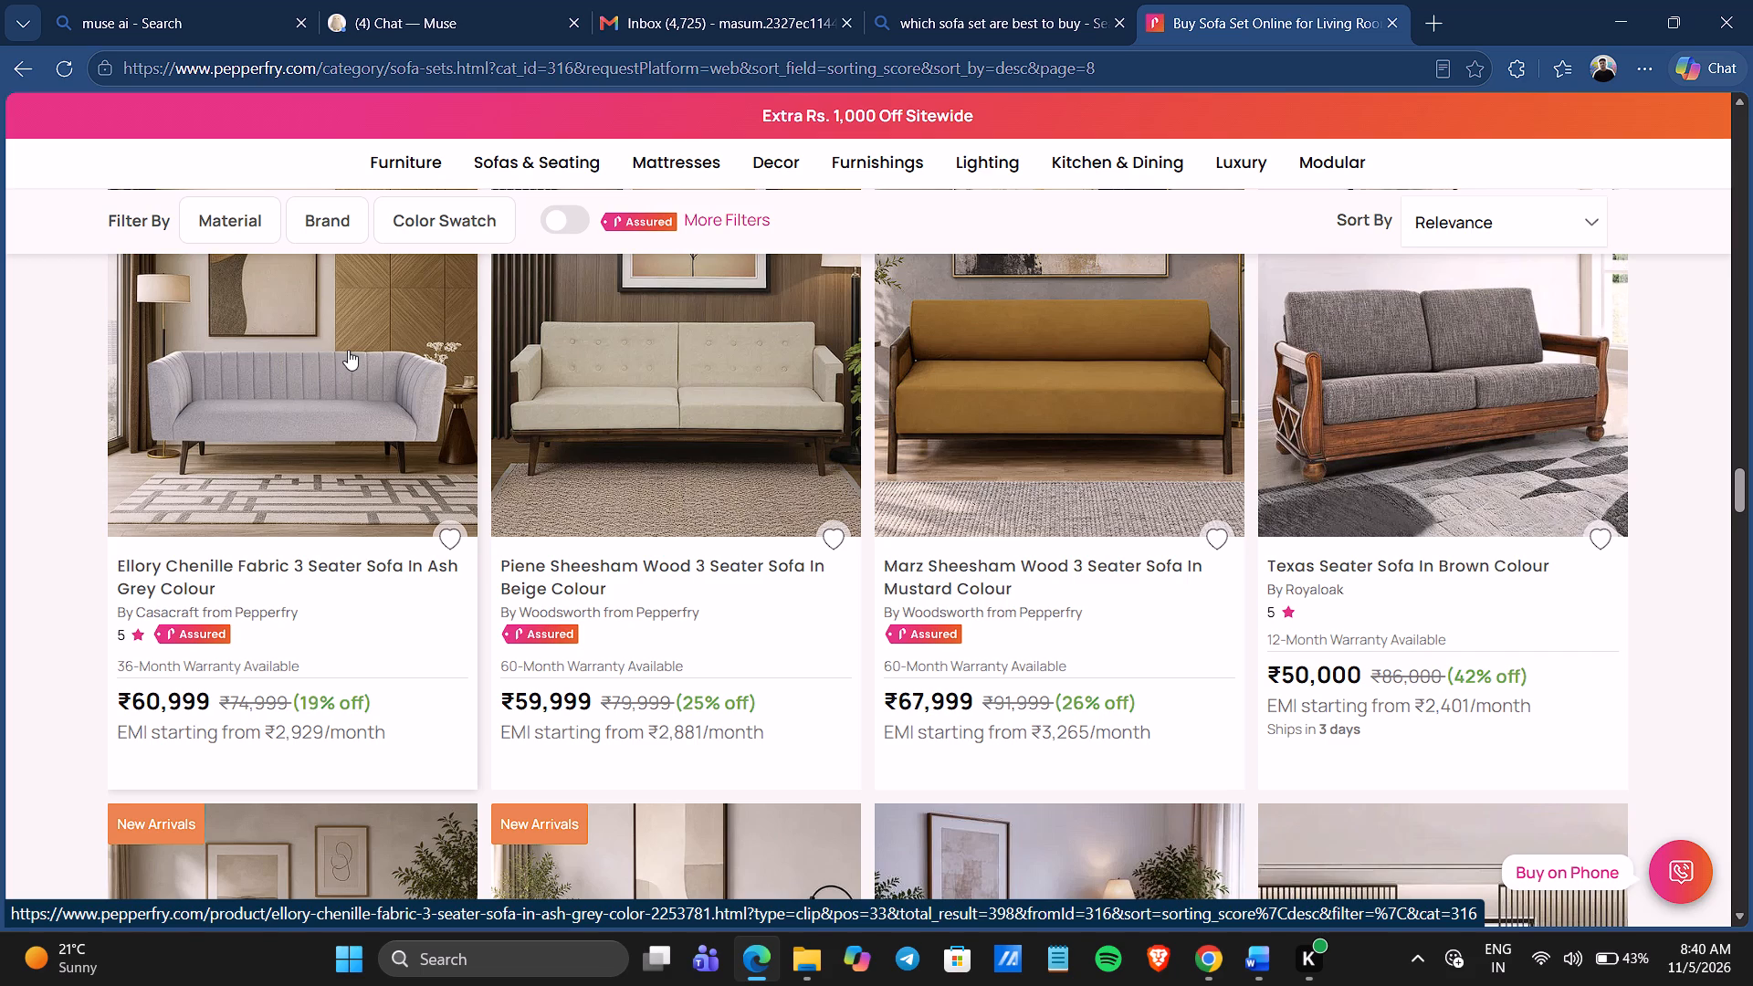
pyautogui.scroll(-2, 348, 350)
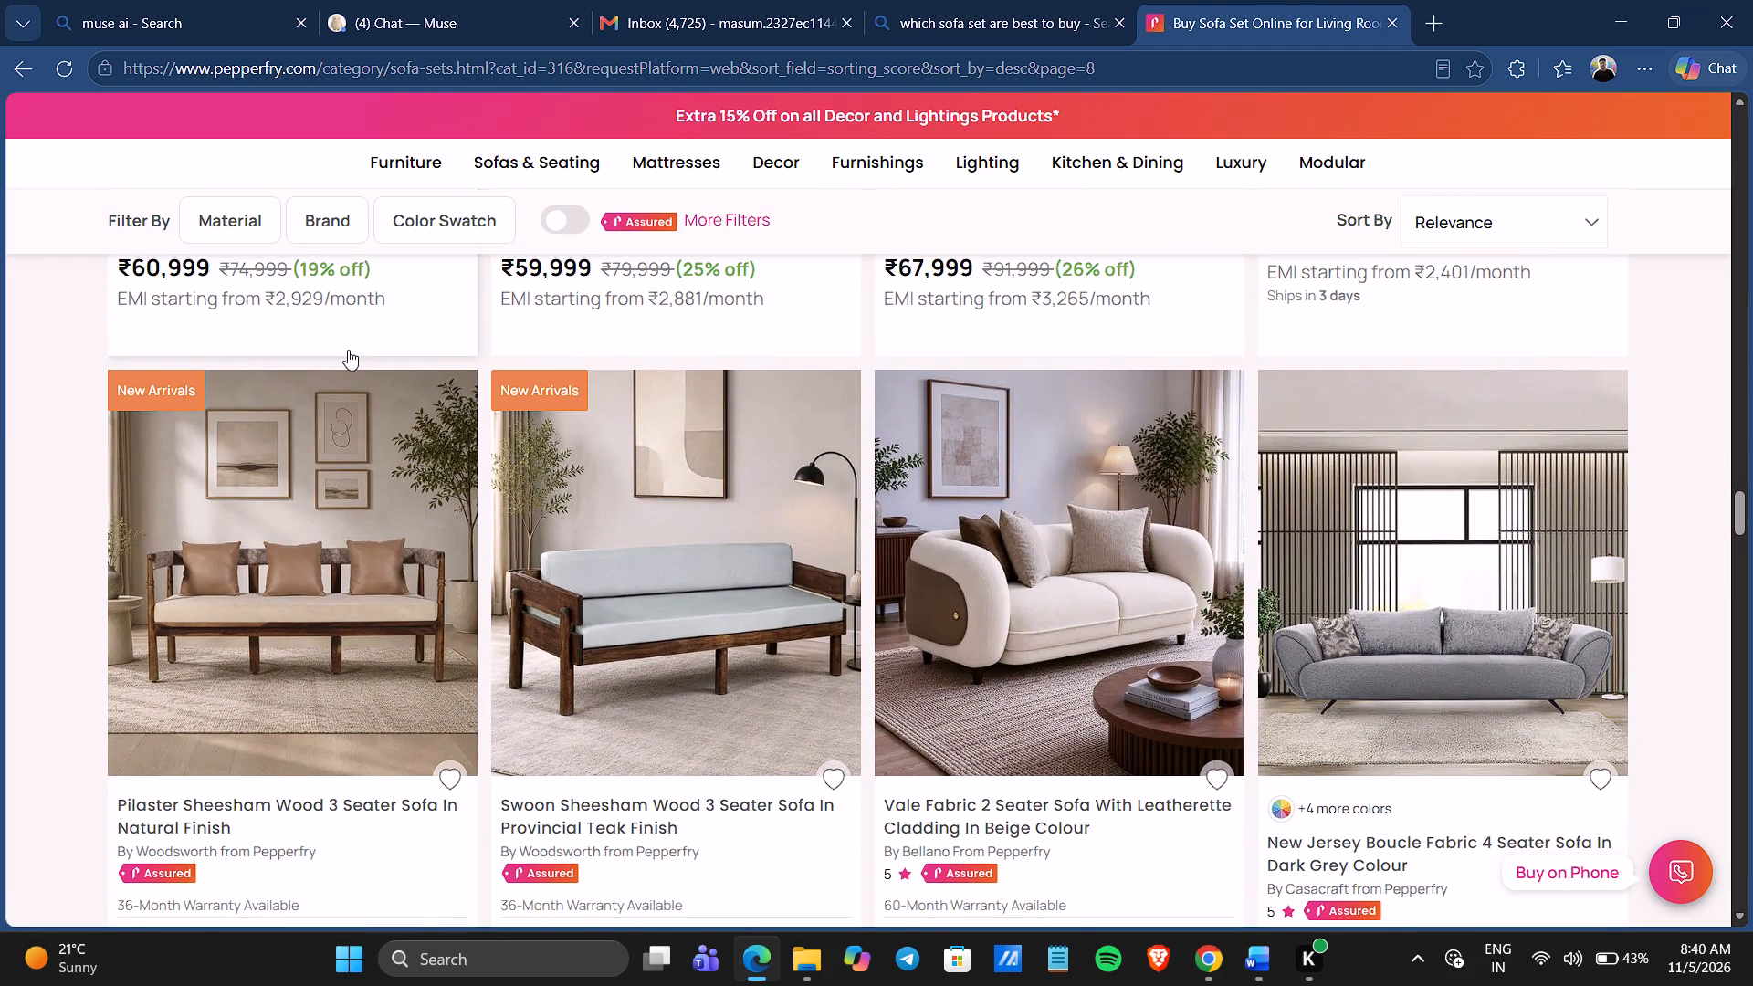
pyautogui.scroll(-3, 348, 350)
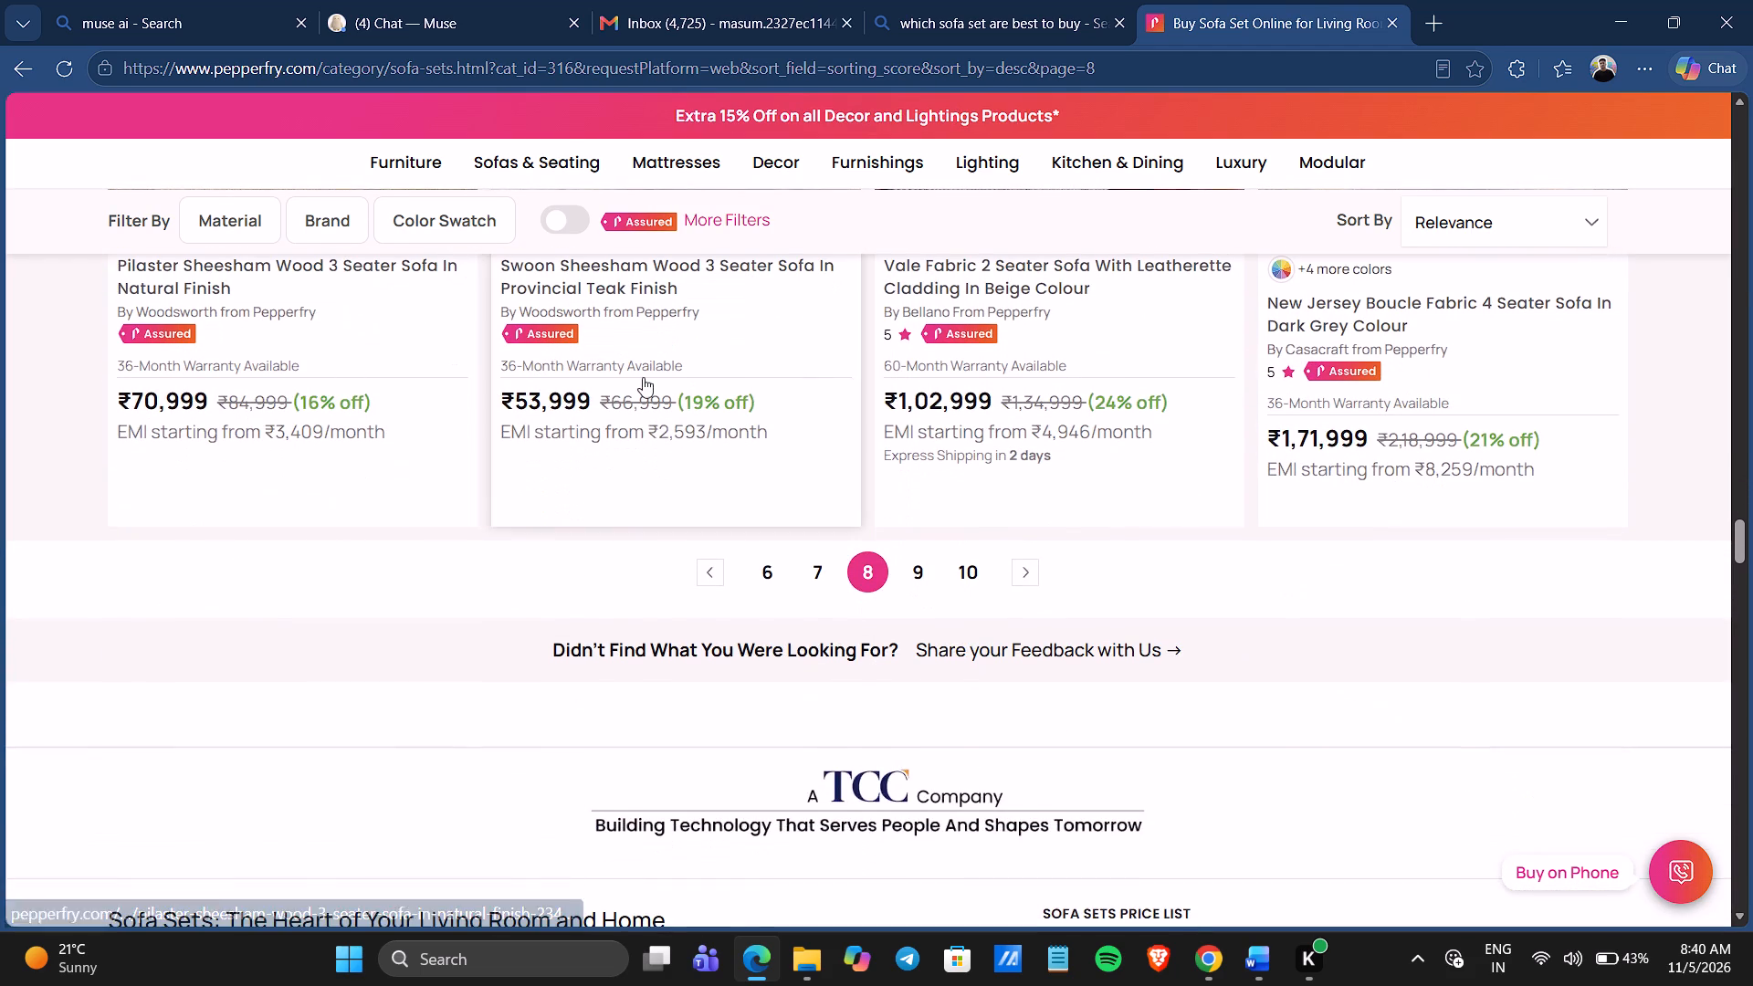
# Open page 9 of the sofa sets listing and compare its sofas by design, price, discount and rating.
pyautogui.click(936, 578)
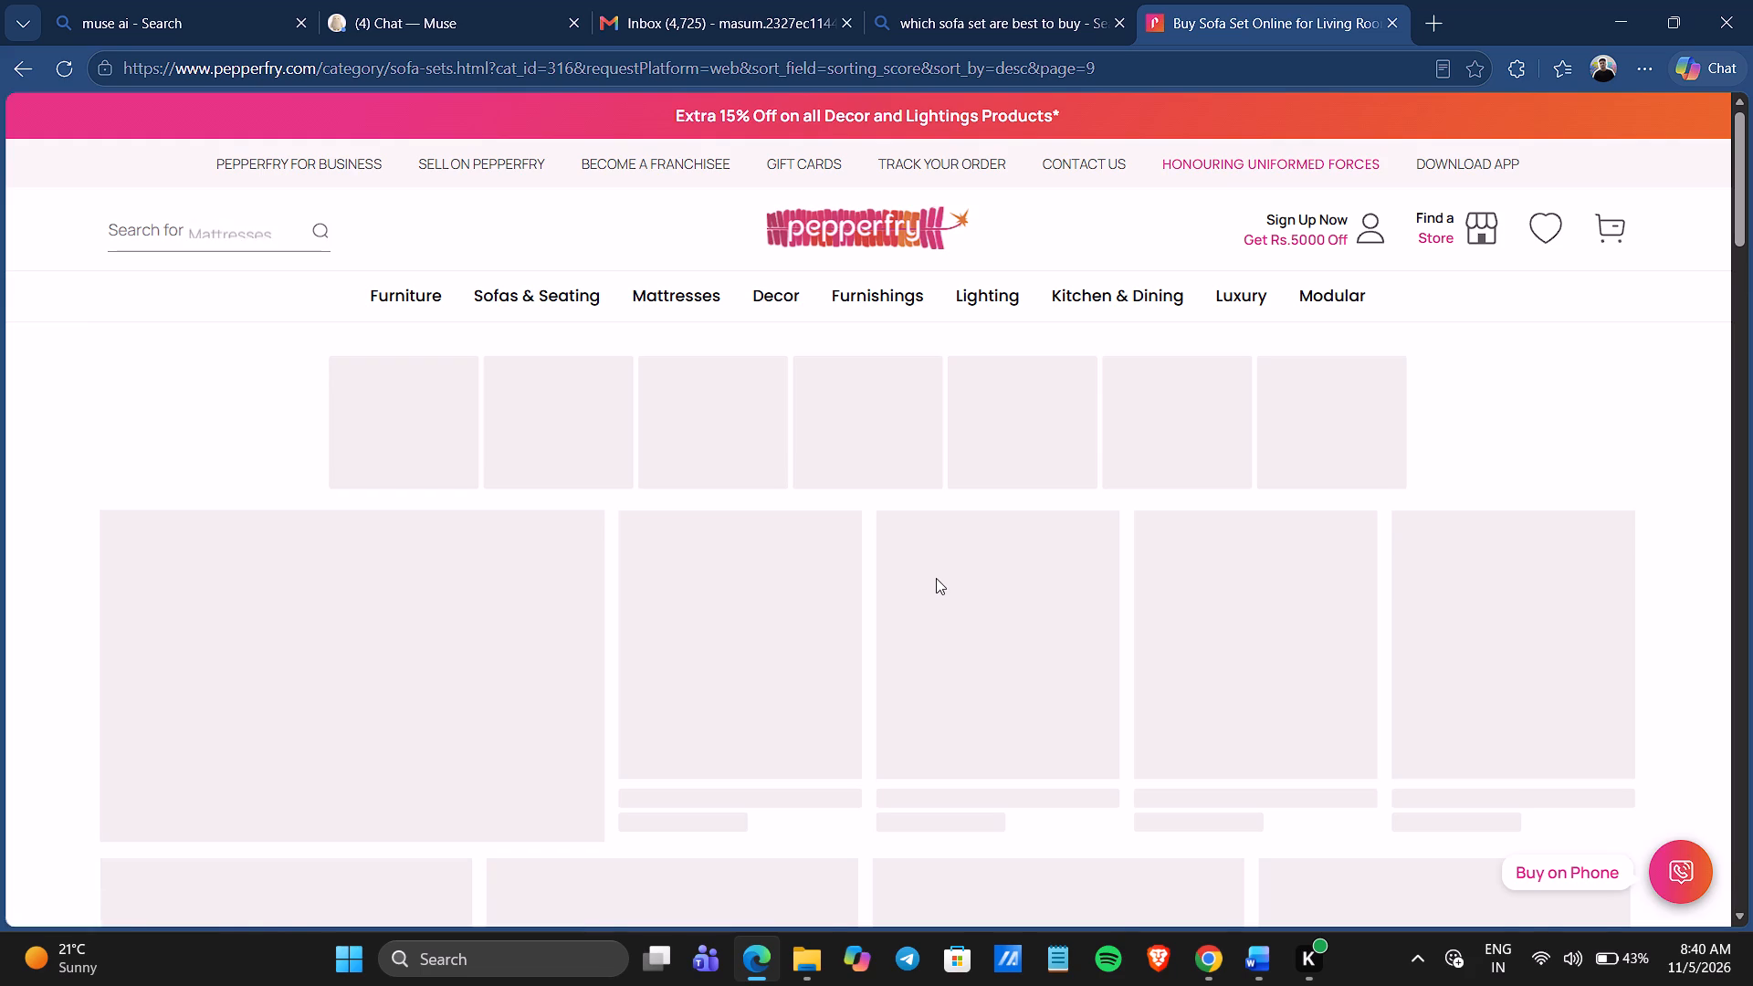
pyautogui.scroll(-2, 936, 578)
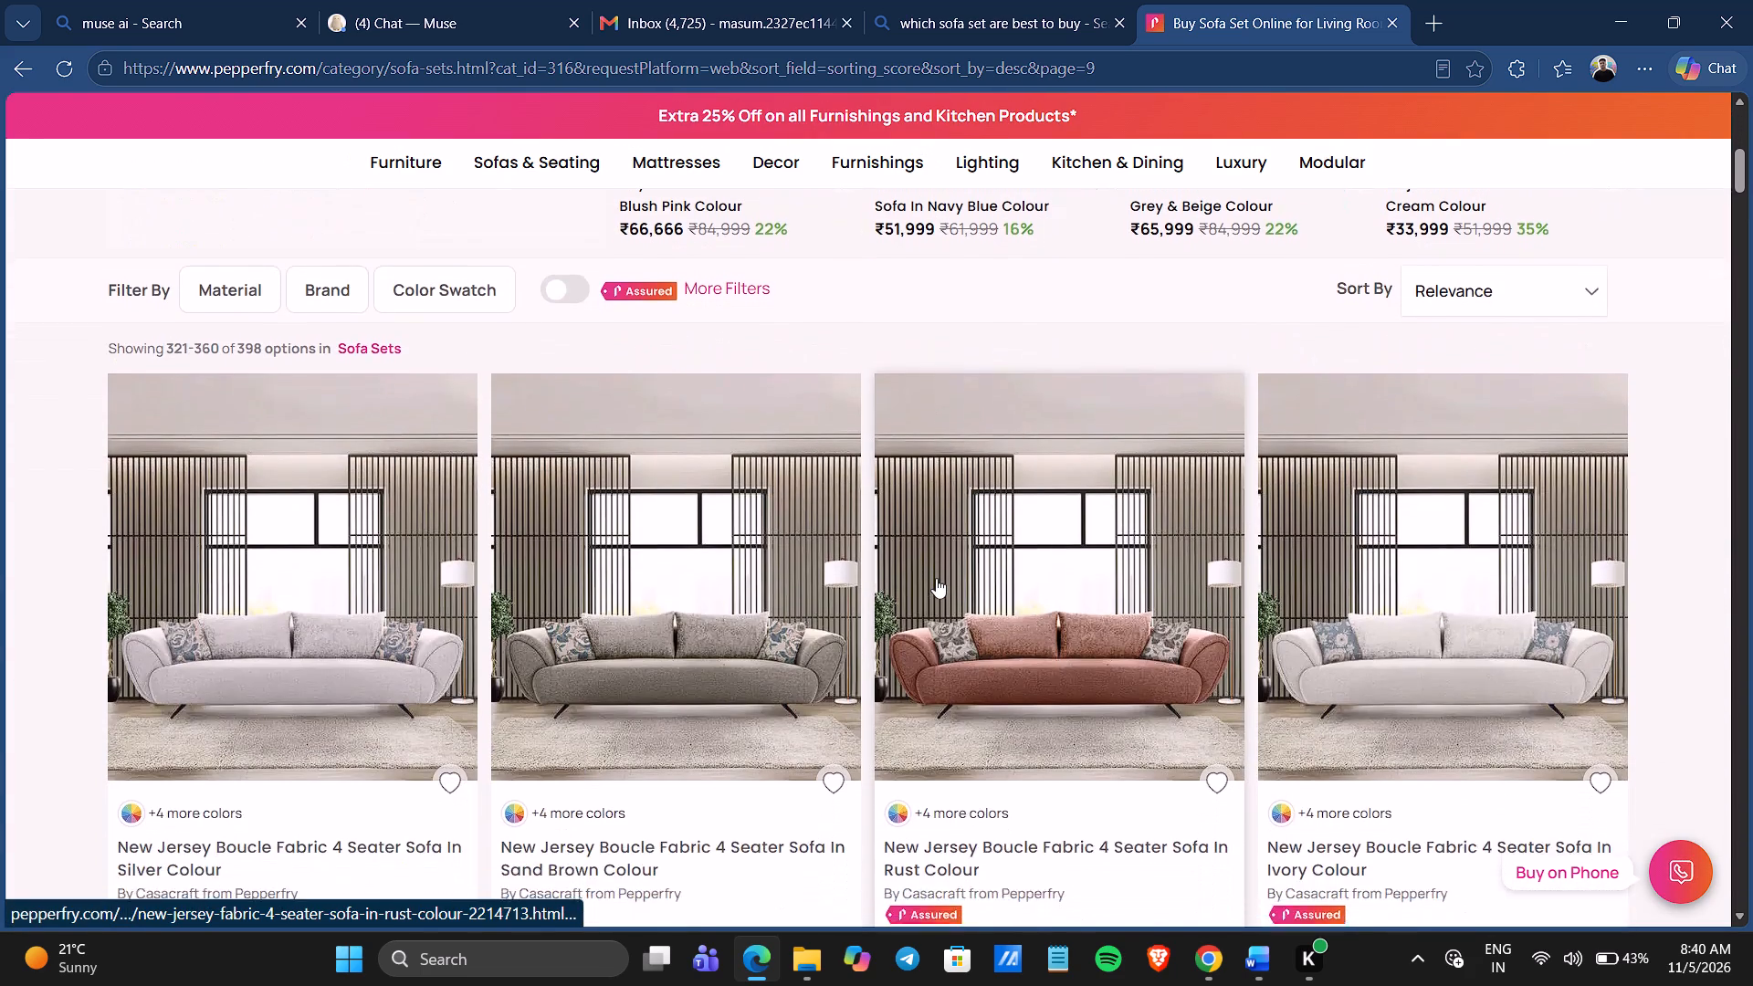
pyautogui.scroll(-3, 936, 578)
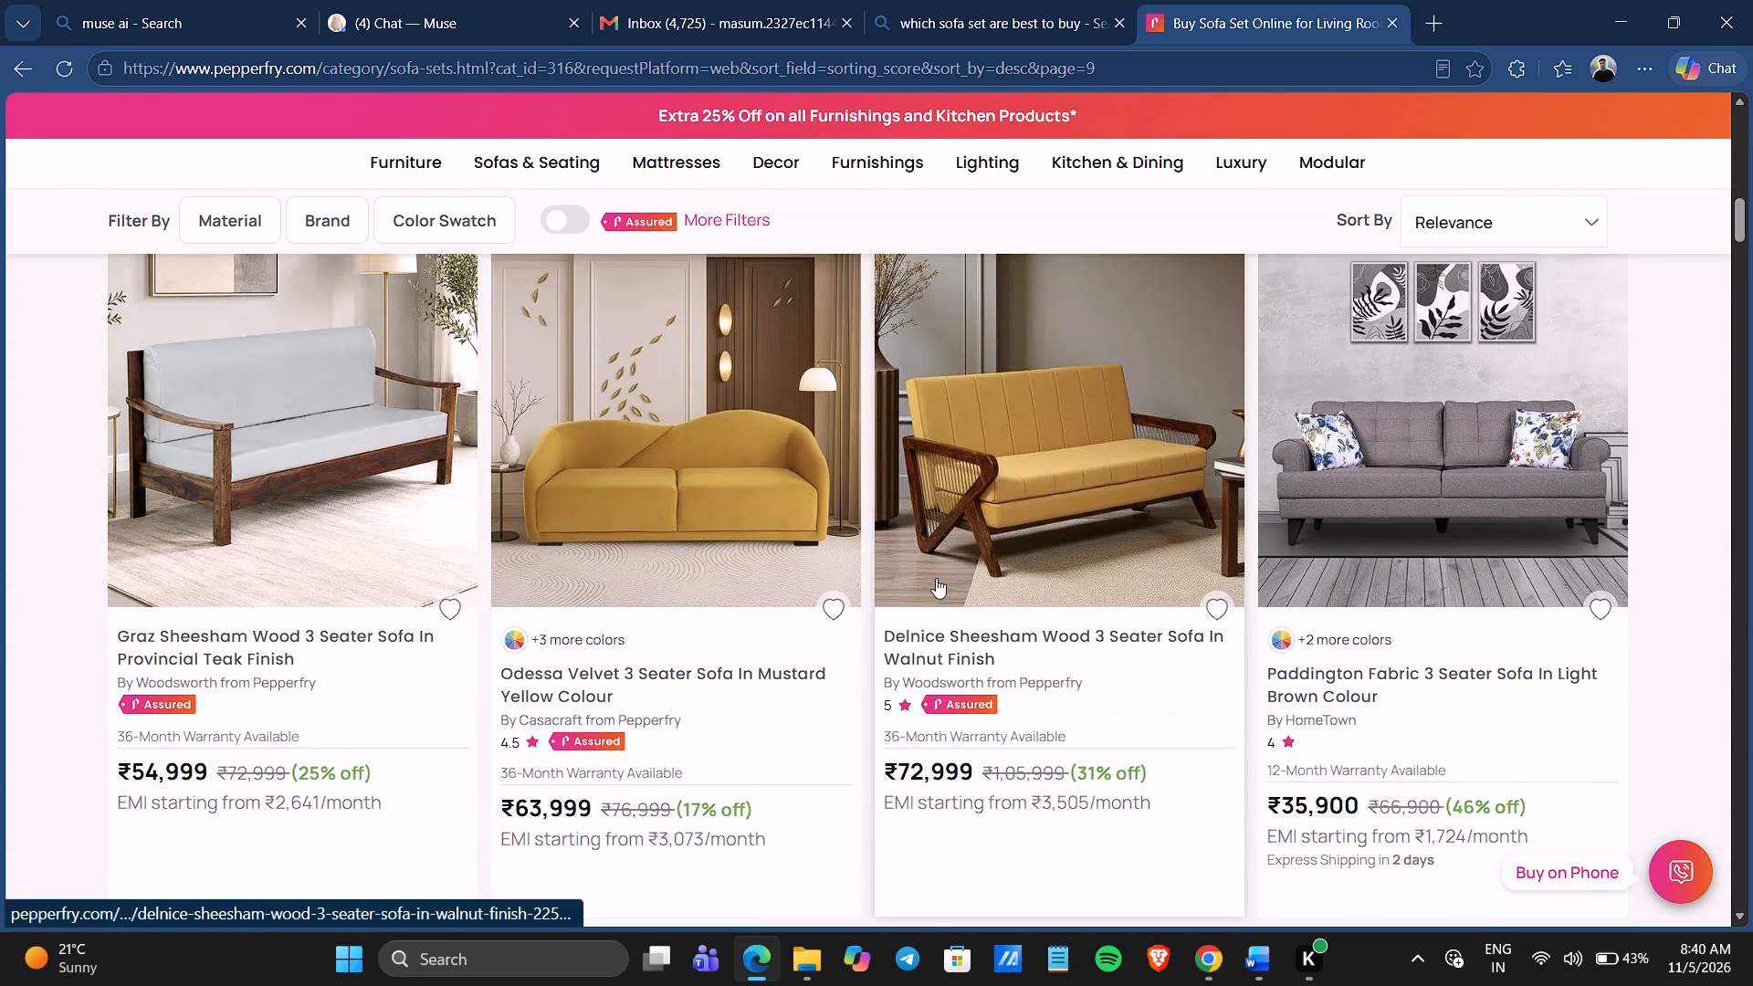
pyautogui.scroll(-1, 936, 578)
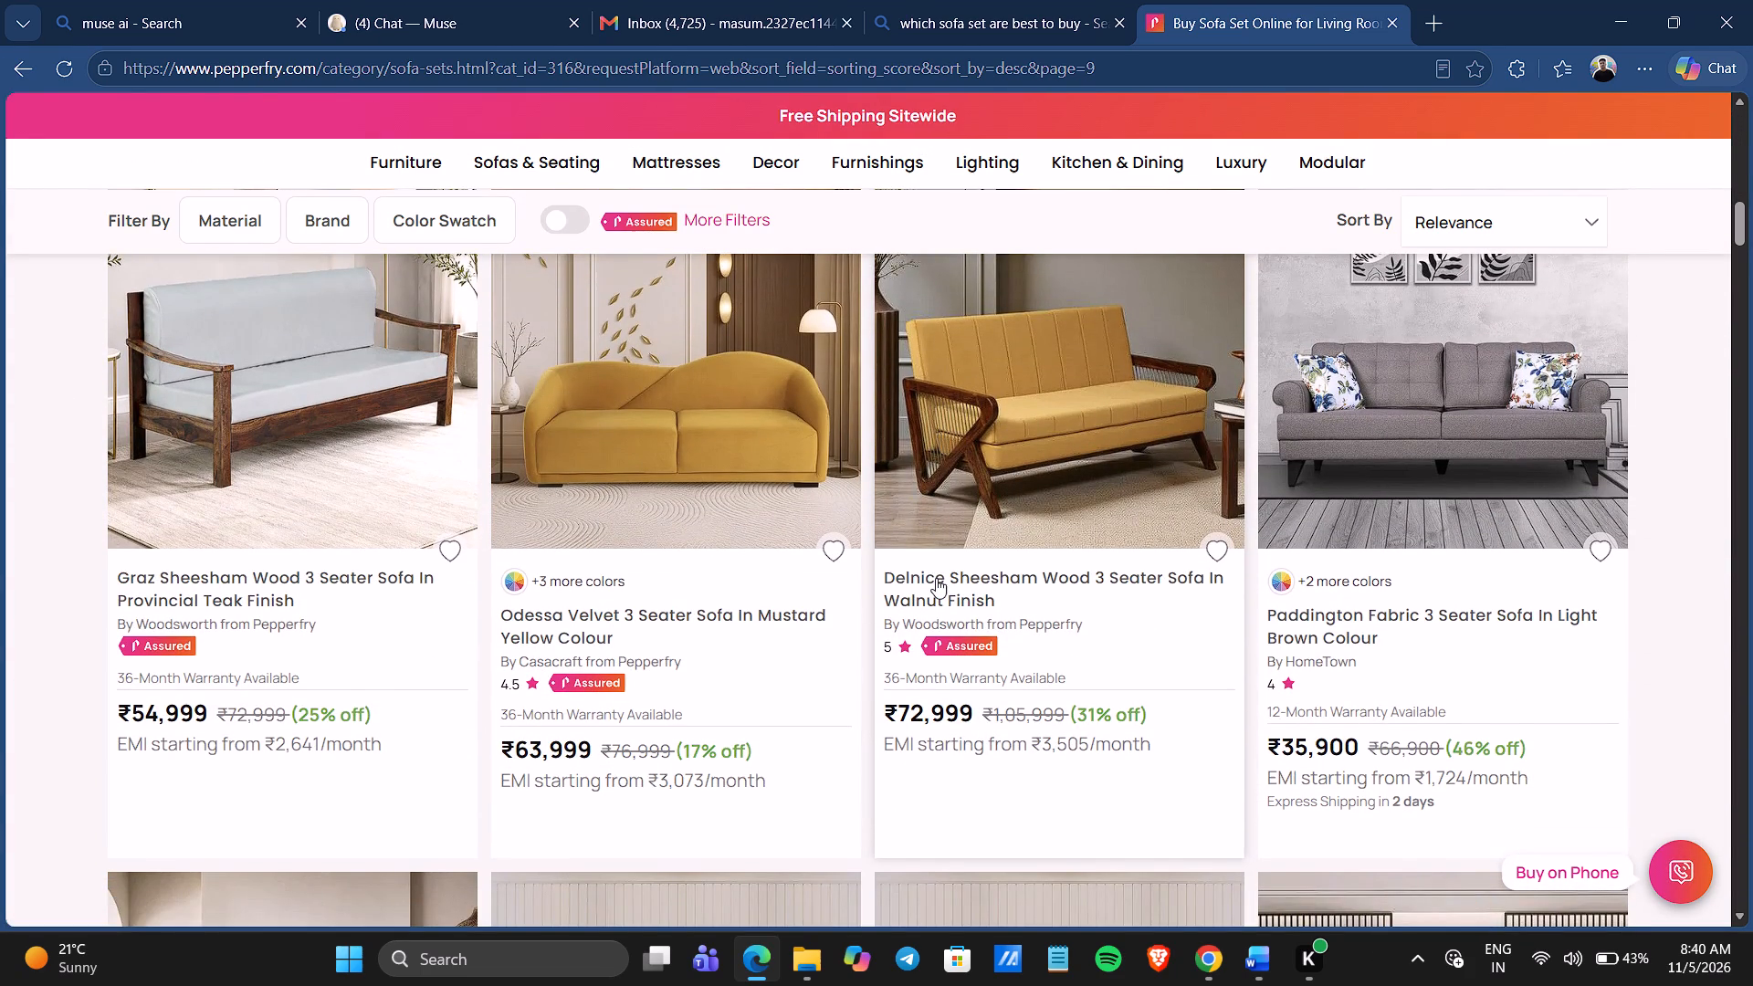
pyautogui.scroll(-4, 936, 578)
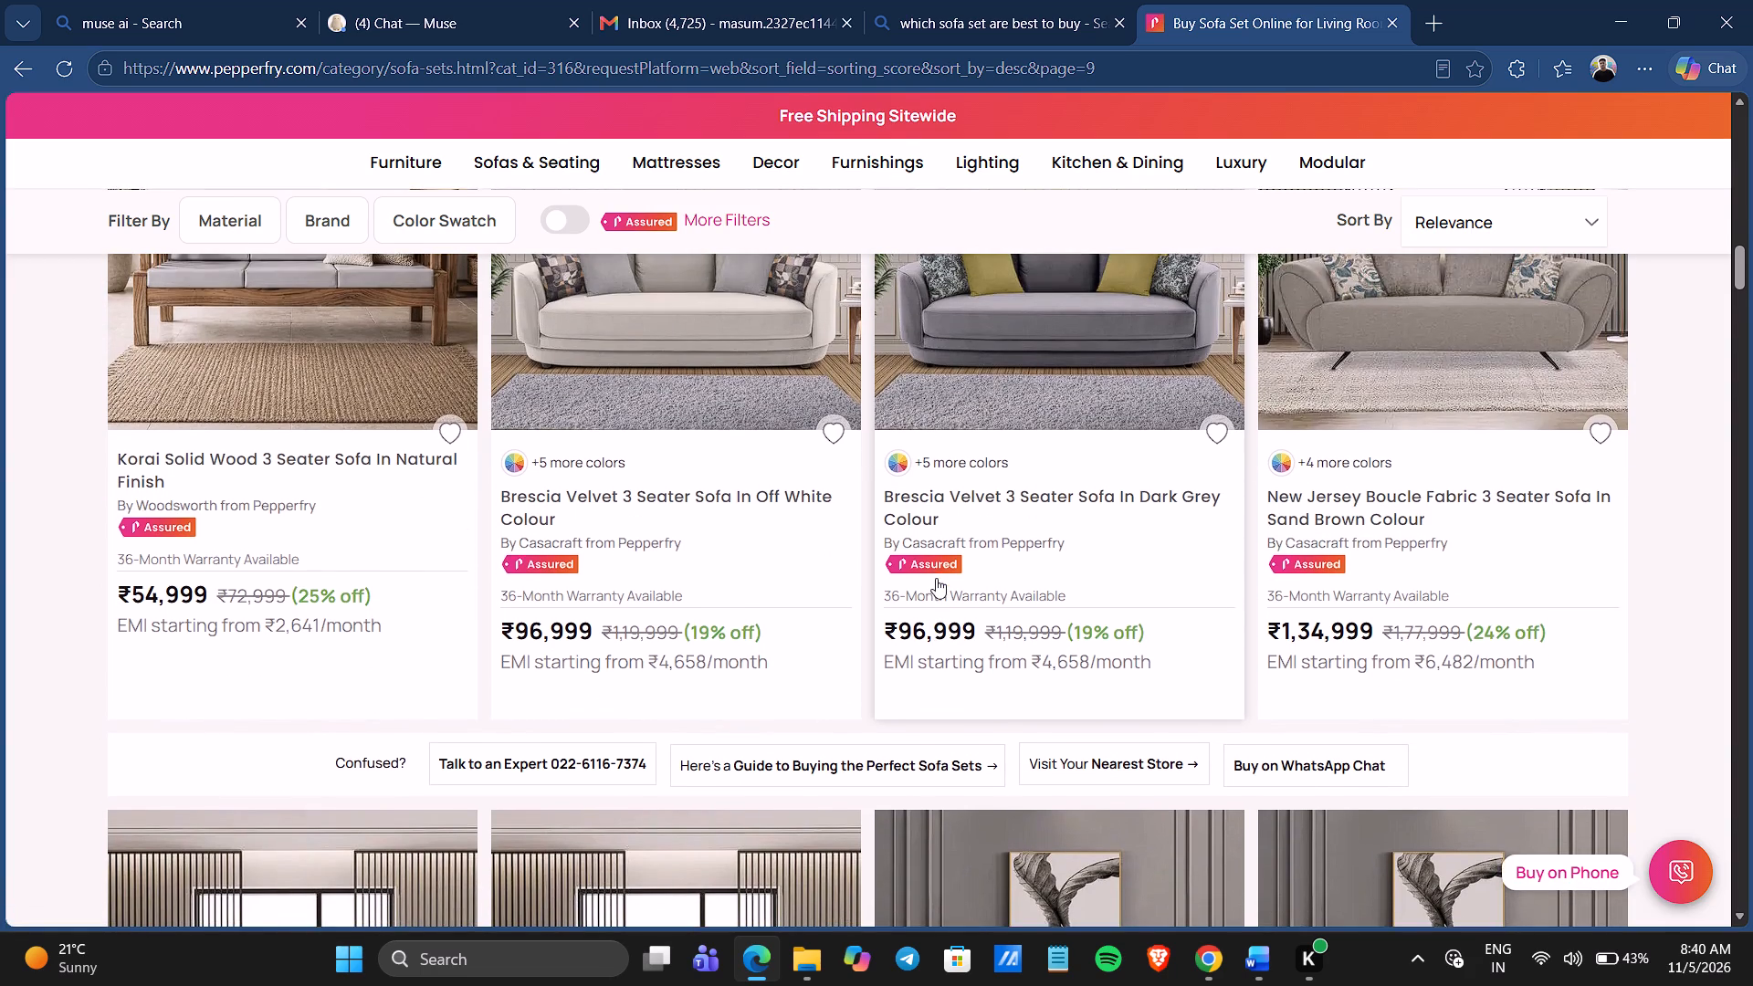
pyautogui.scroll(1, 936, 578)
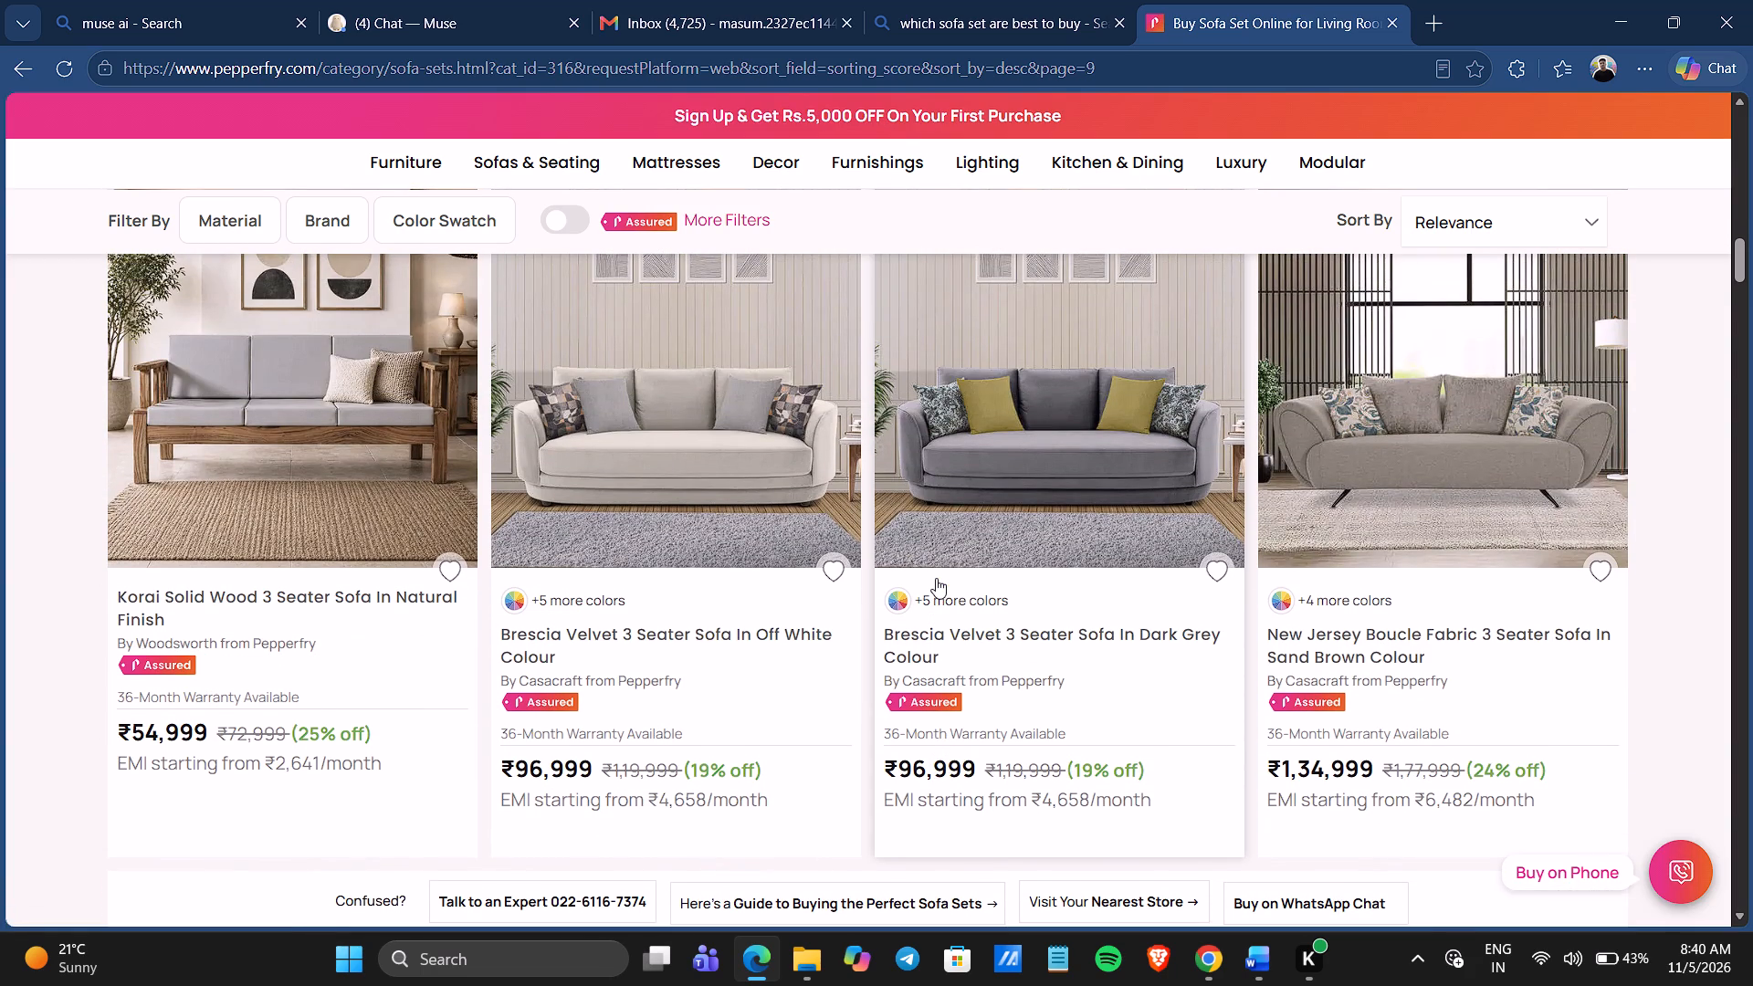
pyautogui.scroll(-4, 936, 578)
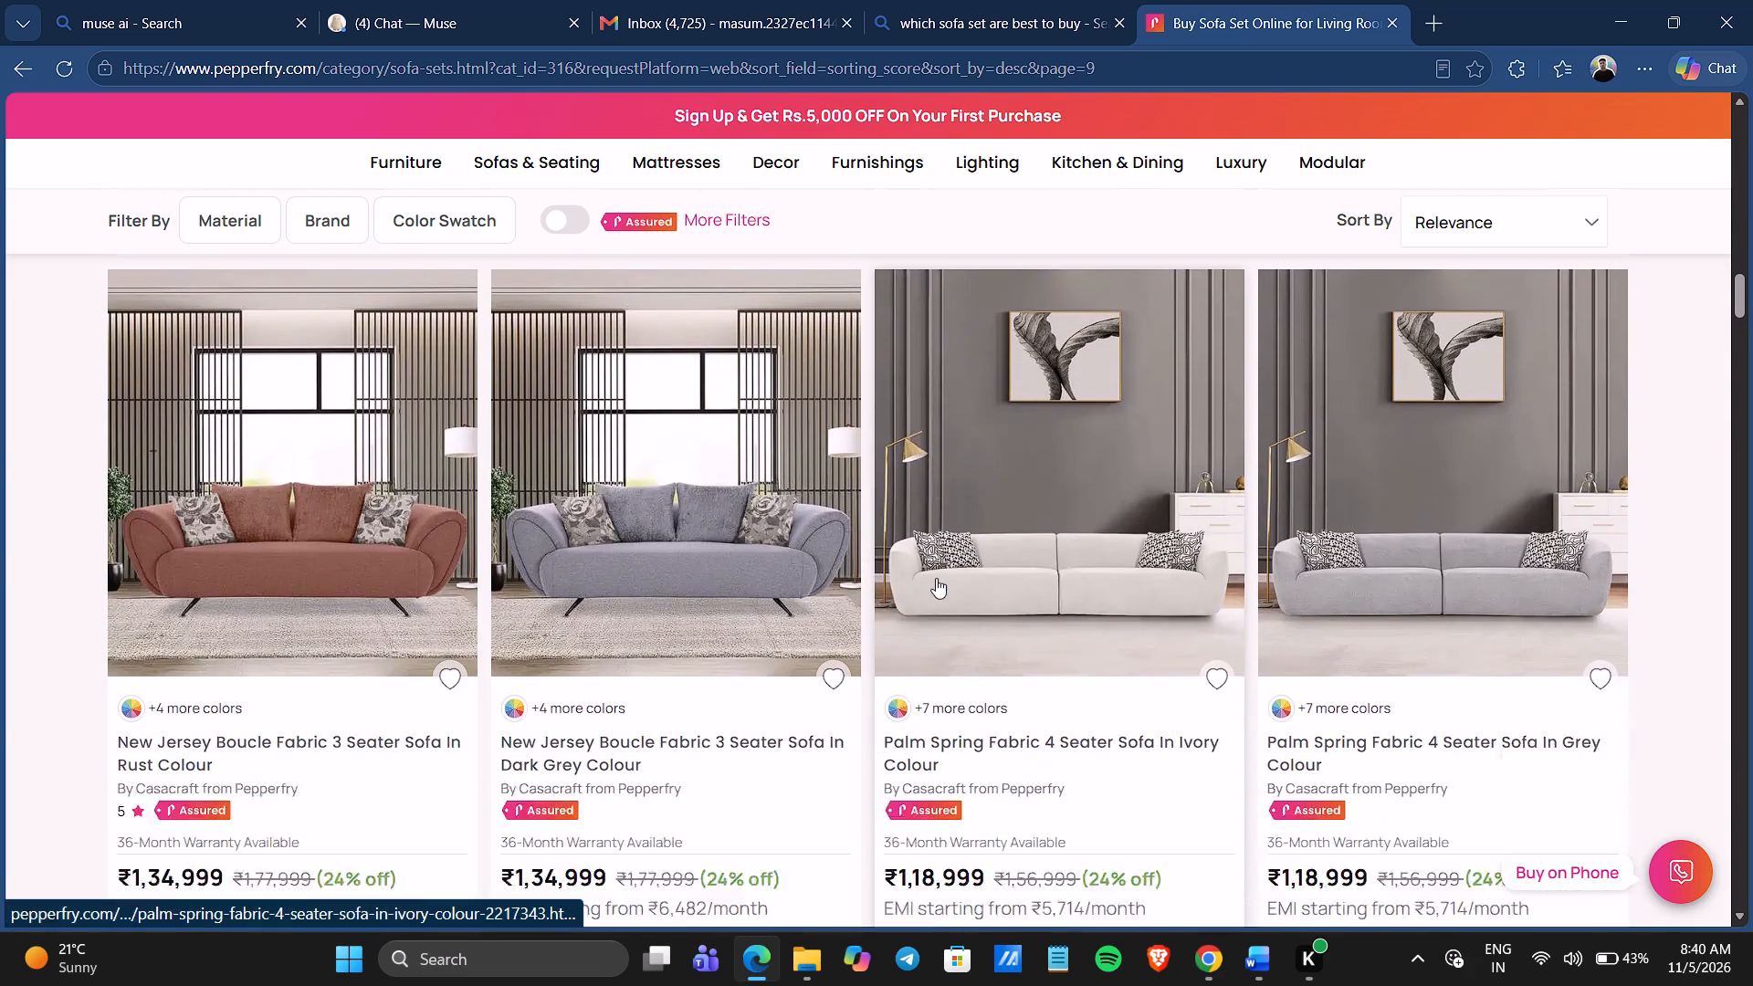
pyautogui.scroll(-1, 936, 578)
pyautogui.scroll(1, 936, 578)
pyautogui.scroll(-1, 936, 578)
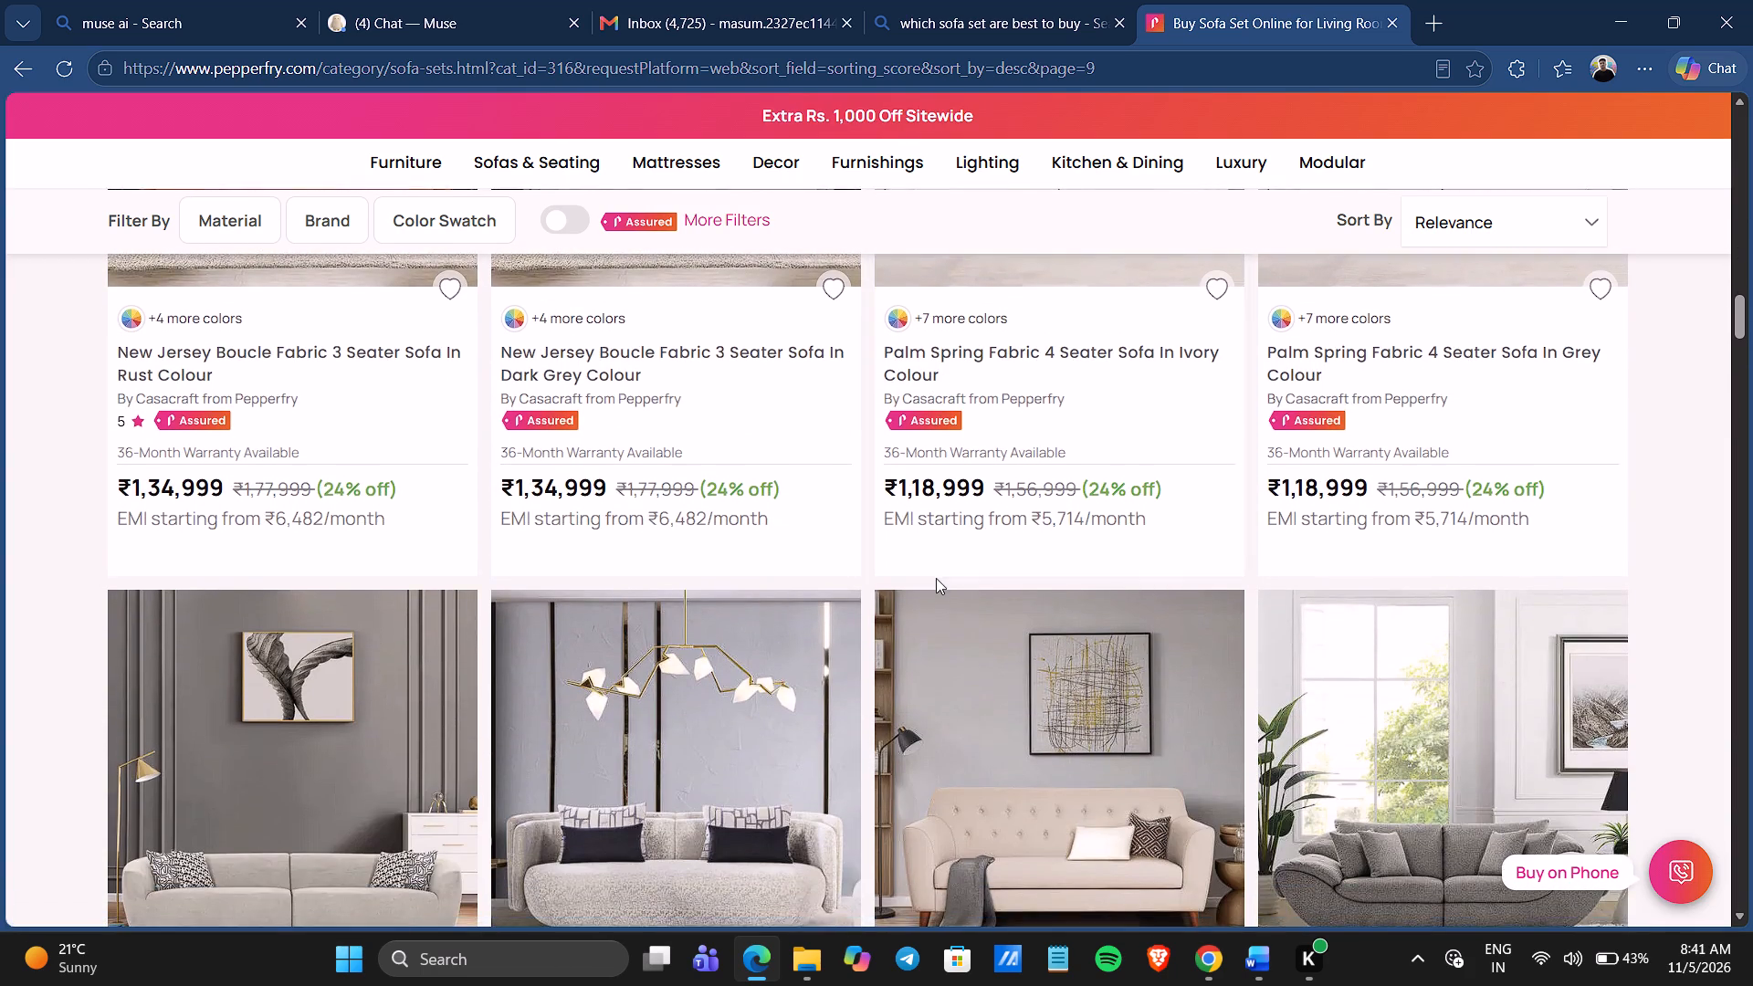
pyautogui.scroll(-2, 936, 578)
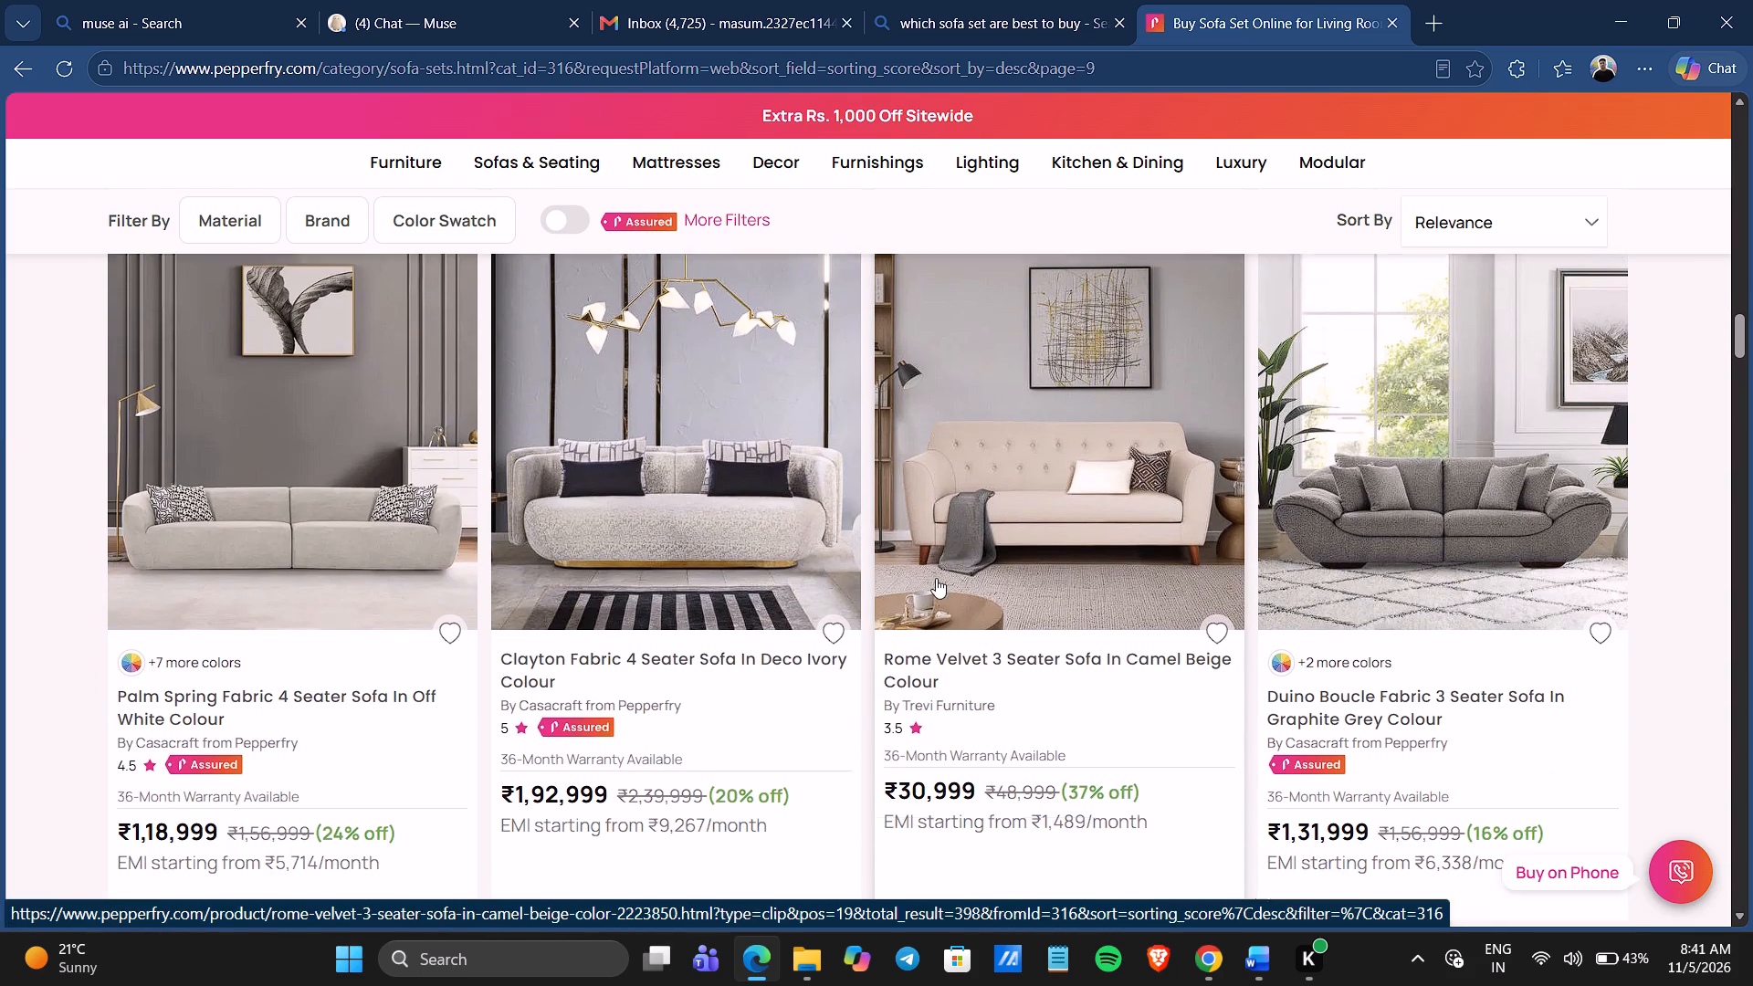
pyautogui.scroll(-3, 936, 578)
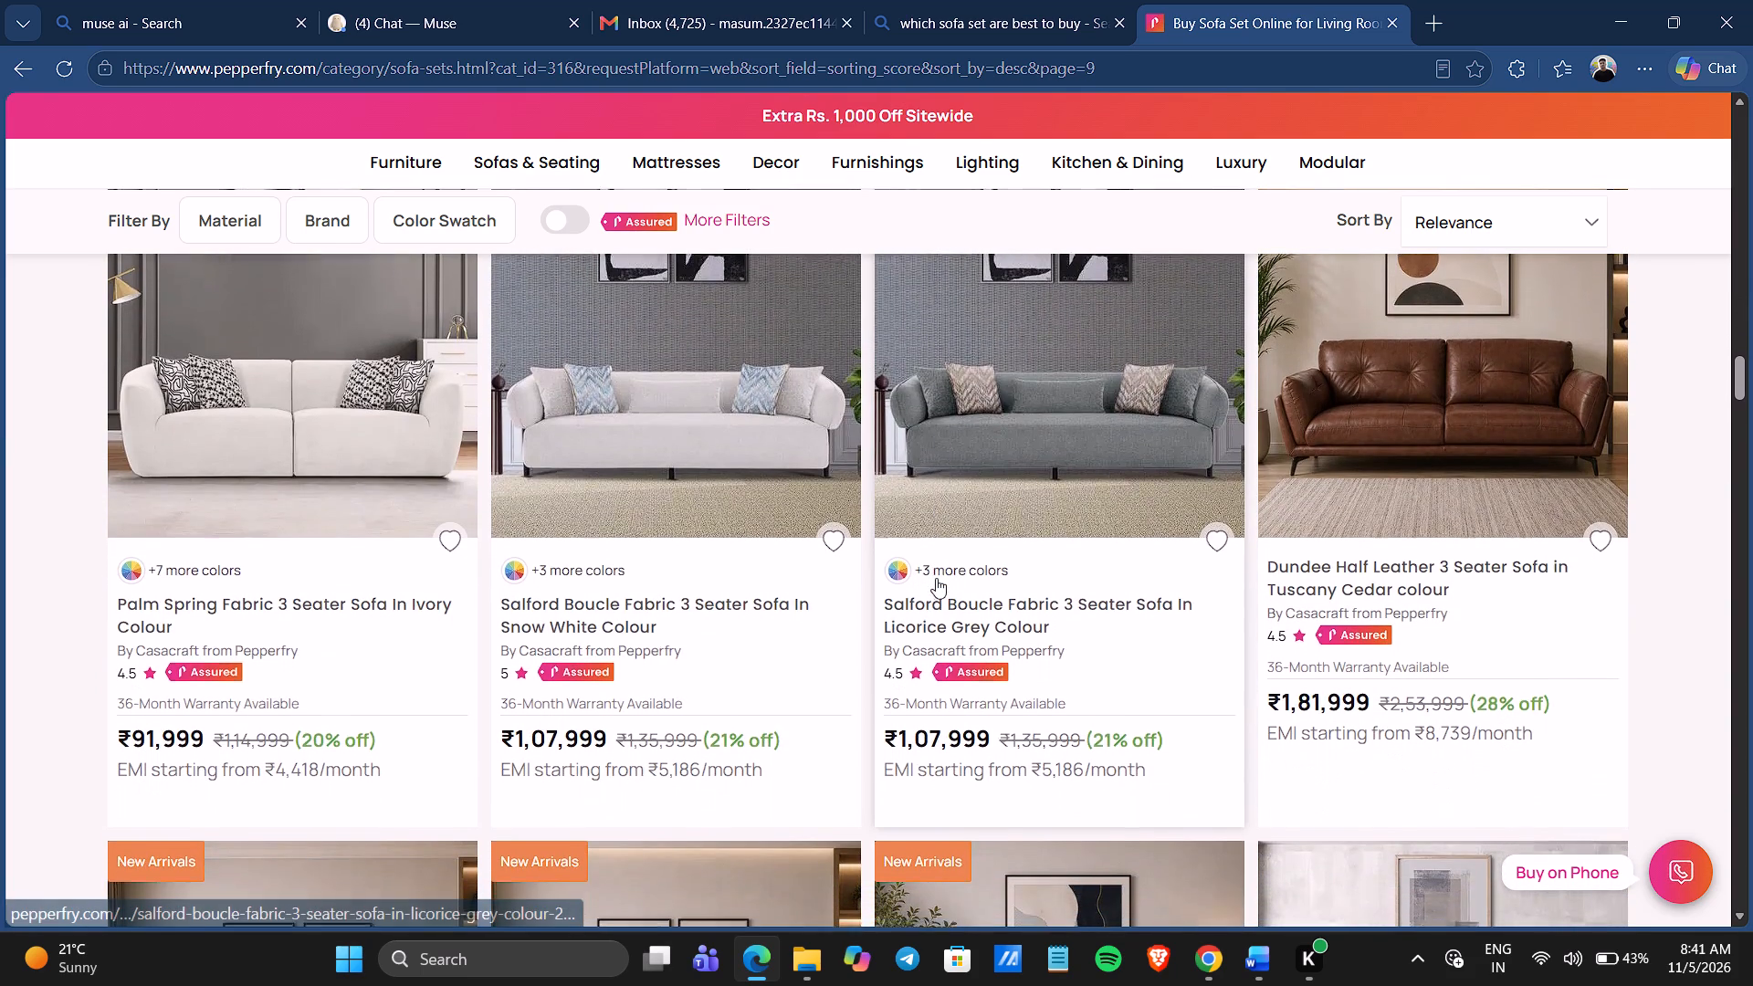
pyautogui.scroll(-1, 936, 578)
pyautogui.scroll(2, 936, 578)
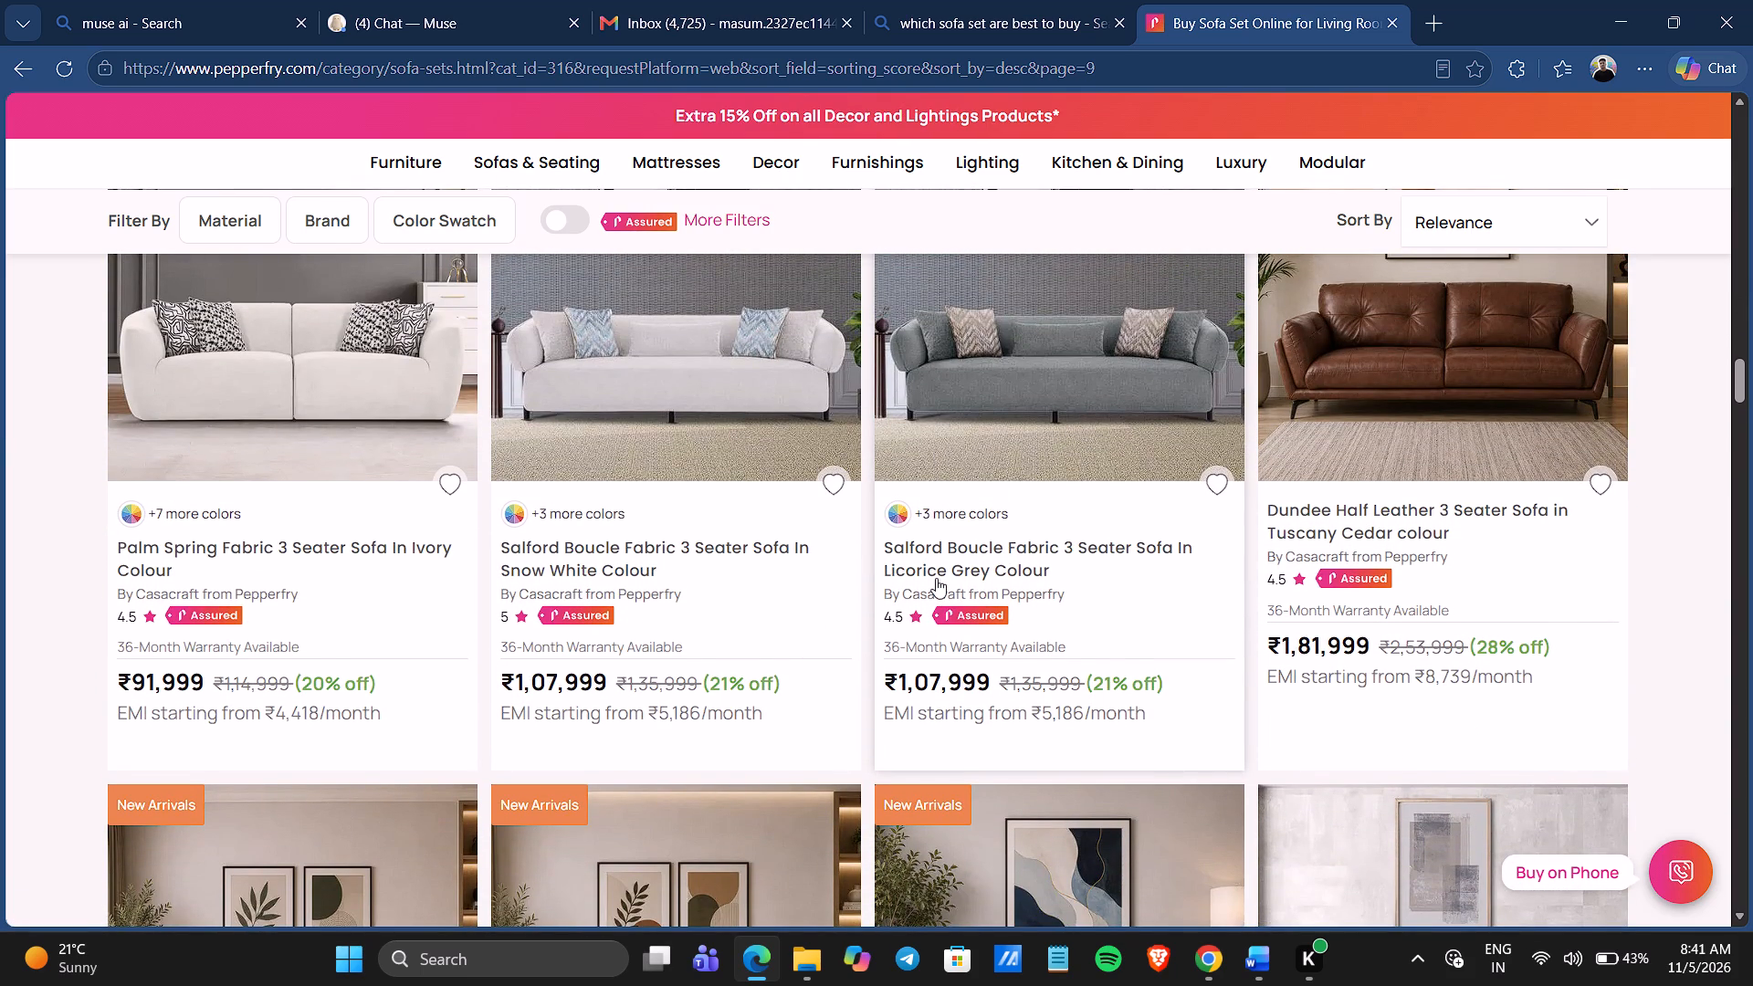
pyautogui.scroll(-2, 936, 578)
pyautogui.scroll(2, 936, 578)
pyautogui.scroll(-1, 936, 578)
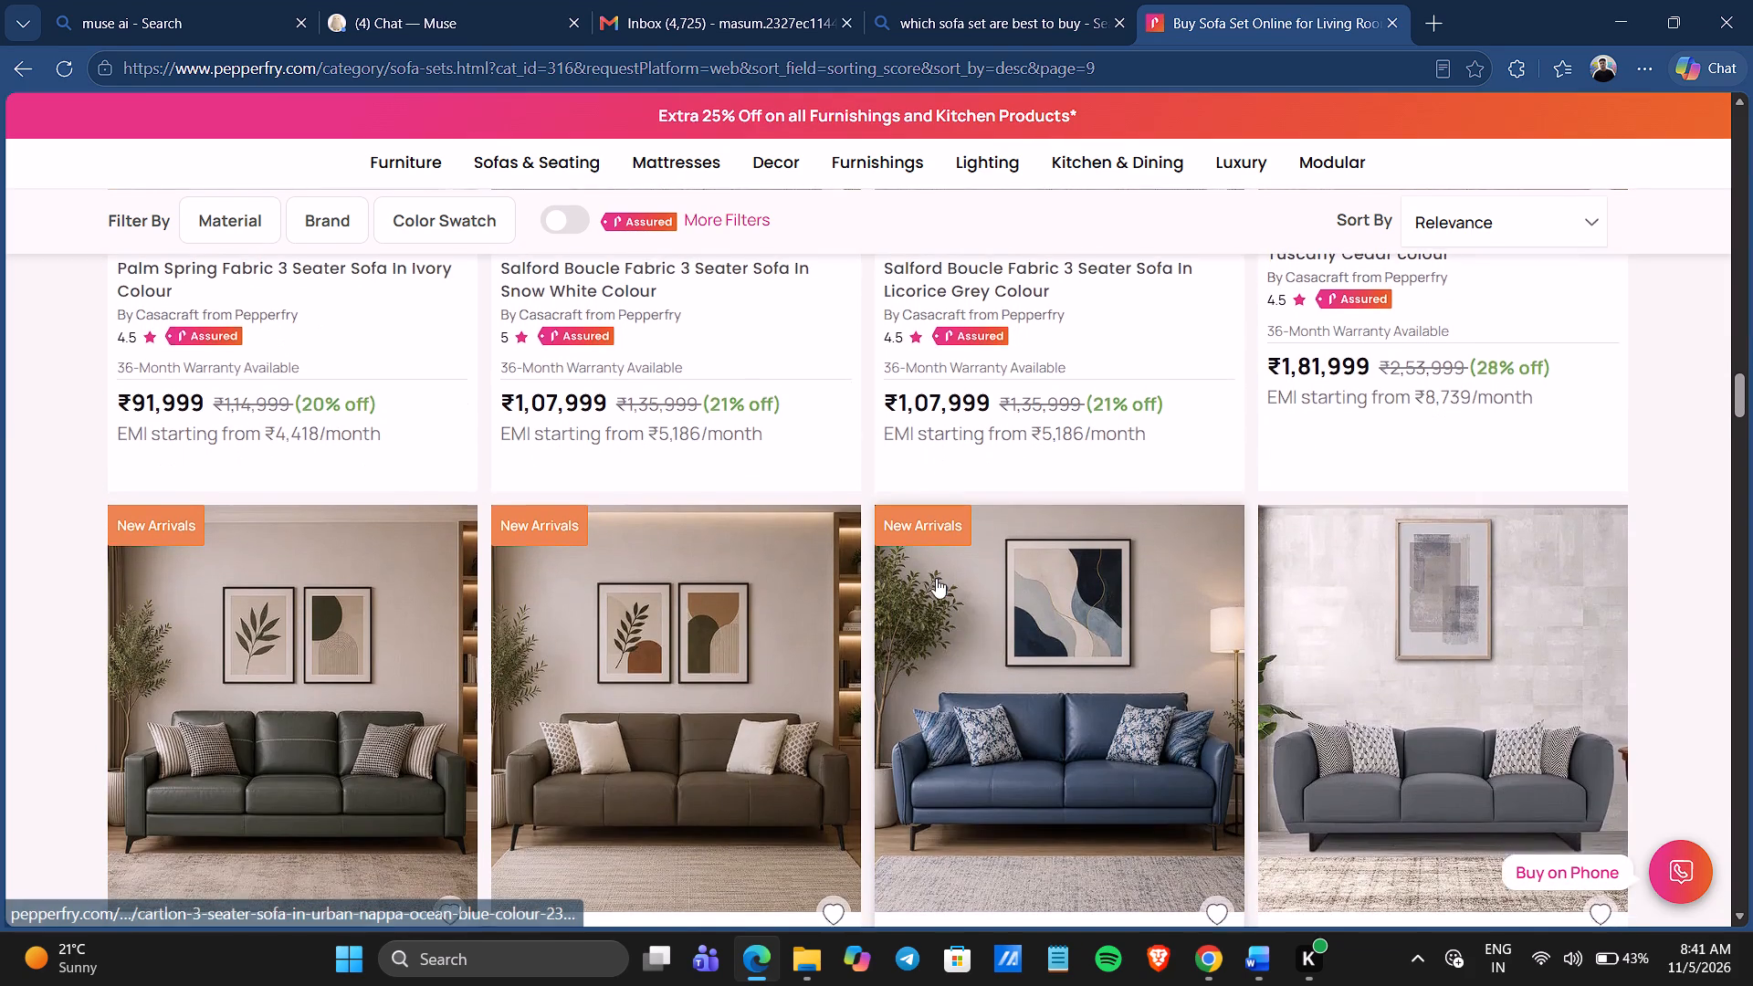
pyautogui.scroll(-4, 936, 578)
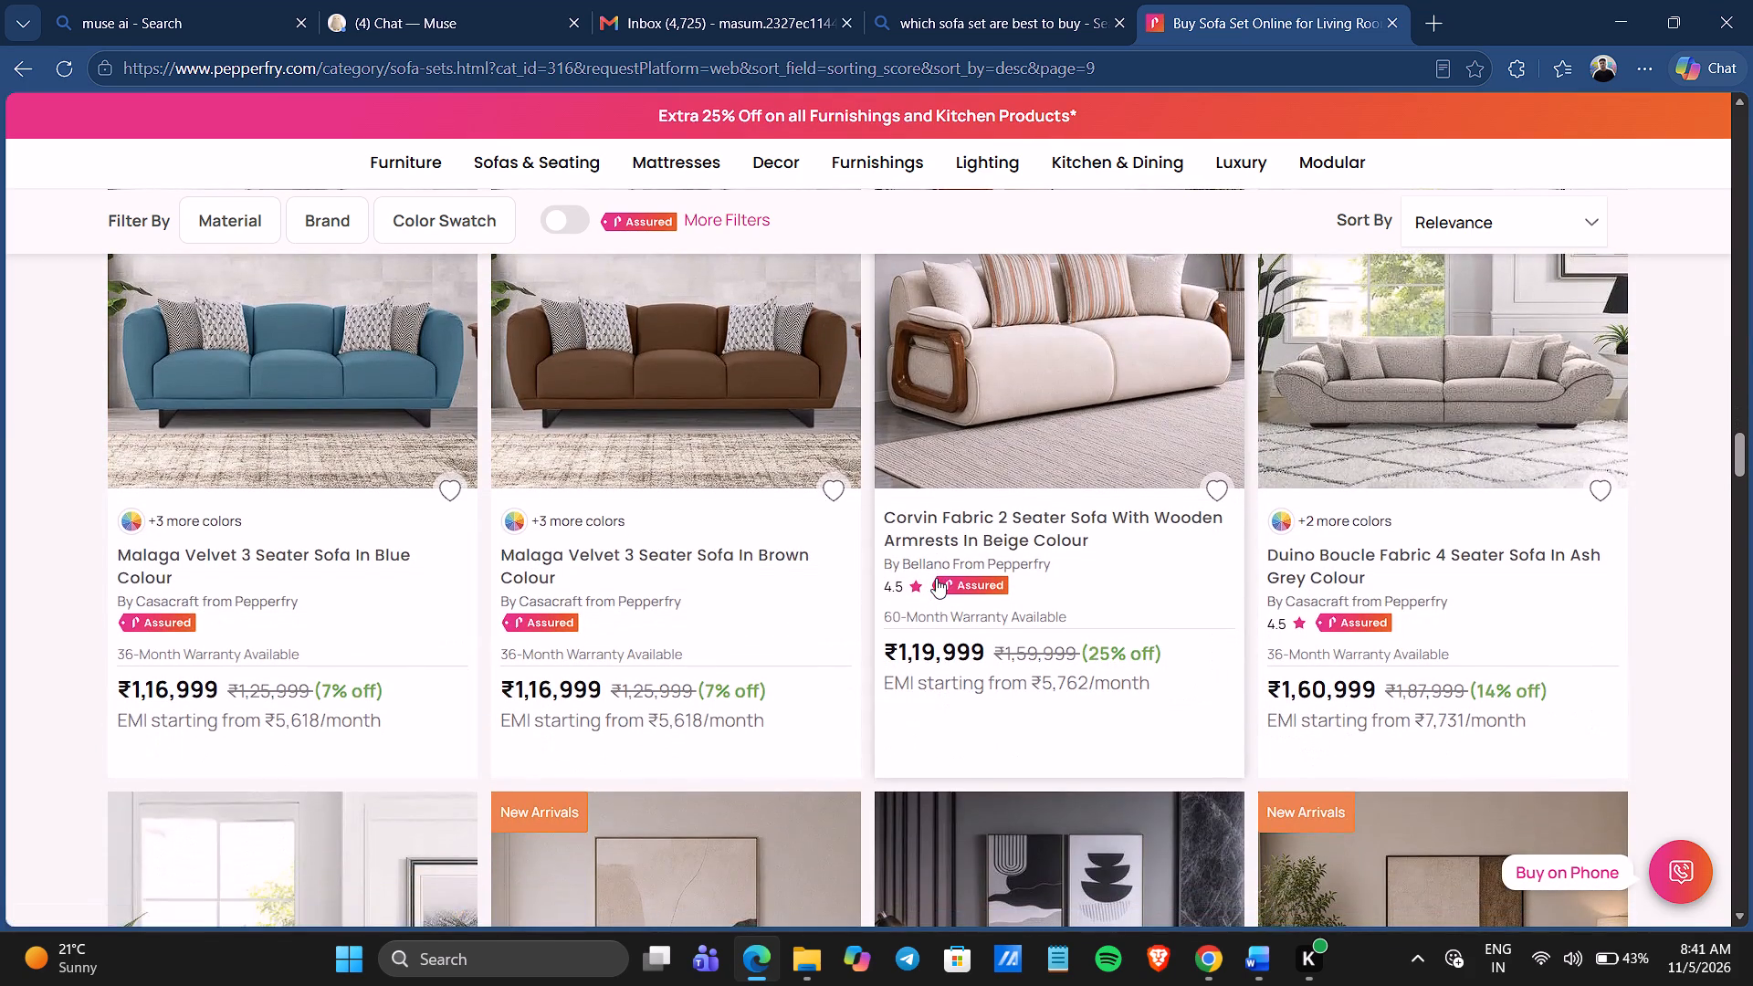
pyautogui.scroll(-1, 936, 578)
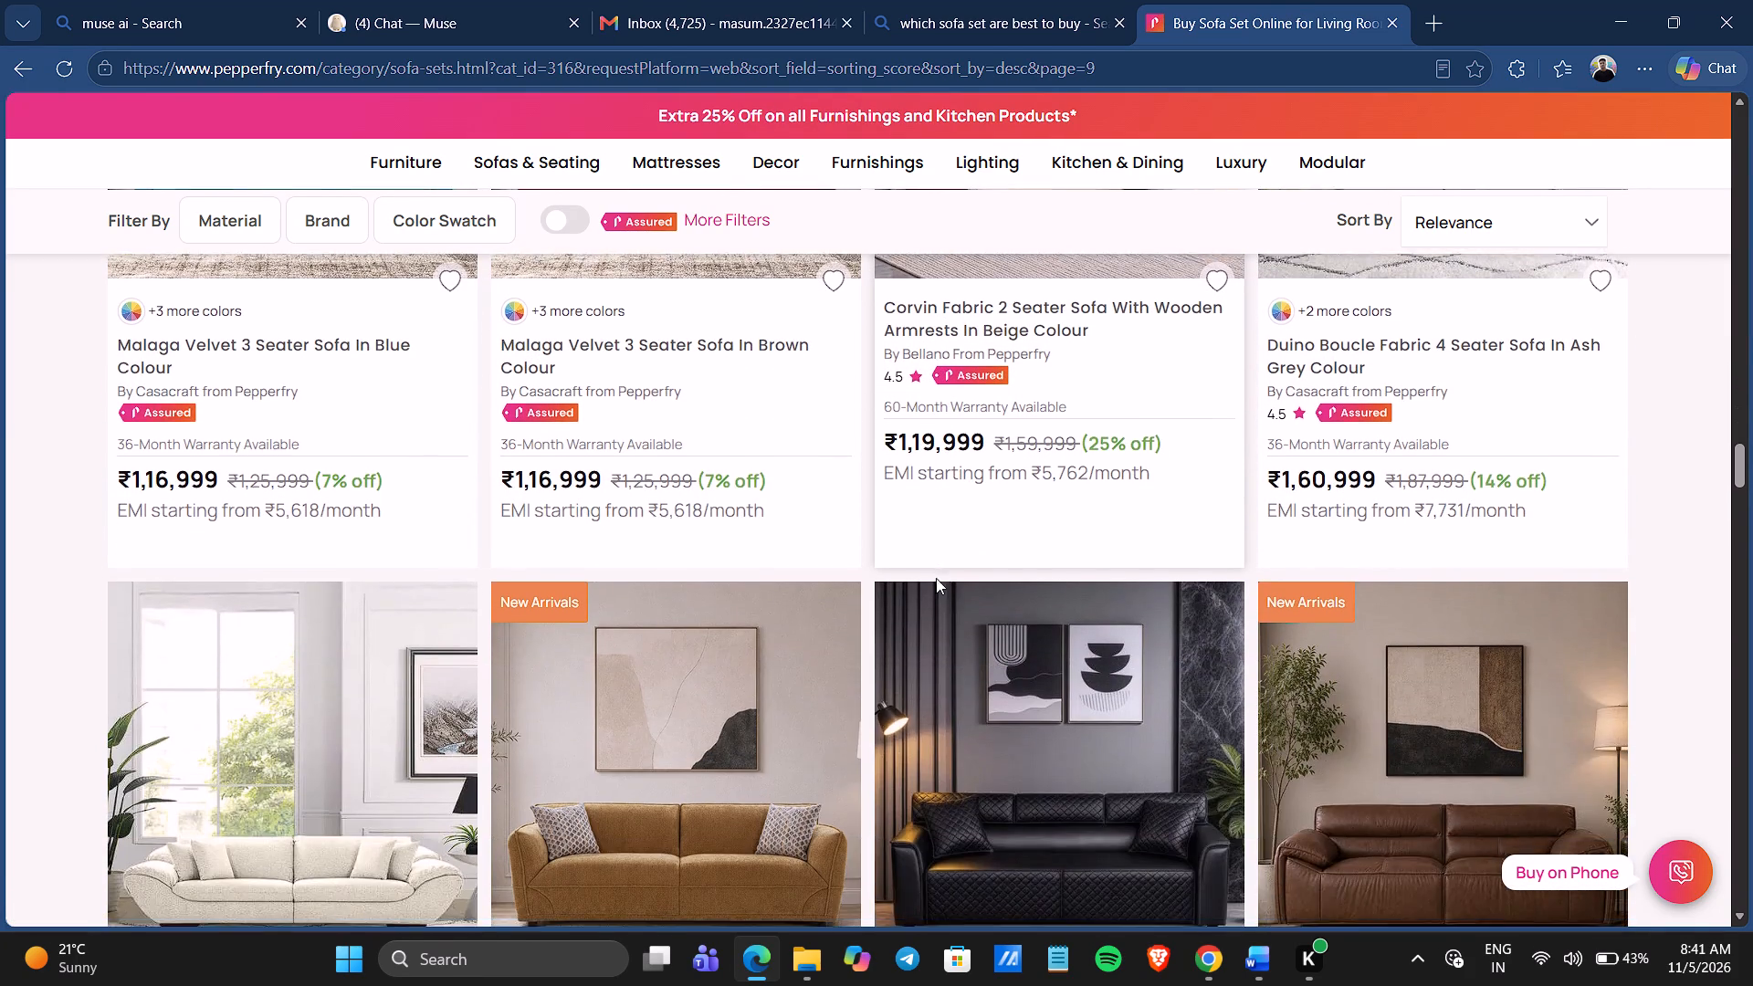
pyautogui.scroll(-1, 936, 578)
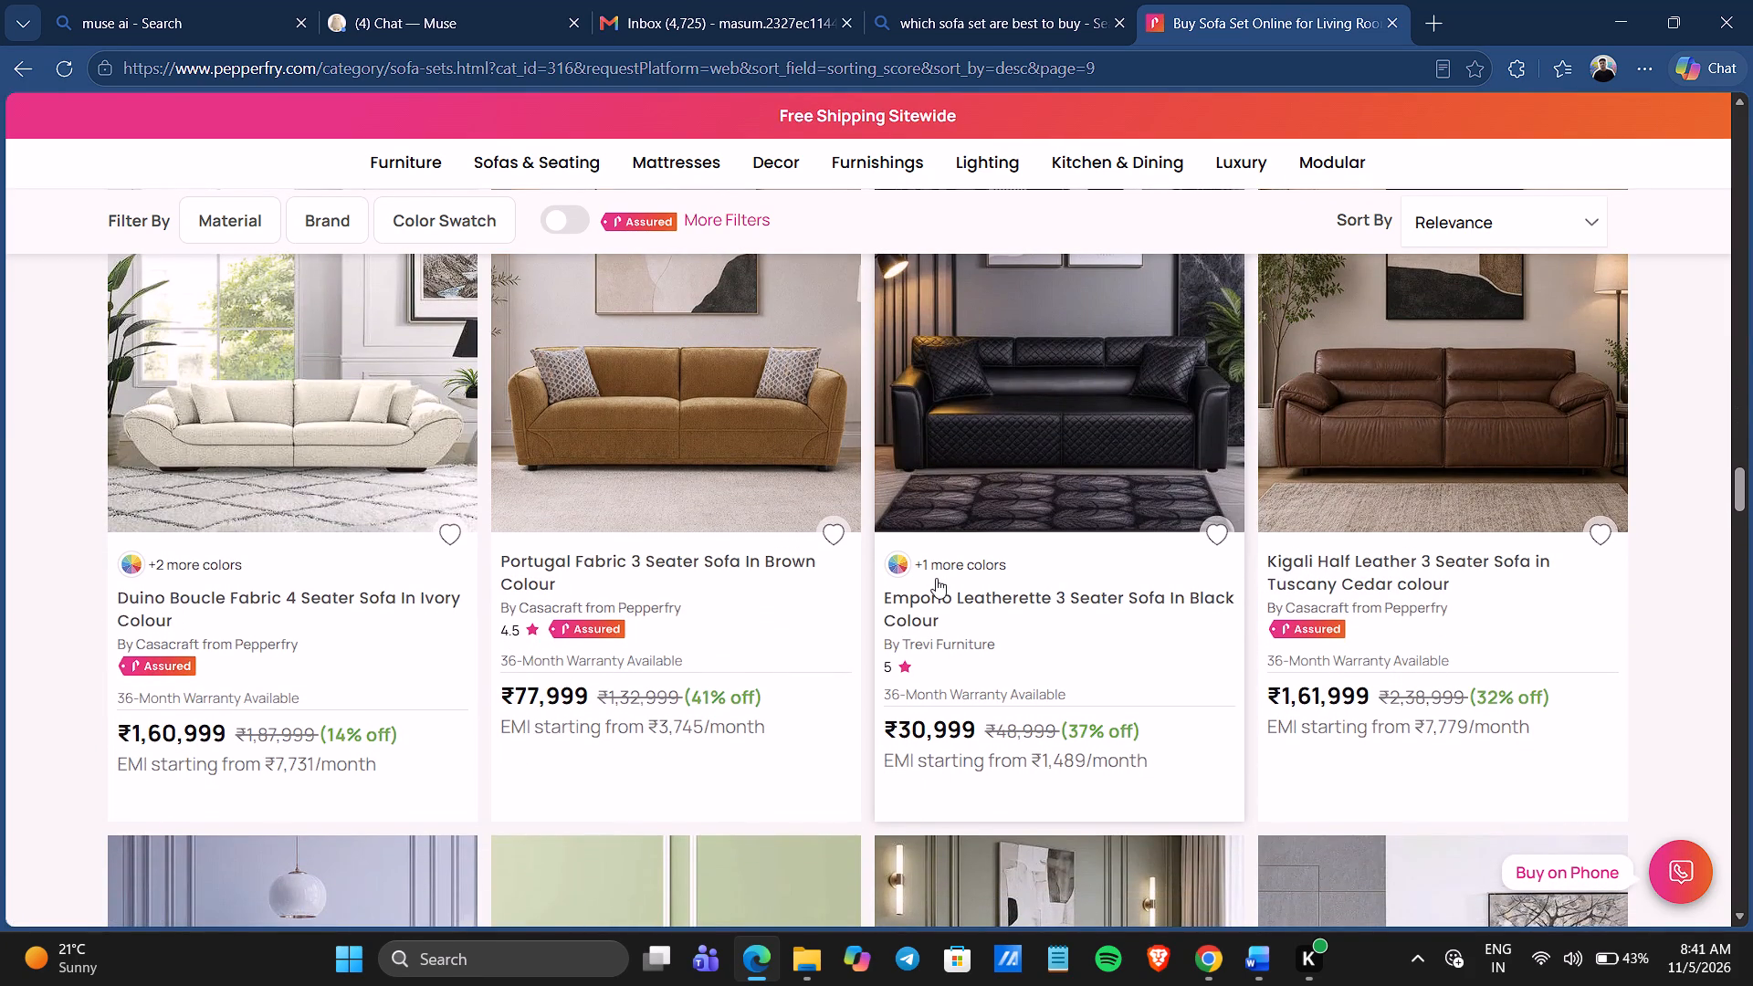
pyautogui.scroll(-3, 936, 578)
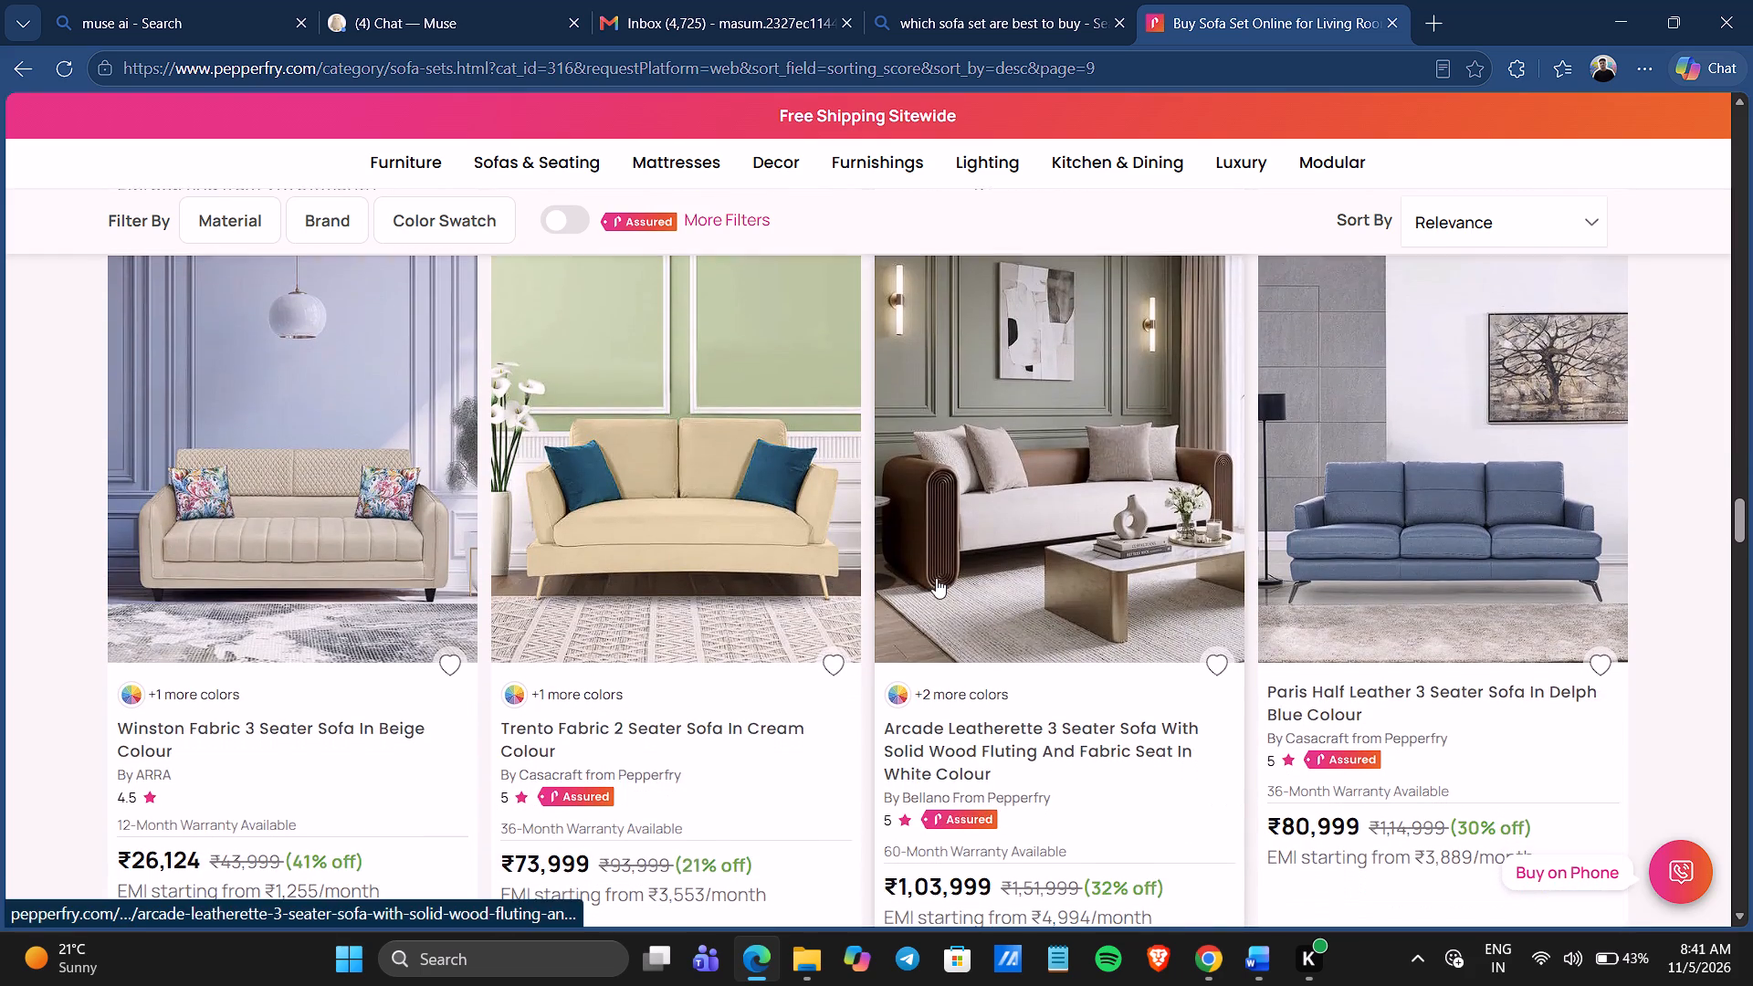
pyautogui.scroll(-1, 936, 578)
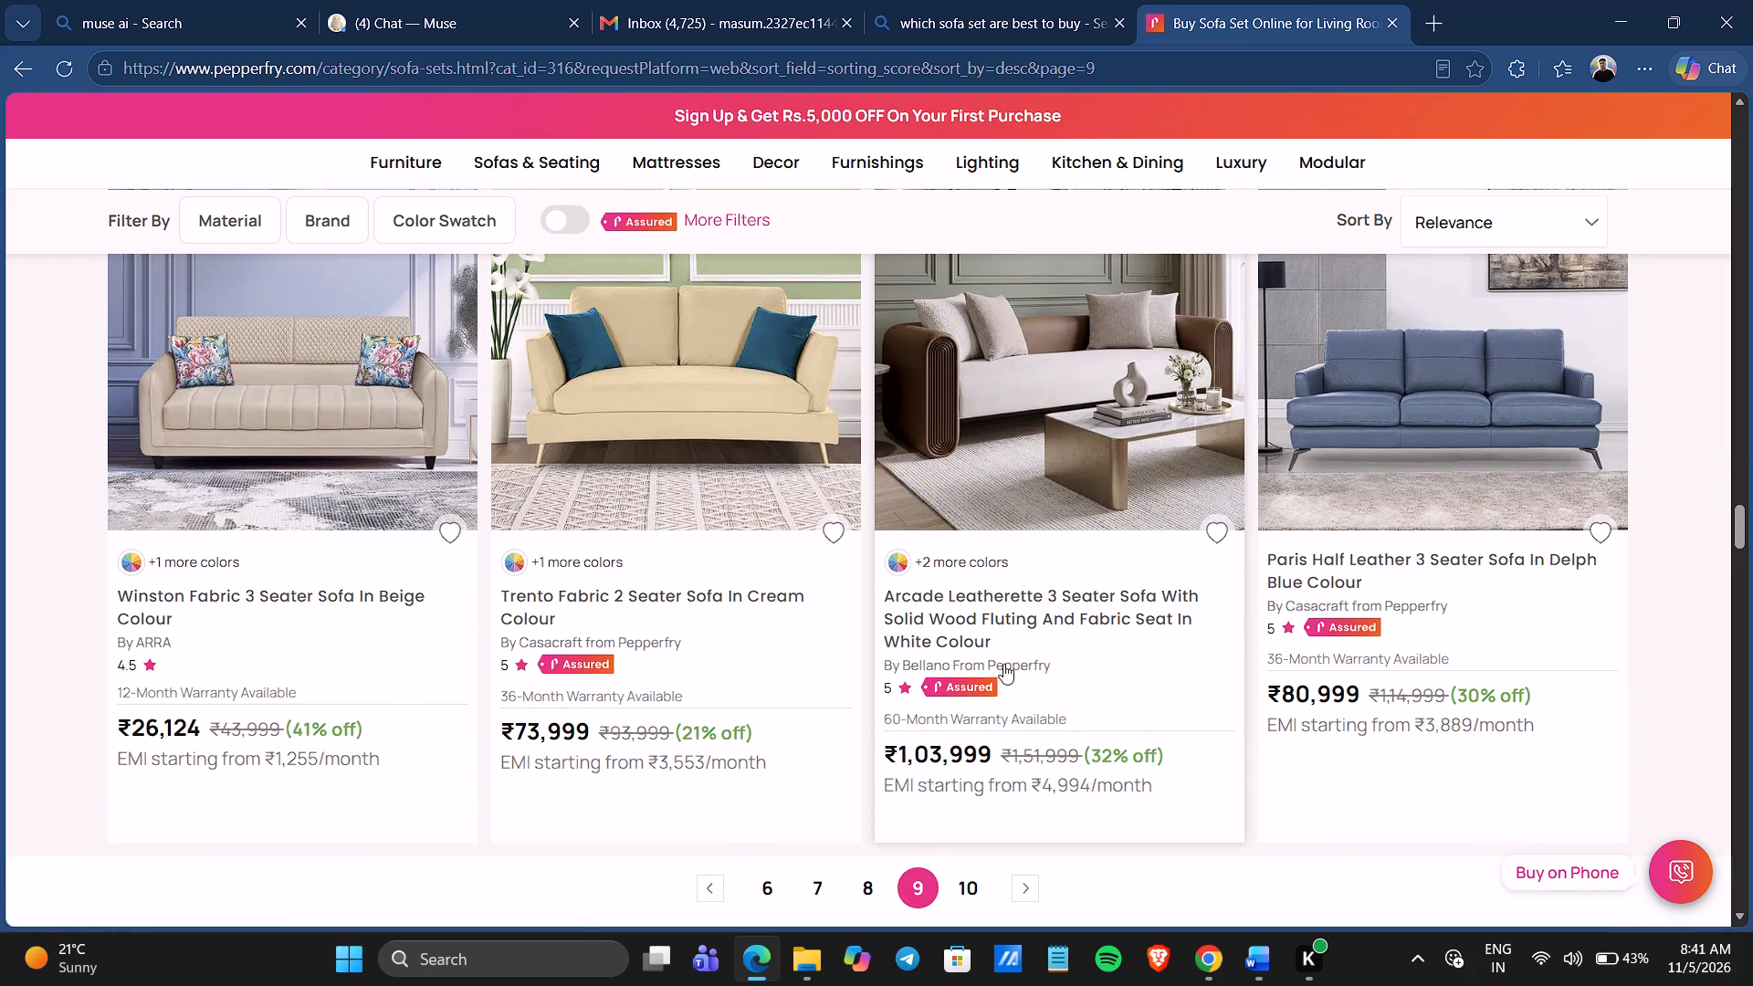
# Open page 10 of the sofa sets listing and compare the first row of sofas by design, price, discount and rating.
pyautogui.click(974, 881)
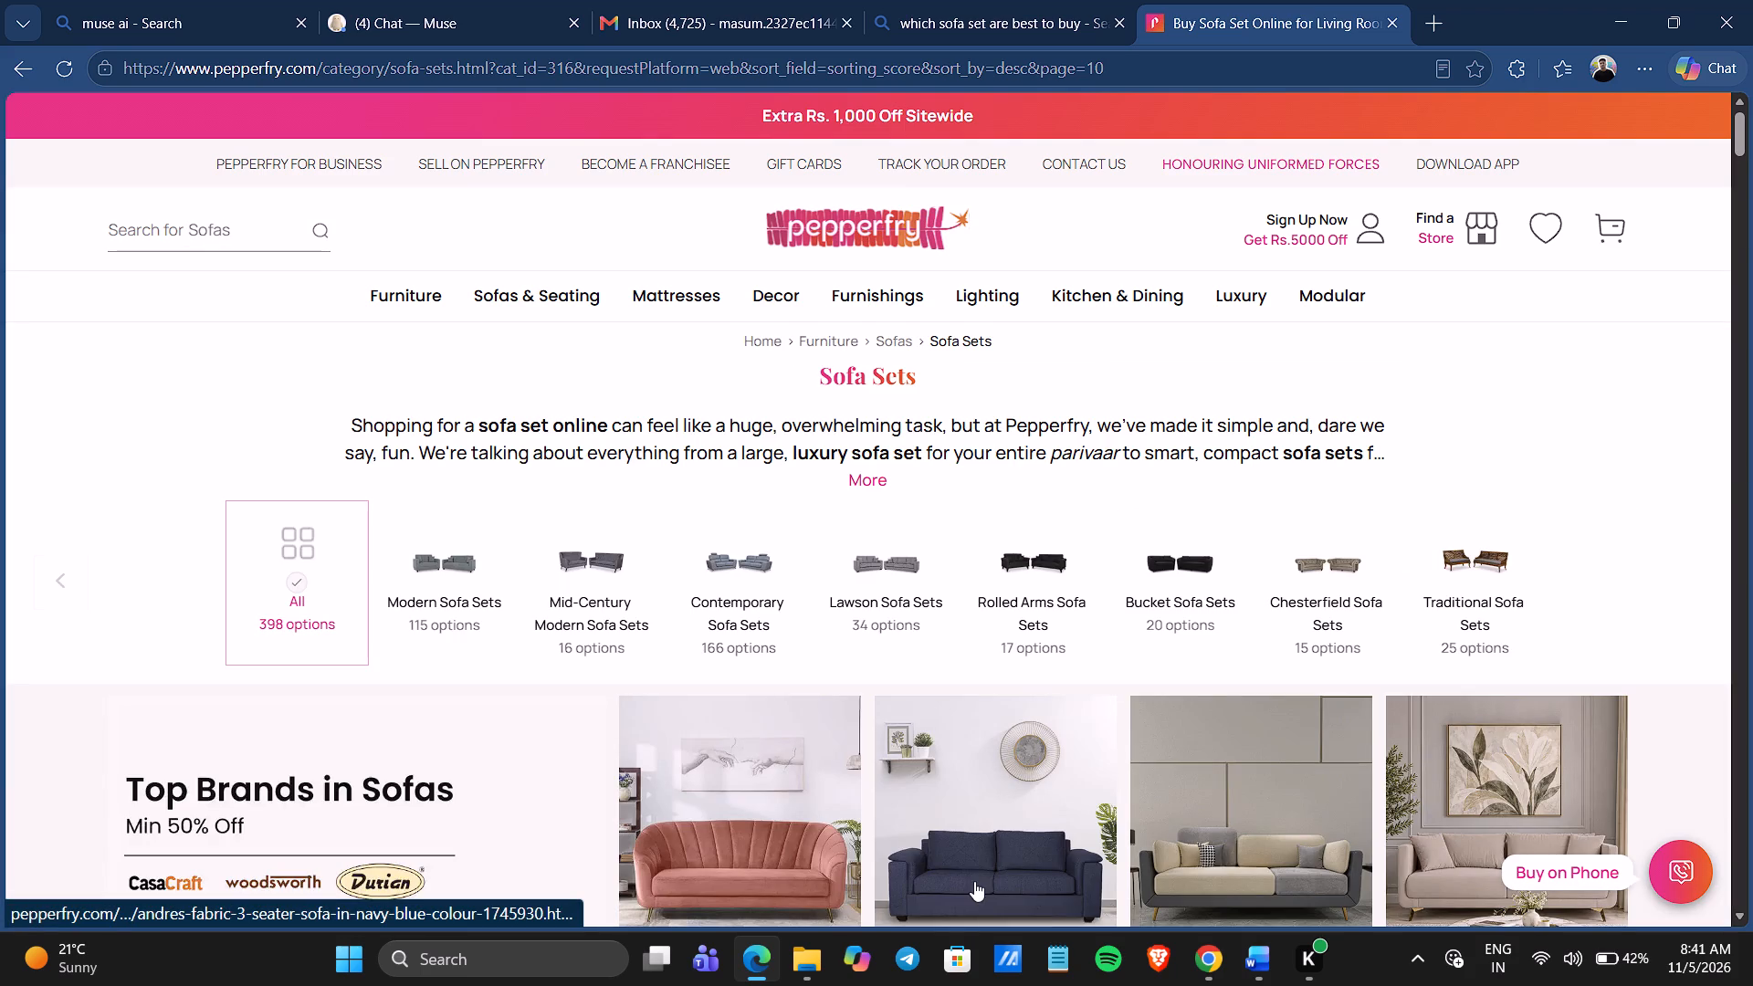
pyautogui.scroll(-3, 821, 624)
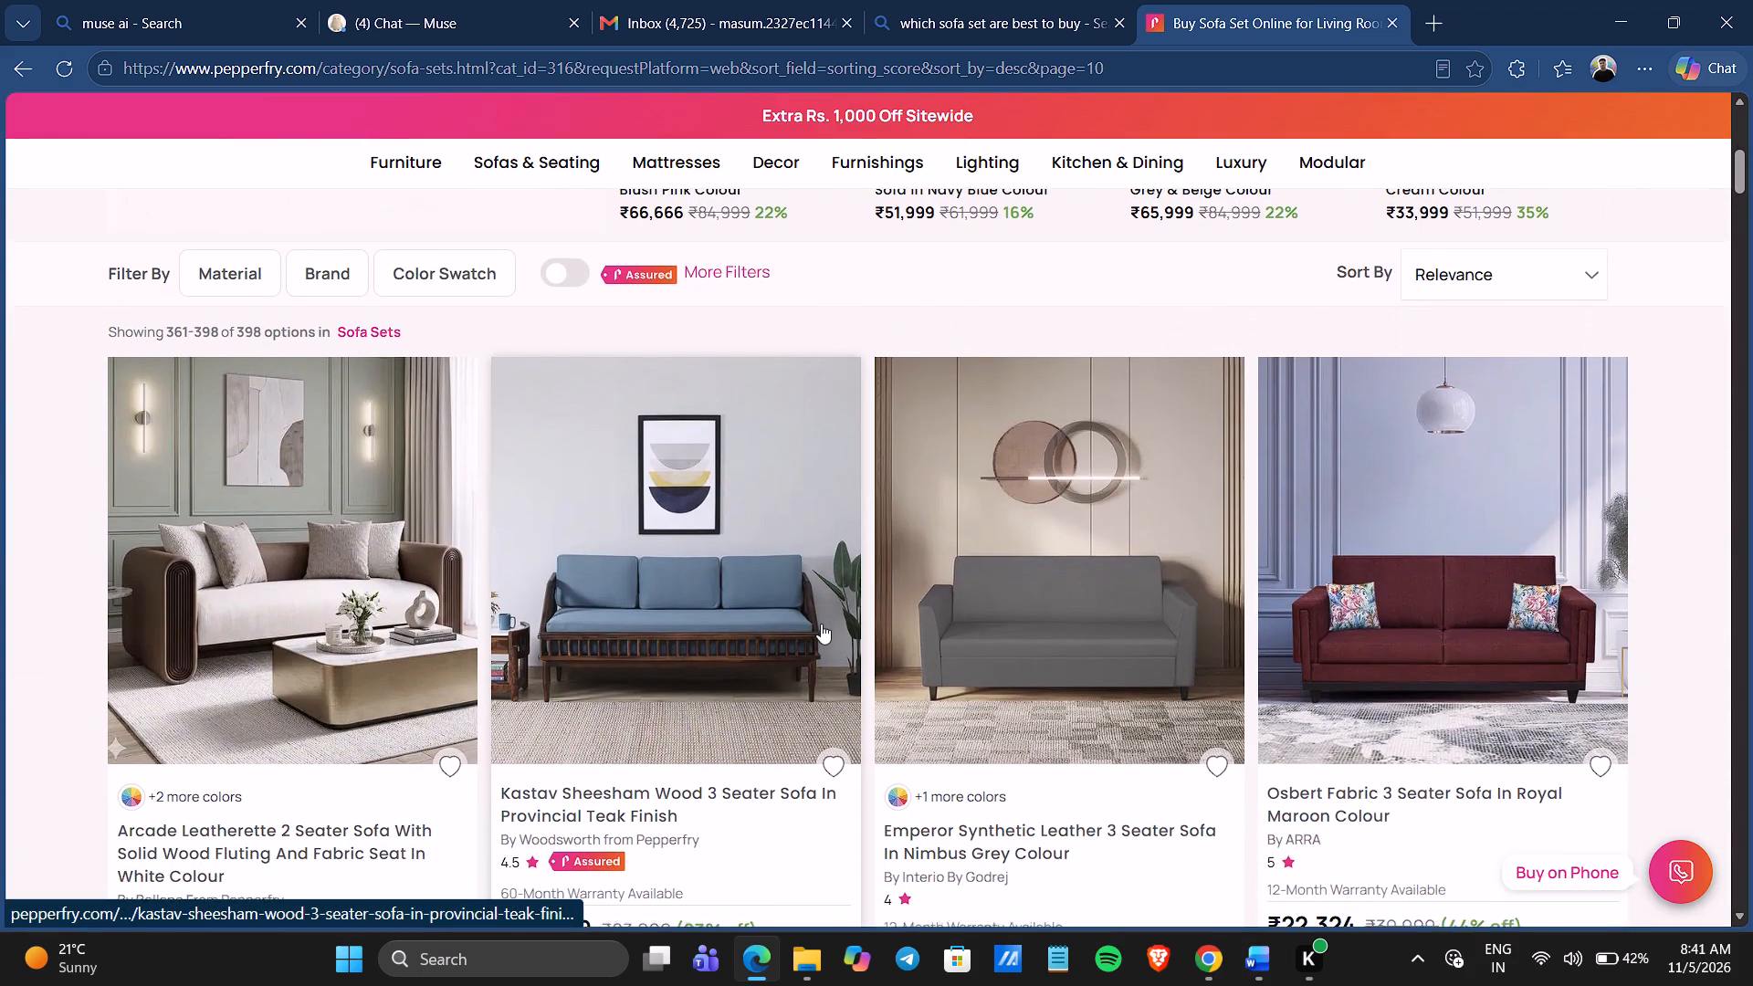
pyautogui.scroll(-1, 821, 624)
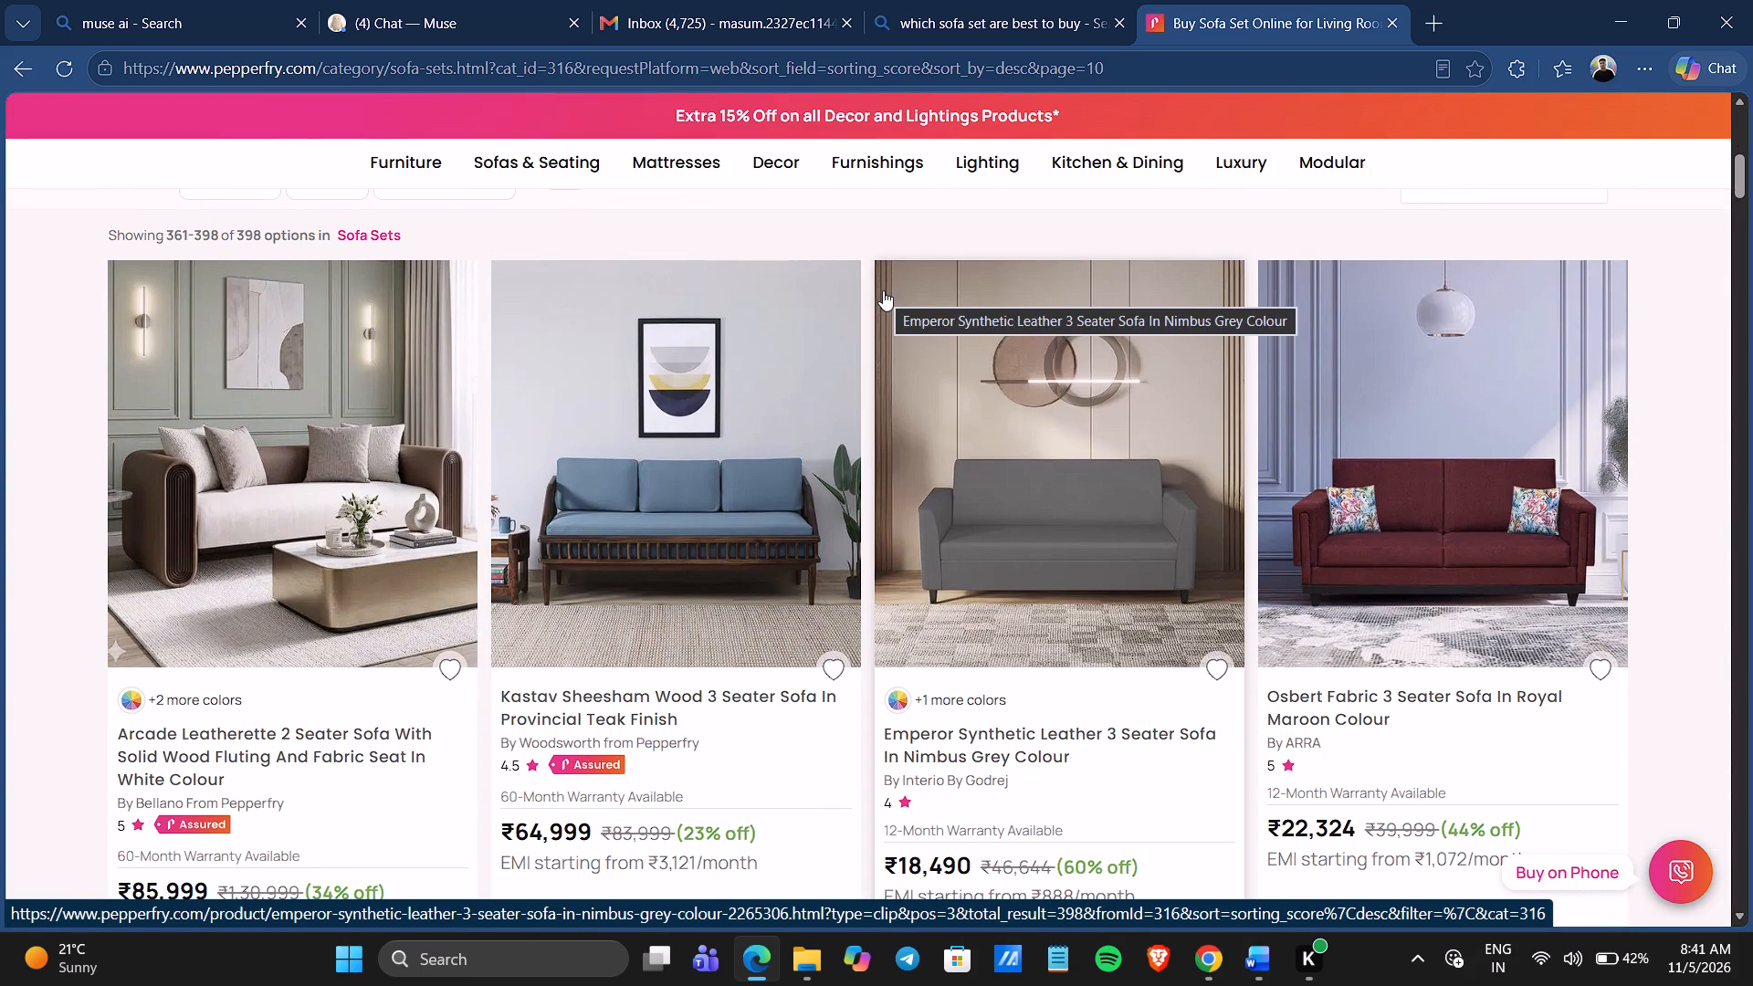
pyautogui.scroll(-1, 877, 552)
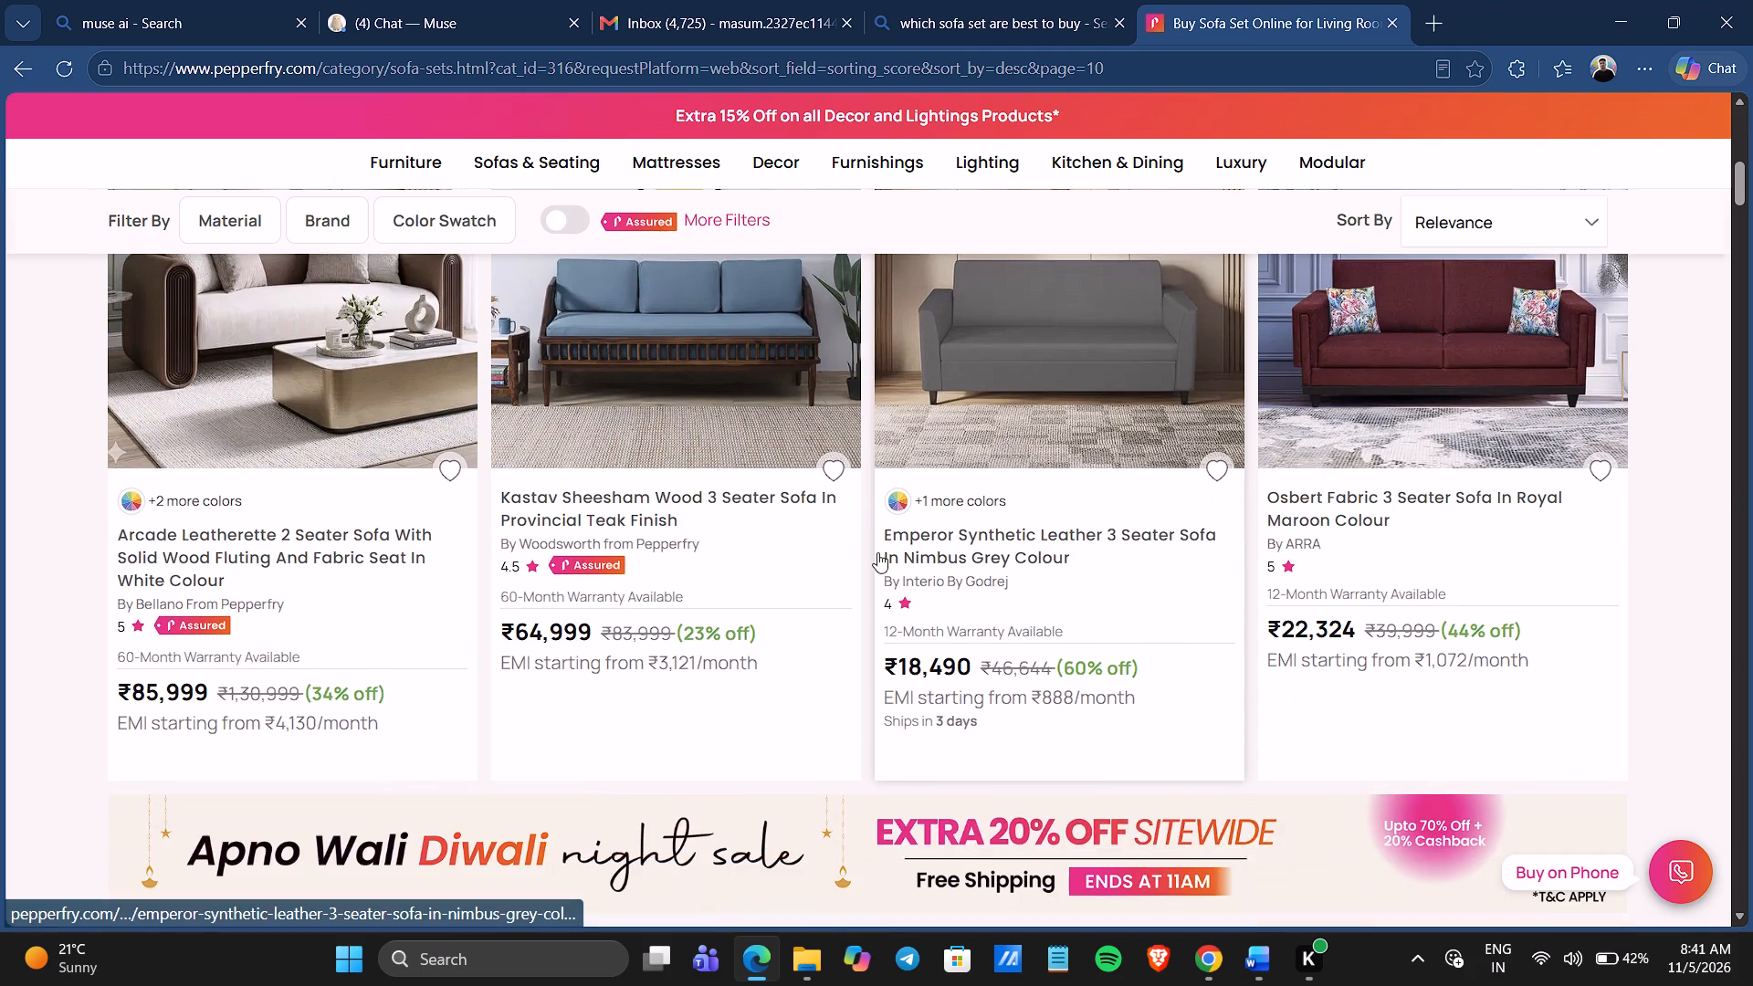
pyautogui.scroll(3, 877, 552)
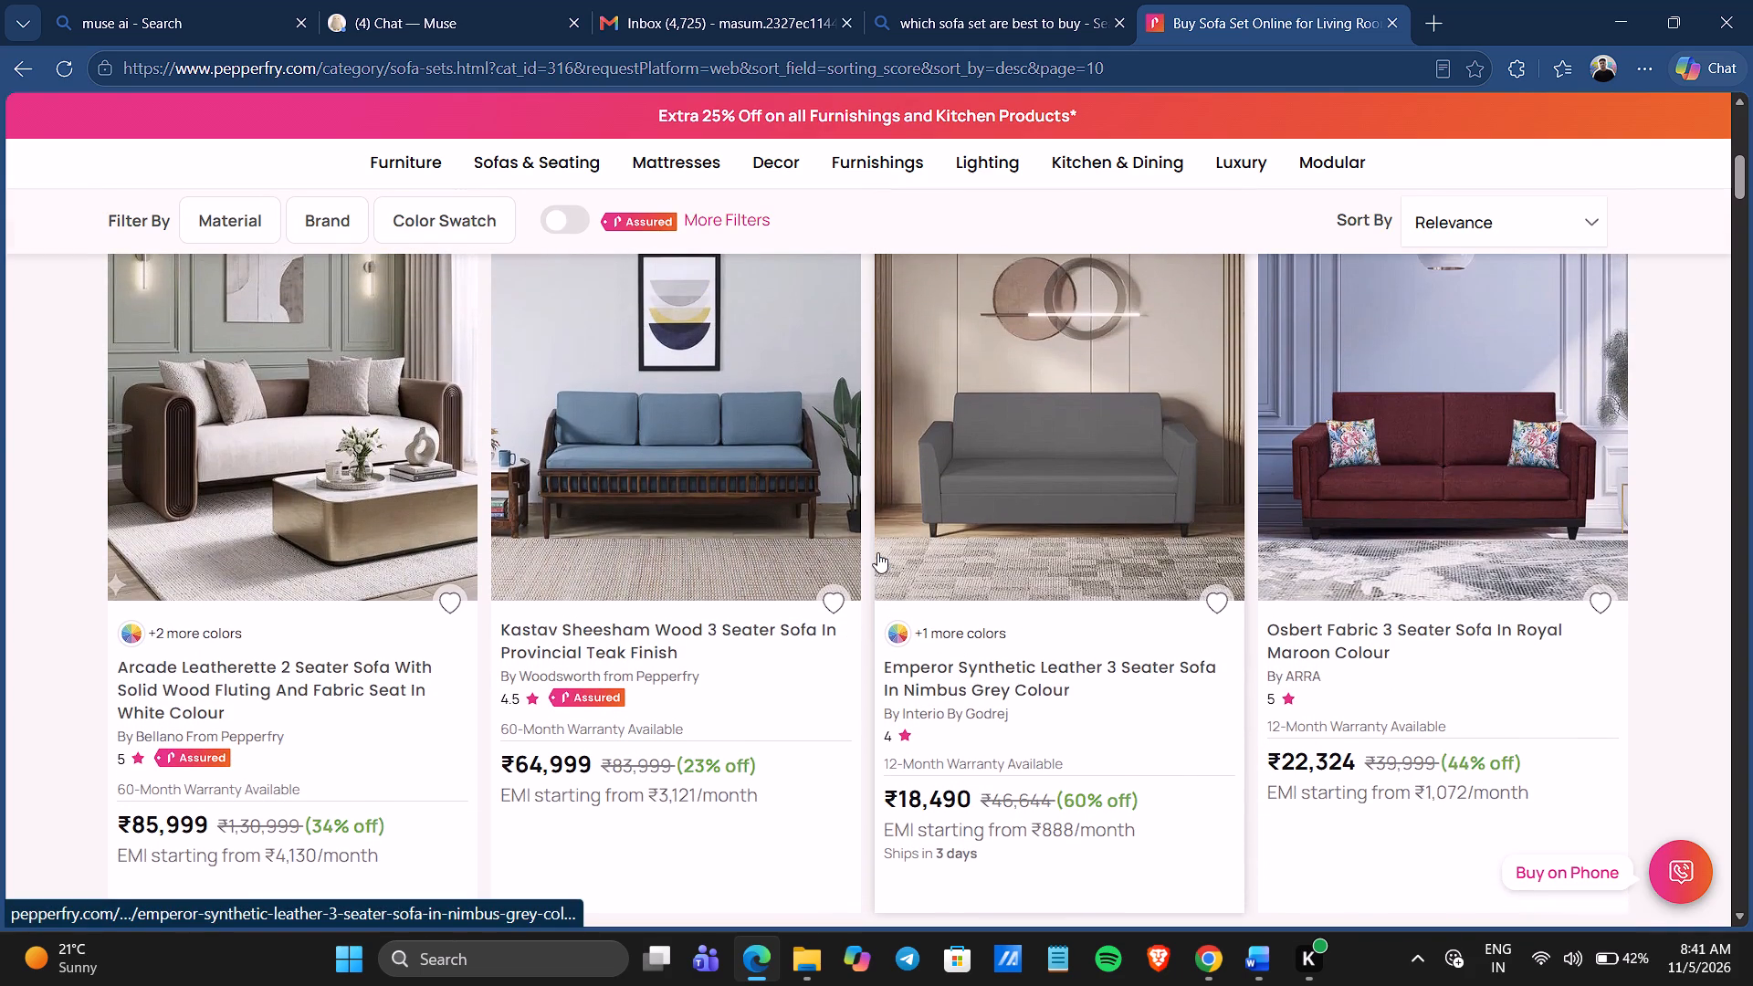
pyautogui.scroll(1, 877, 552)
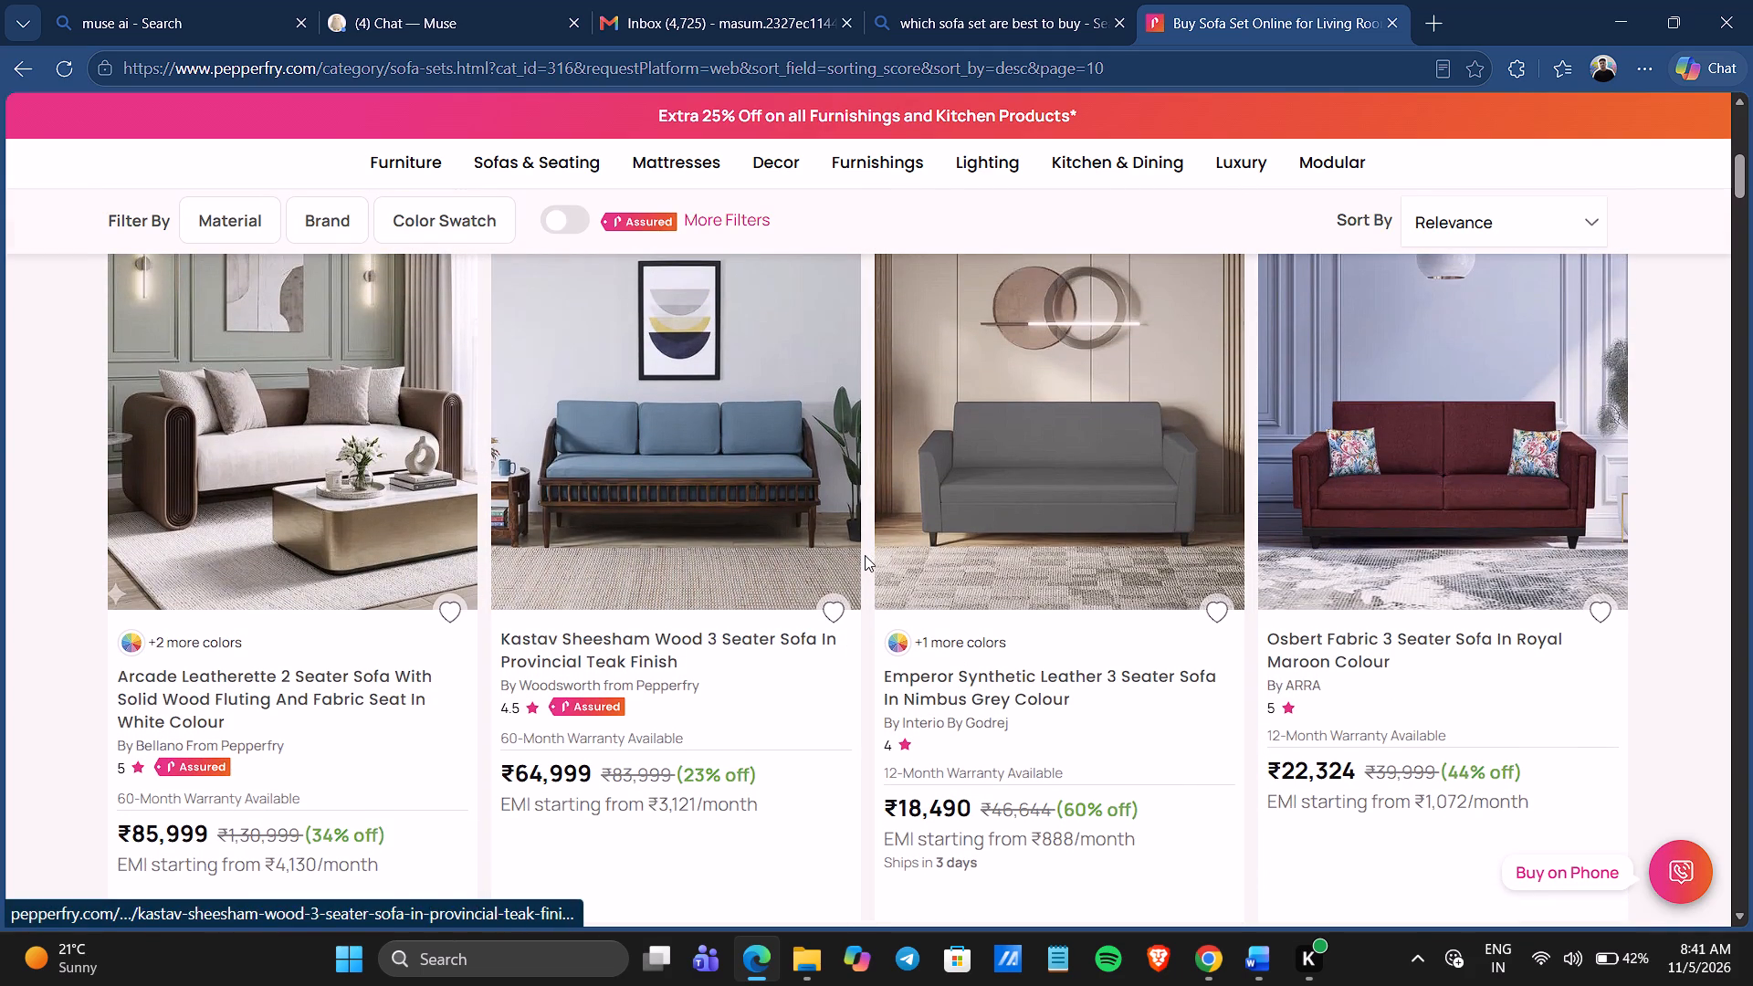
pyautogui.scroll(2, 866, 558)
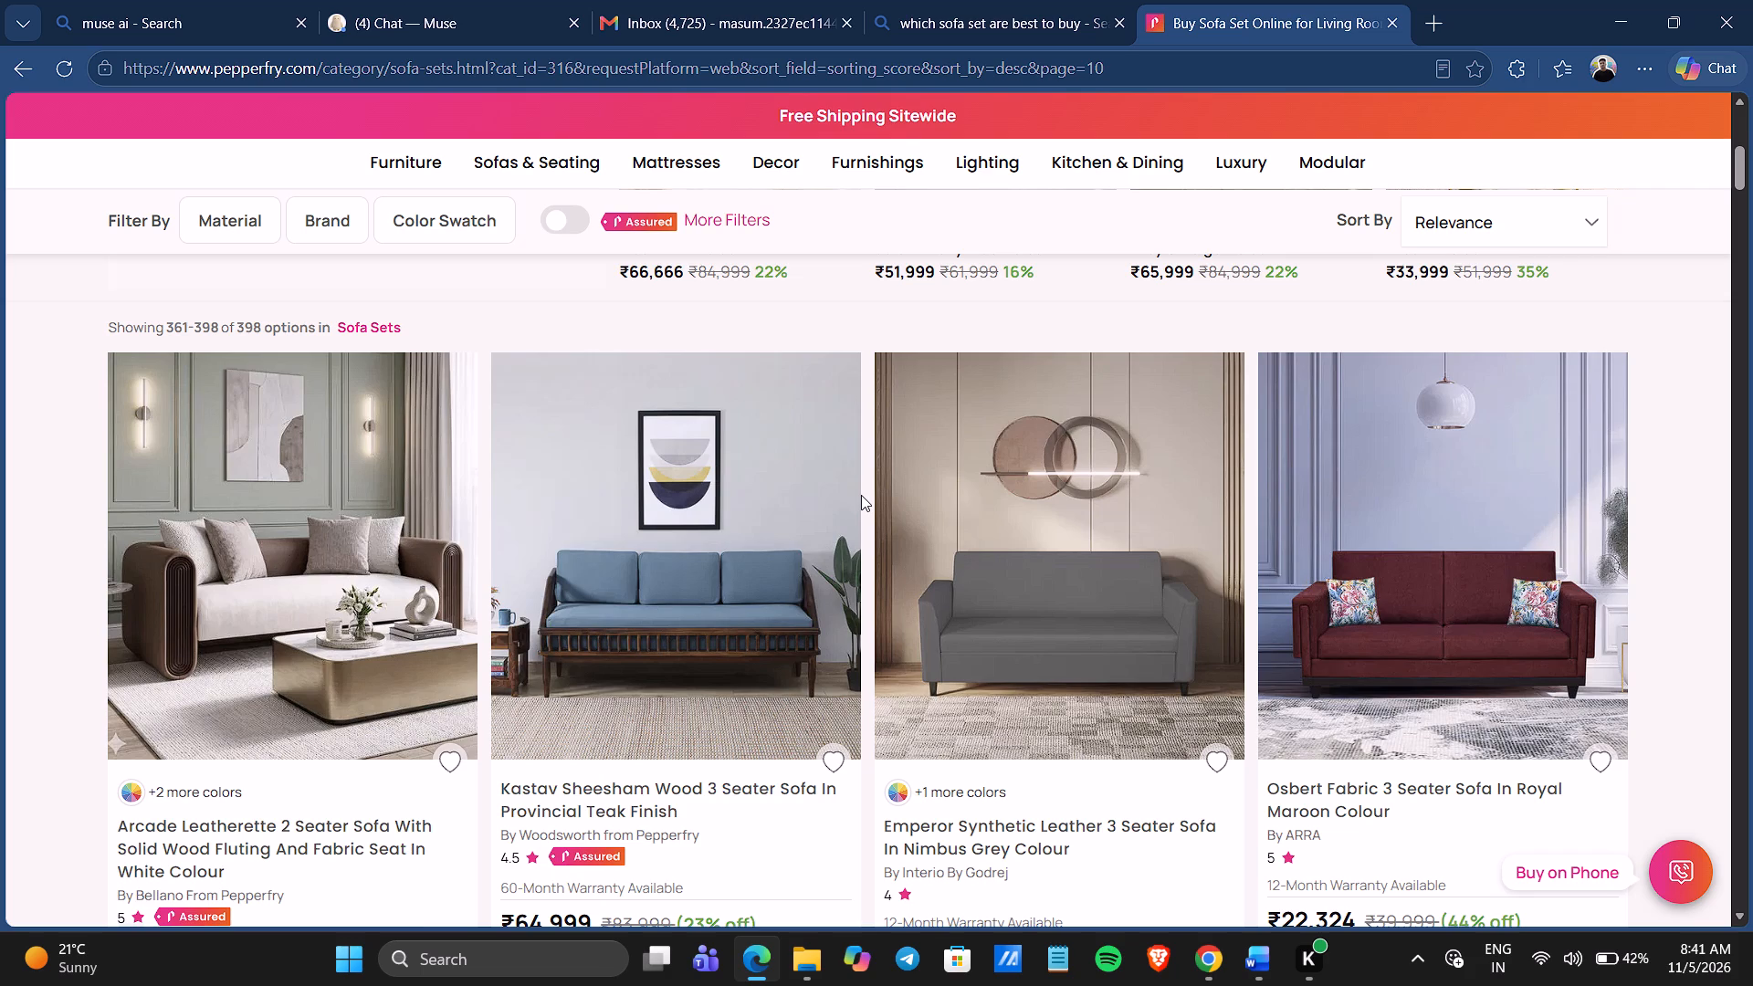
pyautogui.scroll(-1, 861, 495)
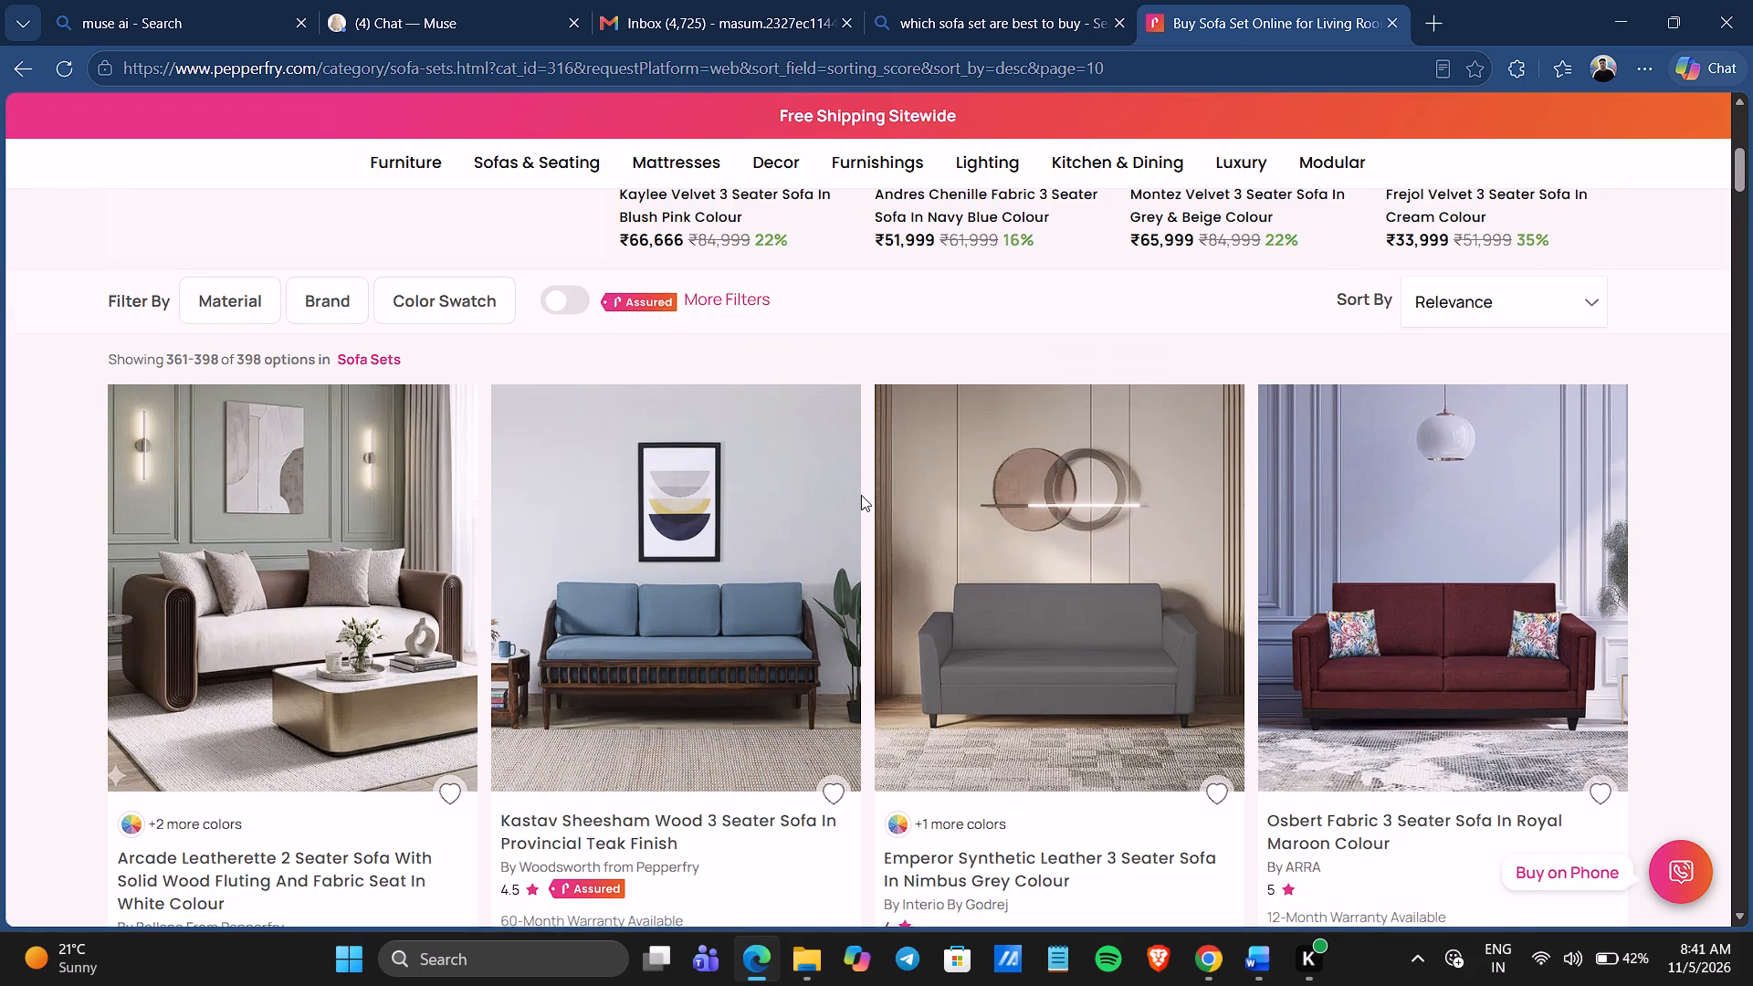
# Examine the next rows of sofas on page 10, including the Royaloak and Trevi Furniture models, comparing designs, prices and discounts.
pyautogui.scroll(-4, 861, 495)
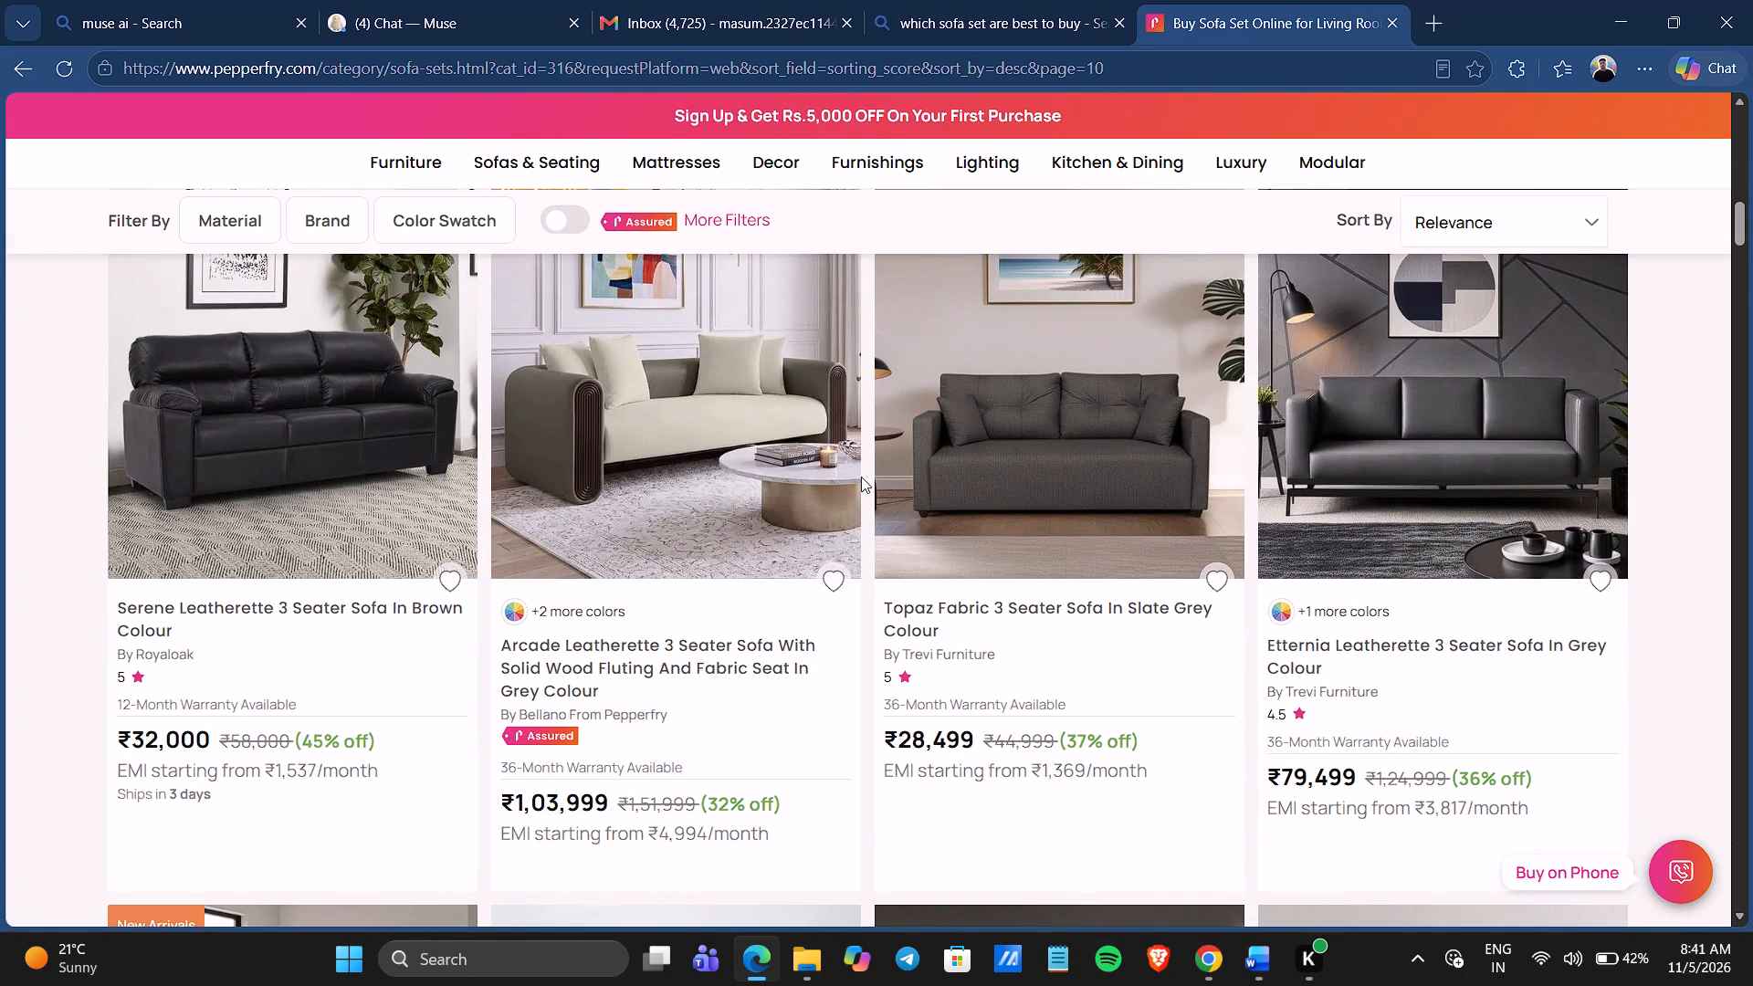
pyautogui.scroll(-1, 861, 477)
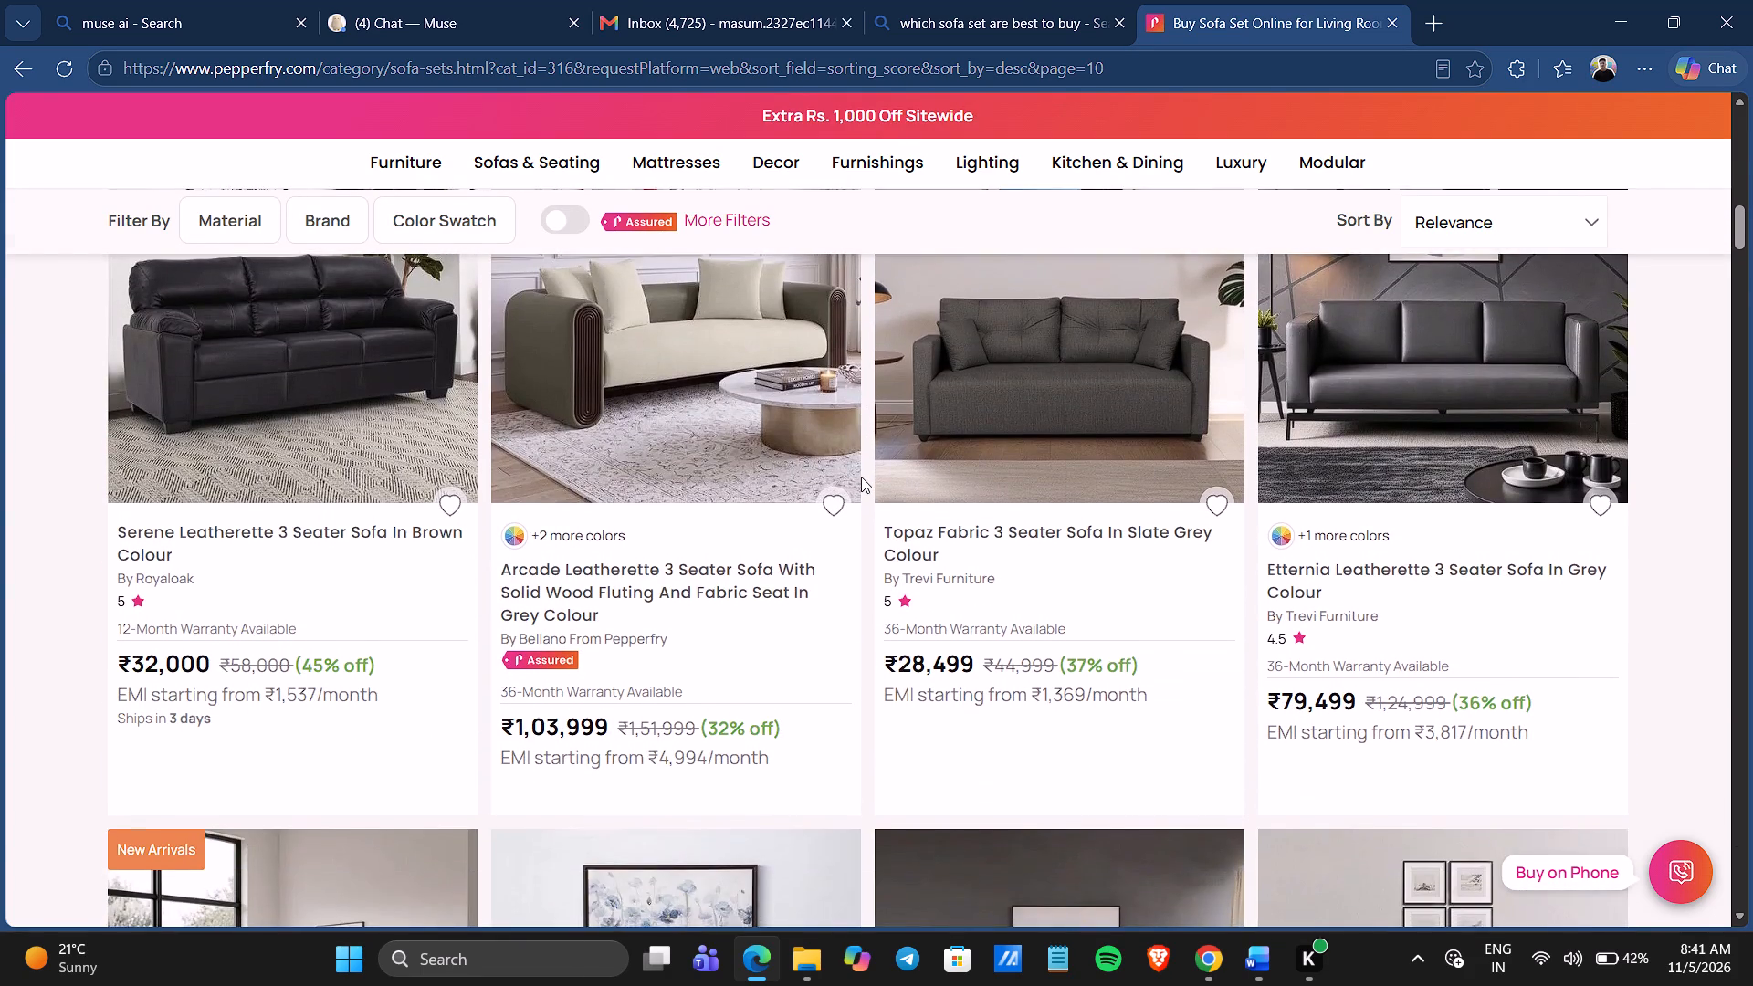
pyautogui.scroll(-6, 861, 477)
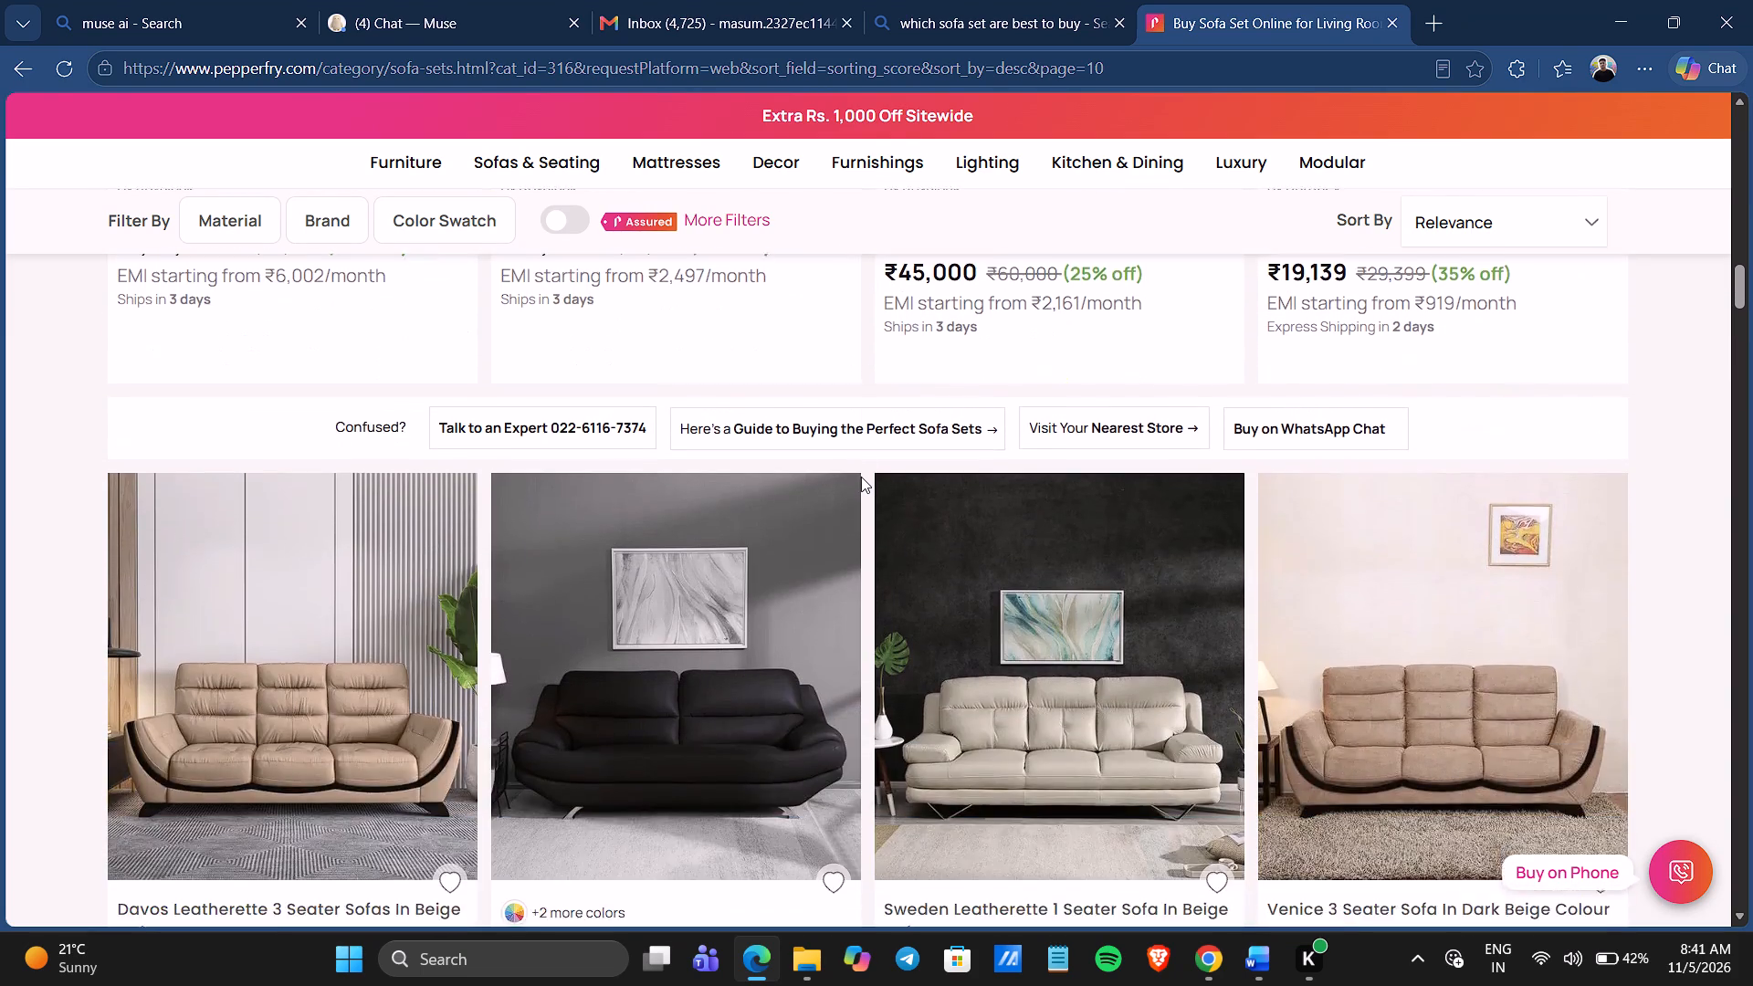
pyautogui.scroll(2, 861, 477)
pyautogui.scroll(-1, 861, 477)
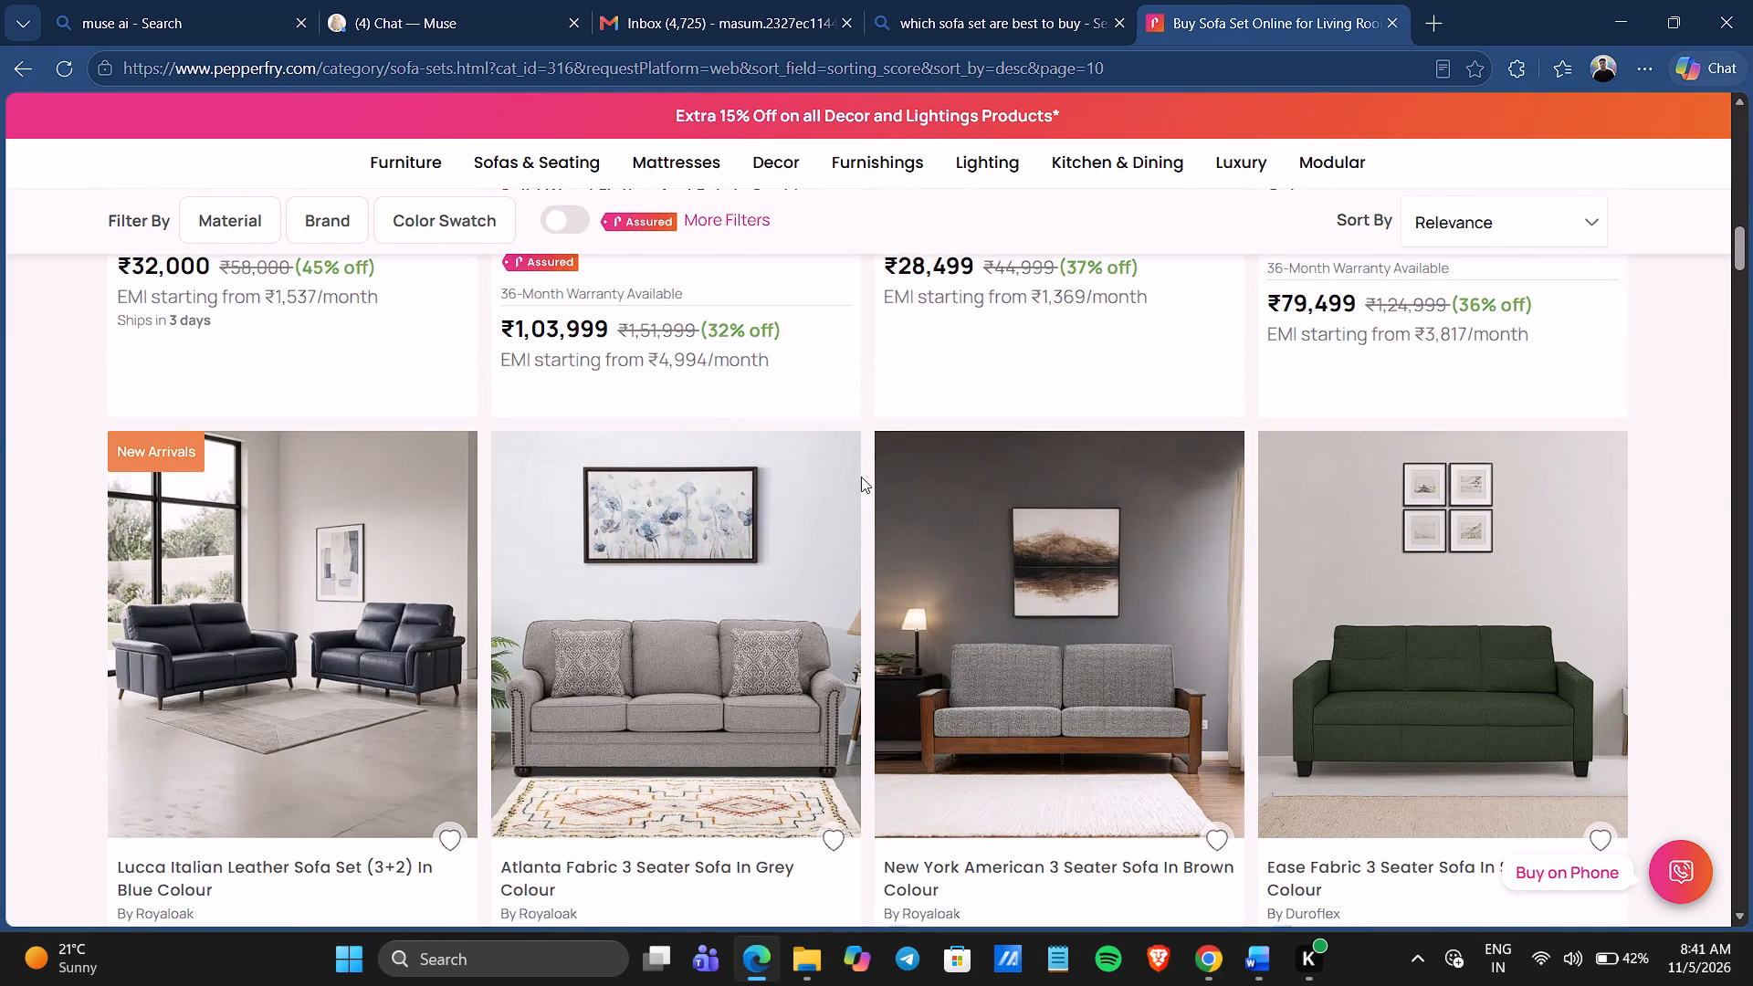
# Examine the remaining sofas and multi-piece sofa sets through the end of page 10, comparing designs, prices, discounts and ratings.
pyautogui.scroll(-2, 861, 477)
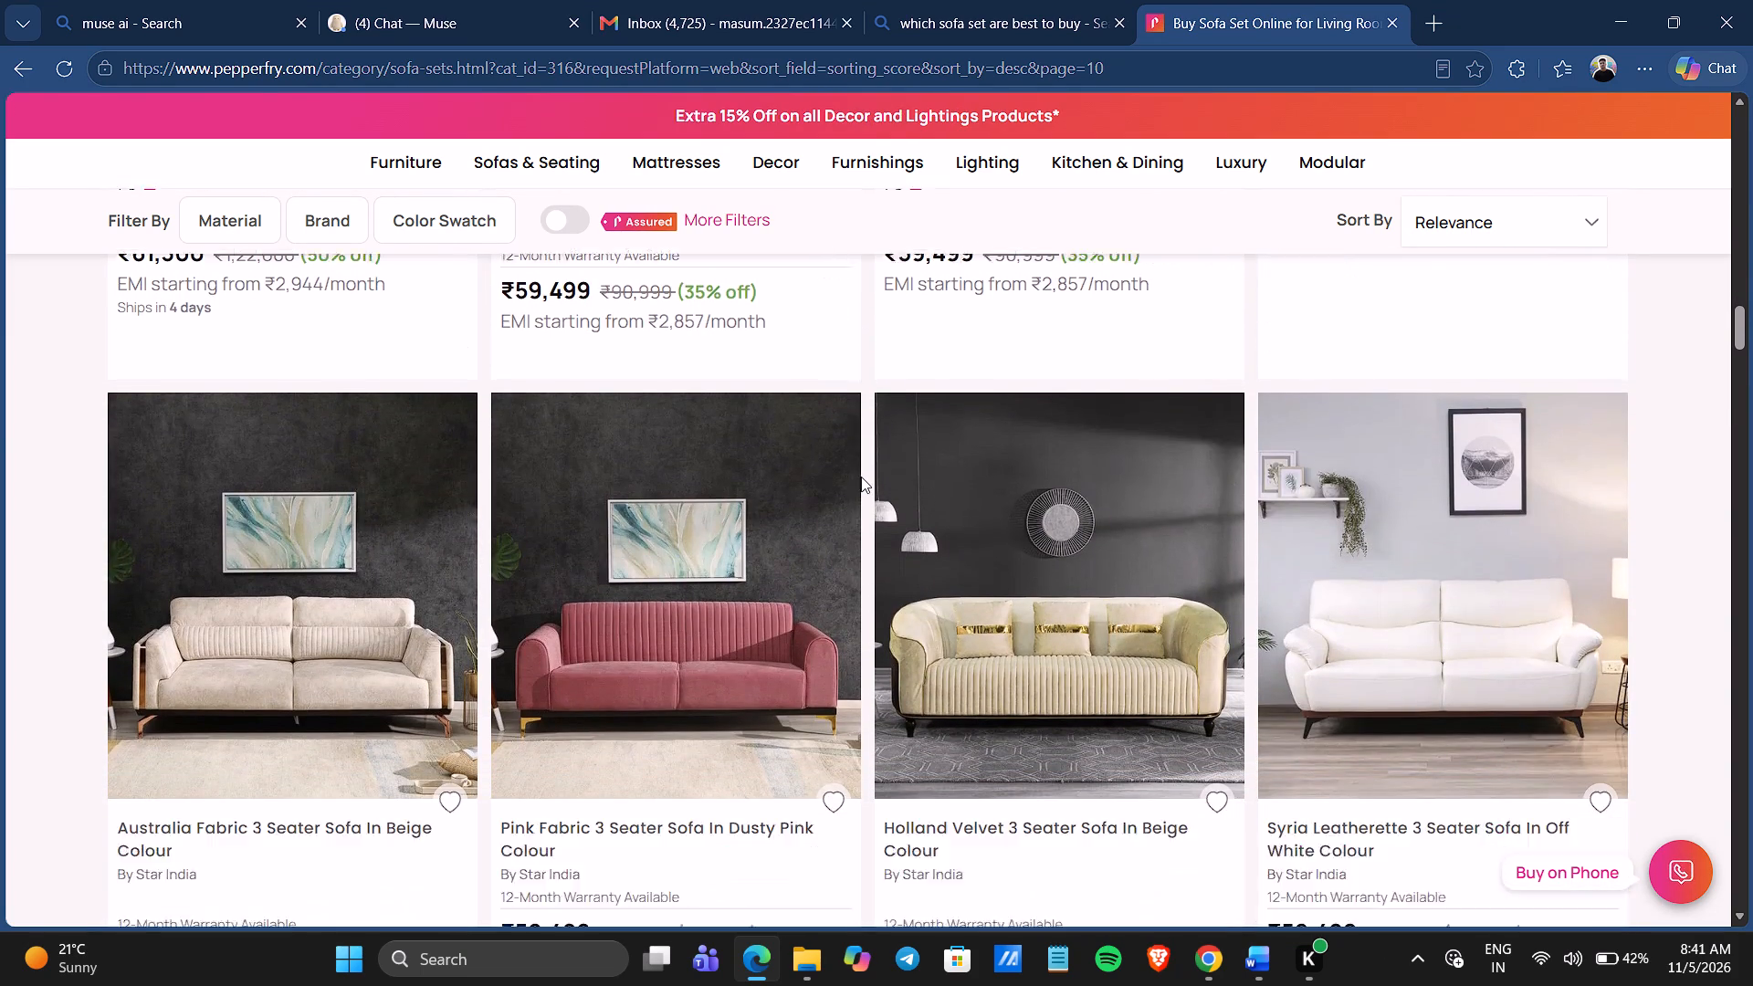
pyautogui.scroll(-2, 861, 477)
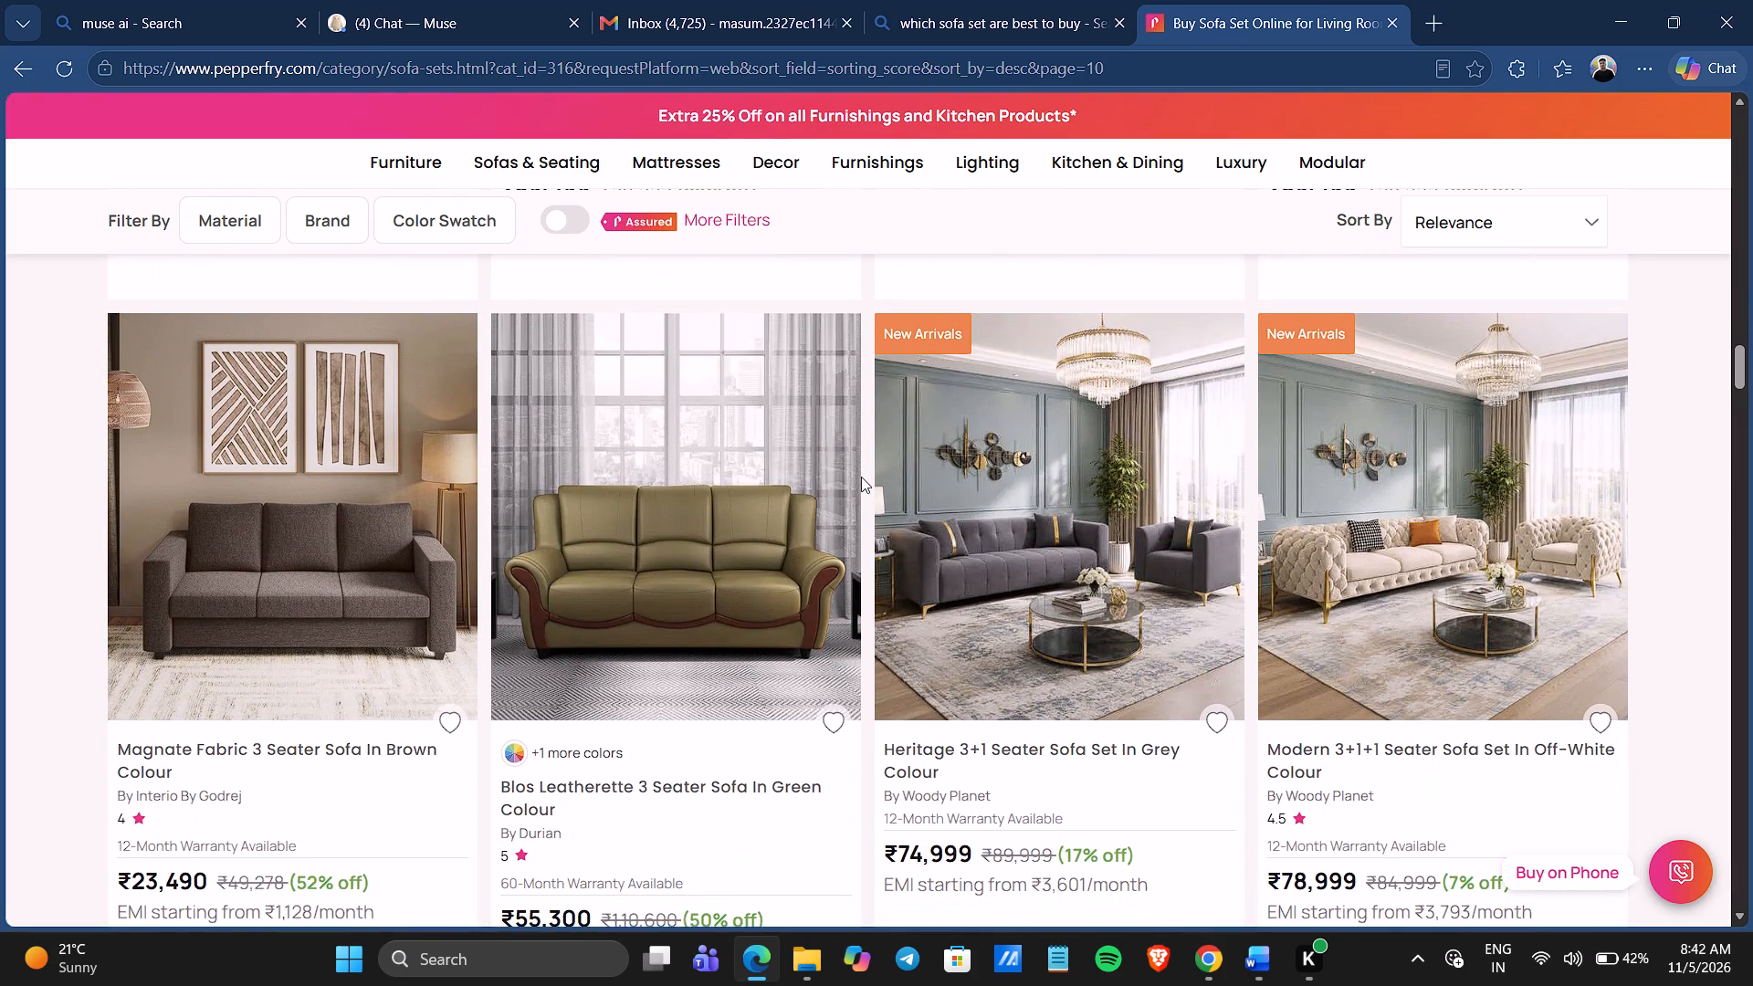
pyautogui.scroll(-5, 861, 477)
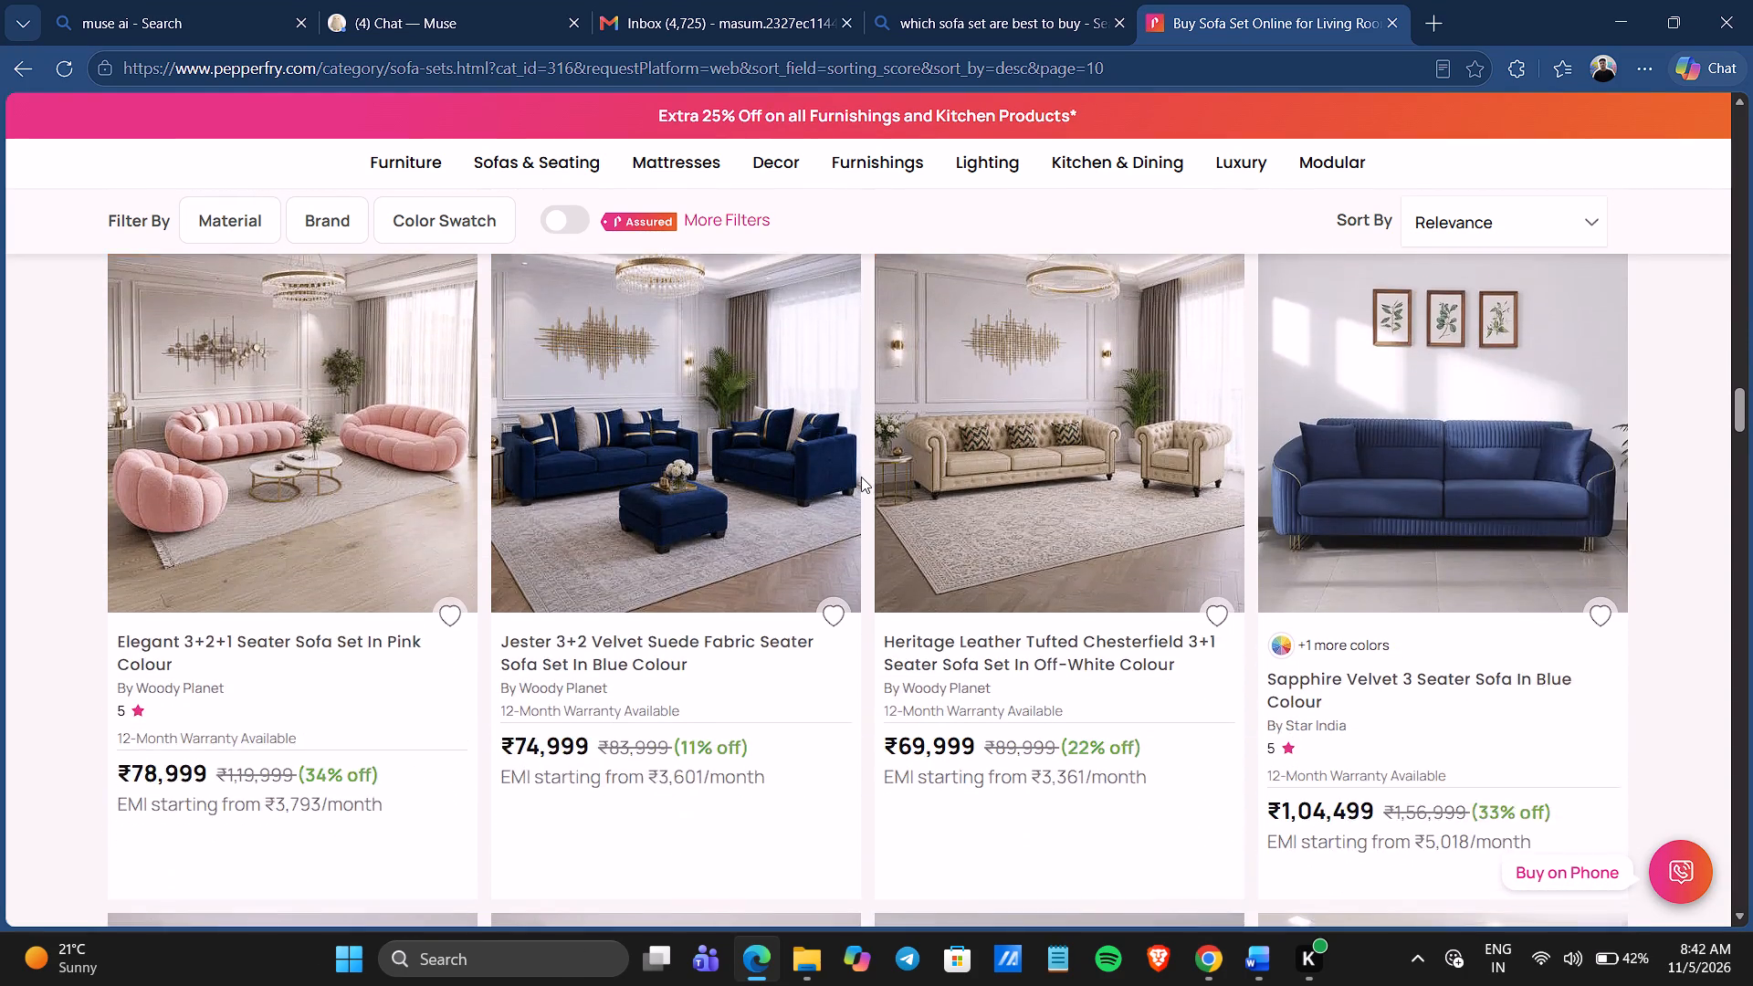
pyautogui.scroll(-4, 861, 477)
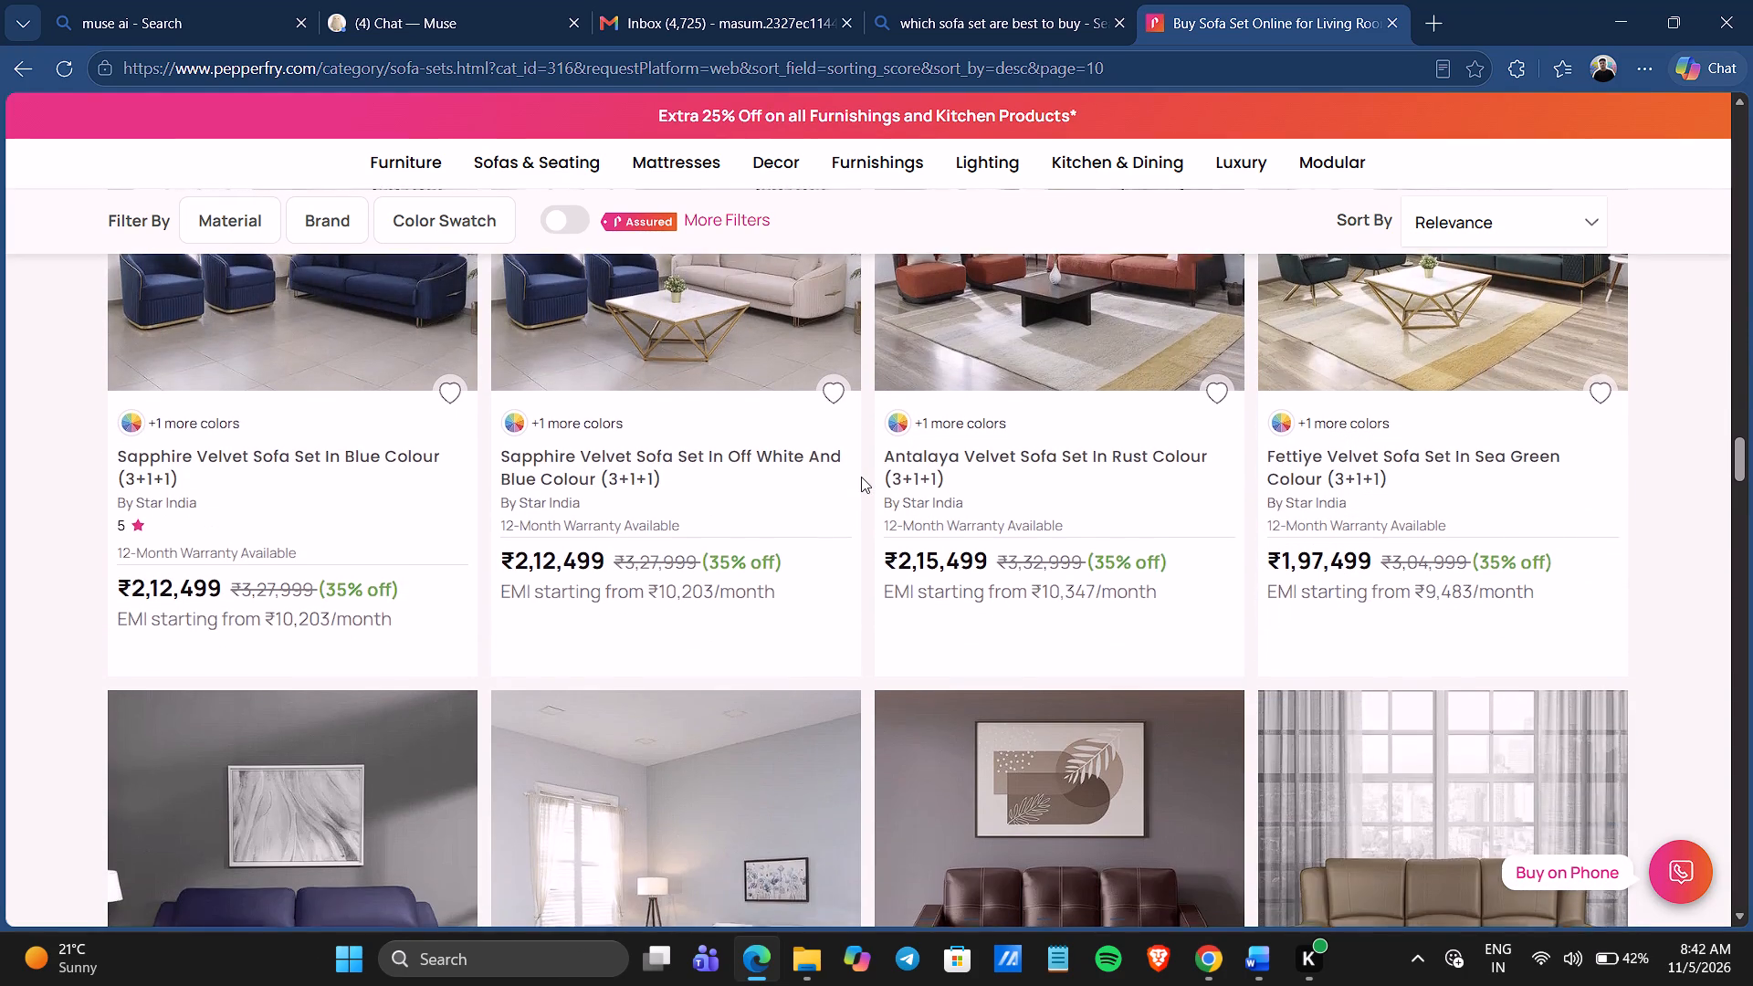
pyautogui.scroll(-2, 861, 477)
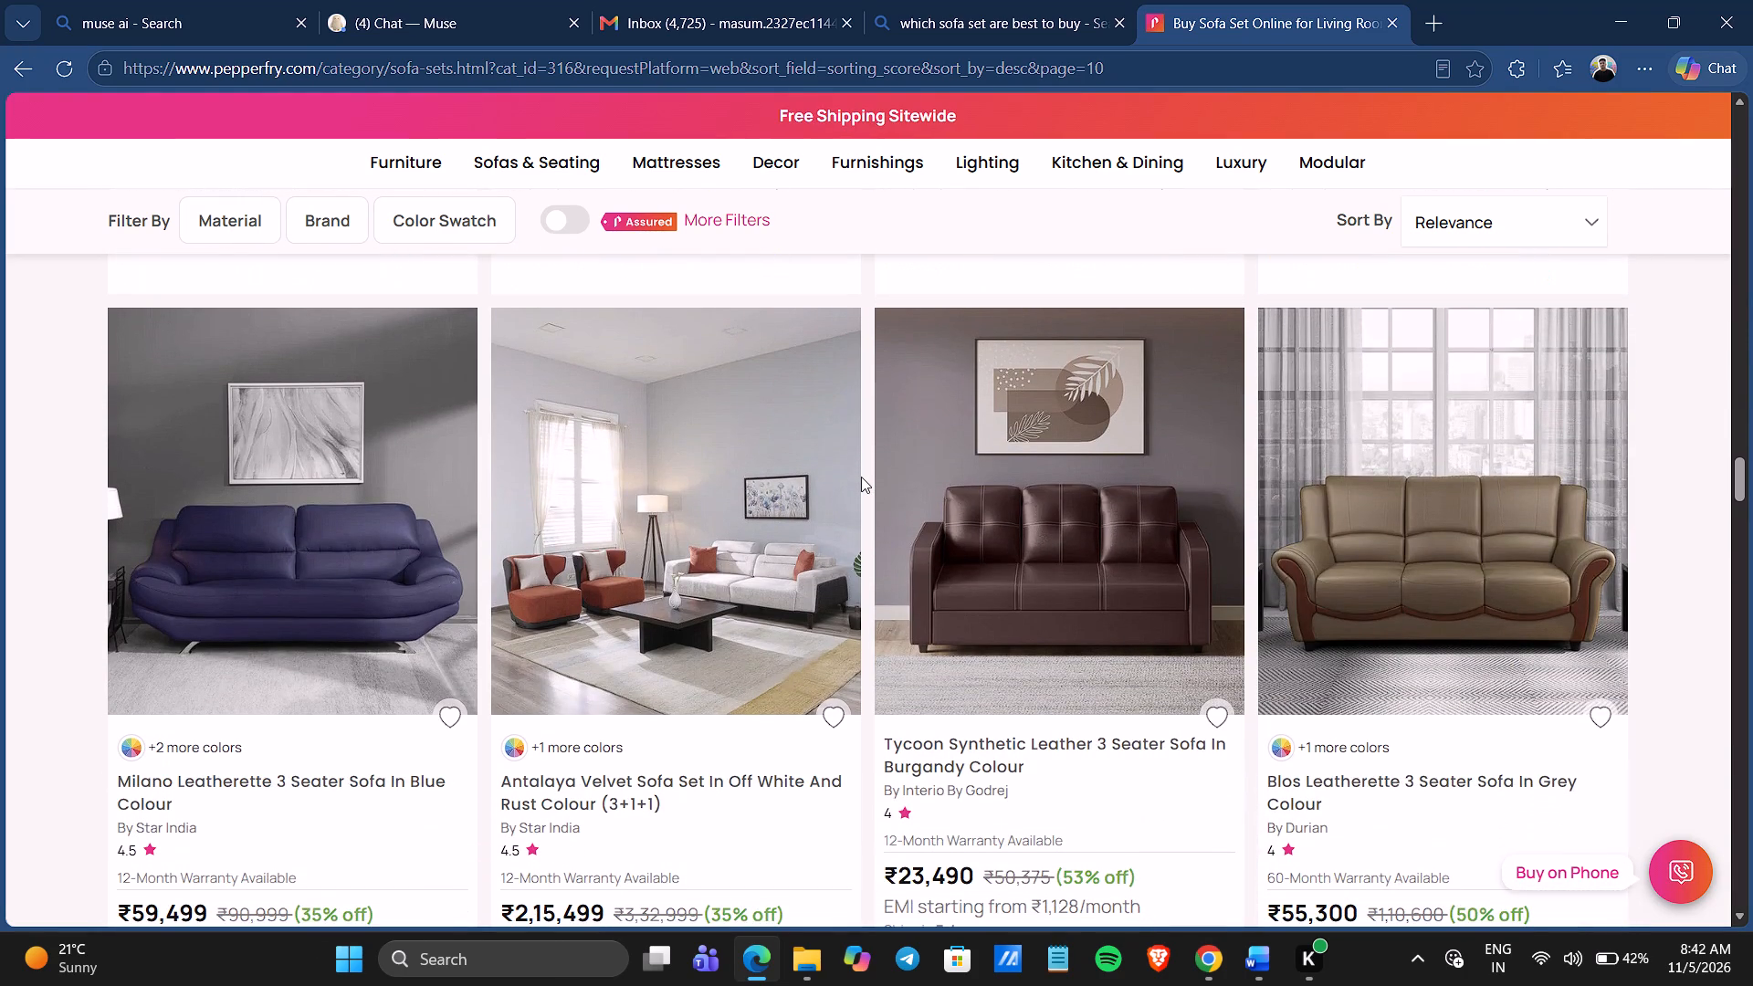
pyautogui.scroll(-3, 861, 477)
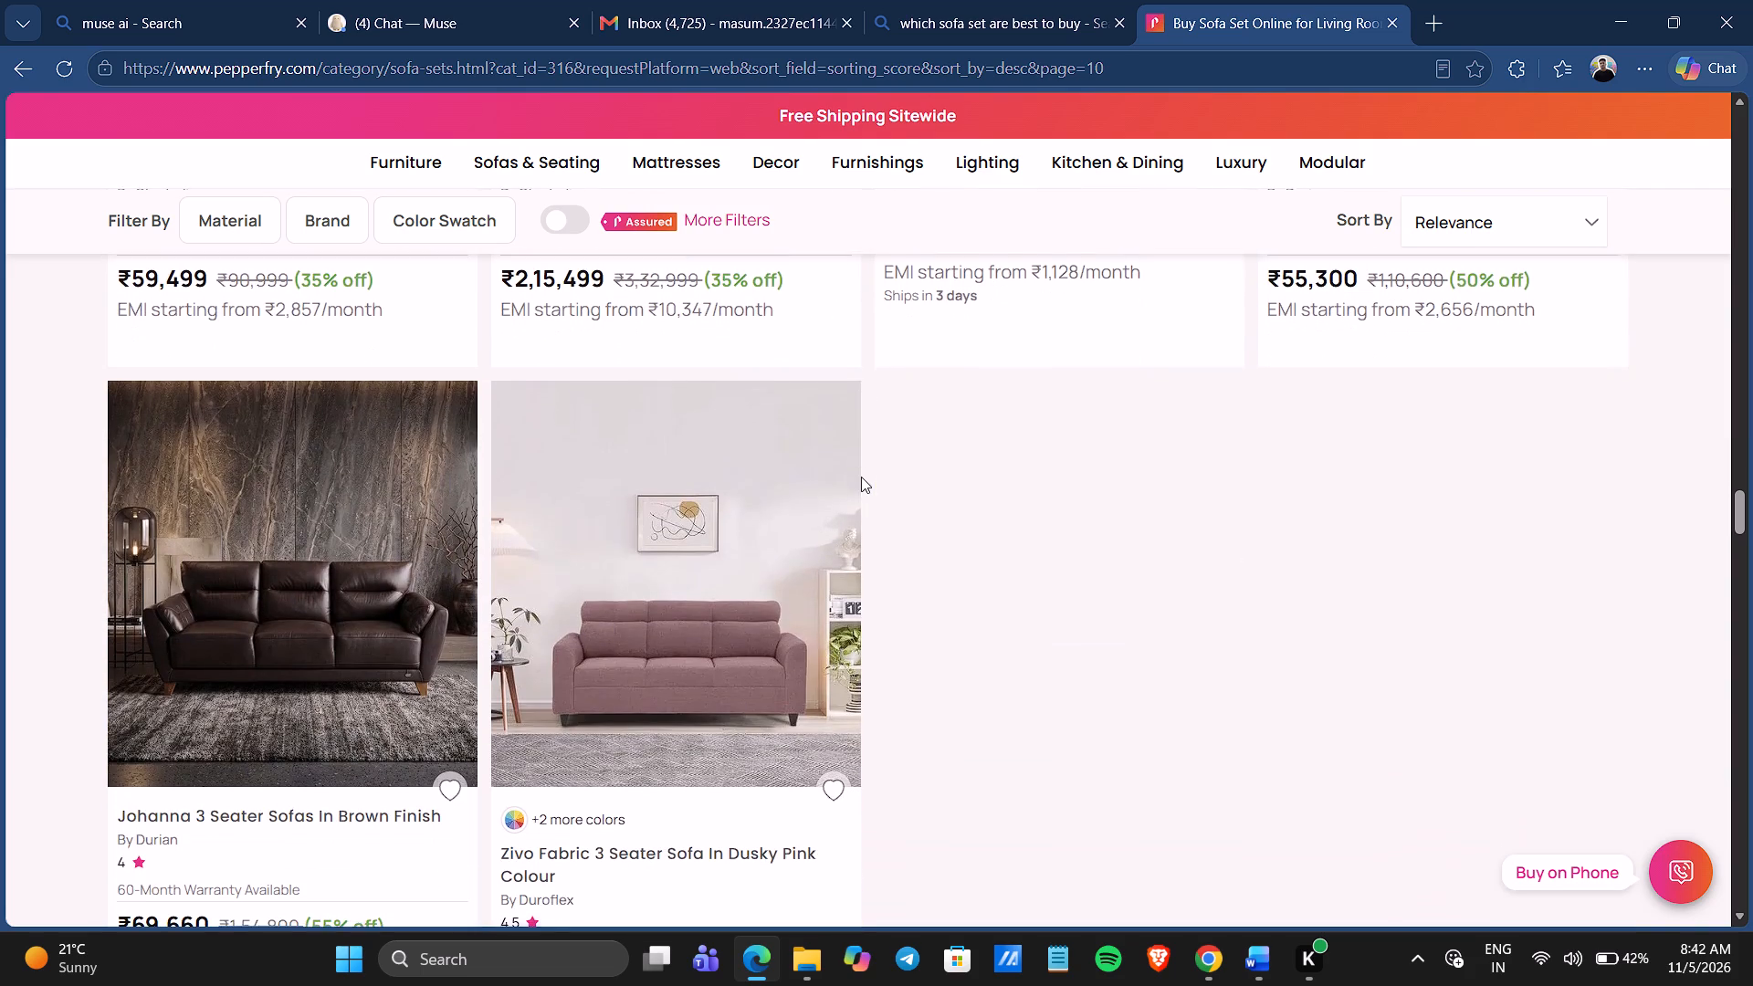
pyautogui.scroll(-2, 861, 477)
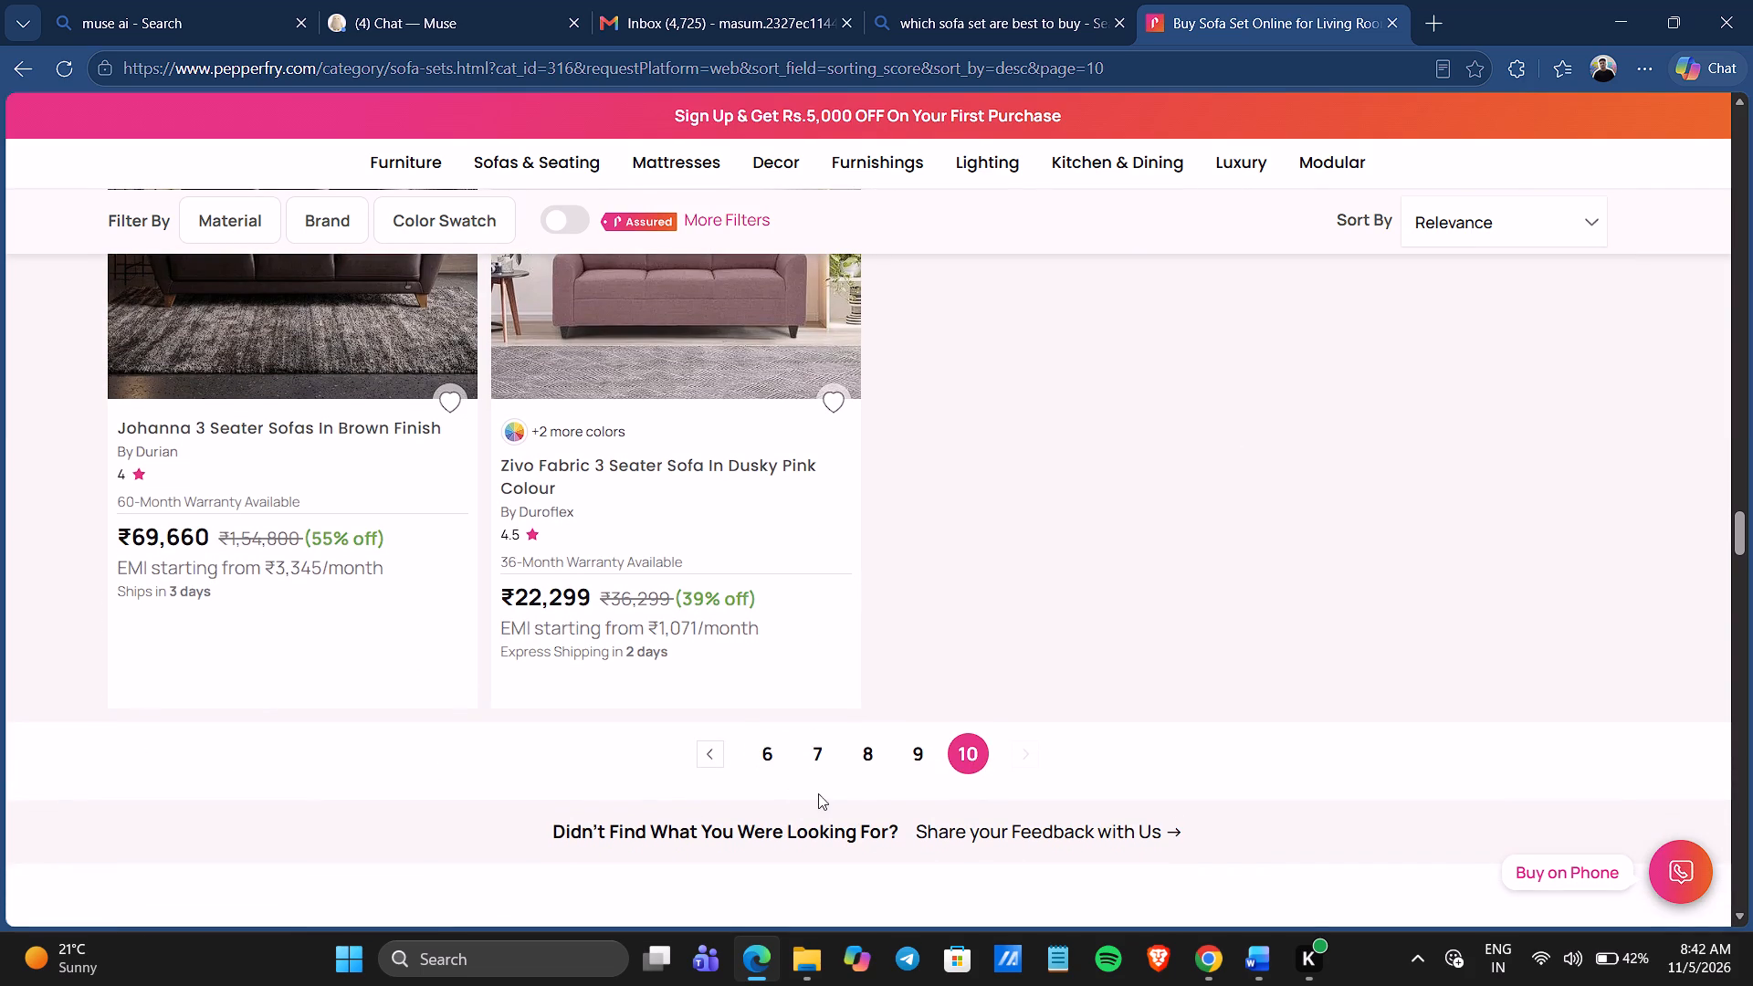
pyautogui.scroll(3, 810, 444)
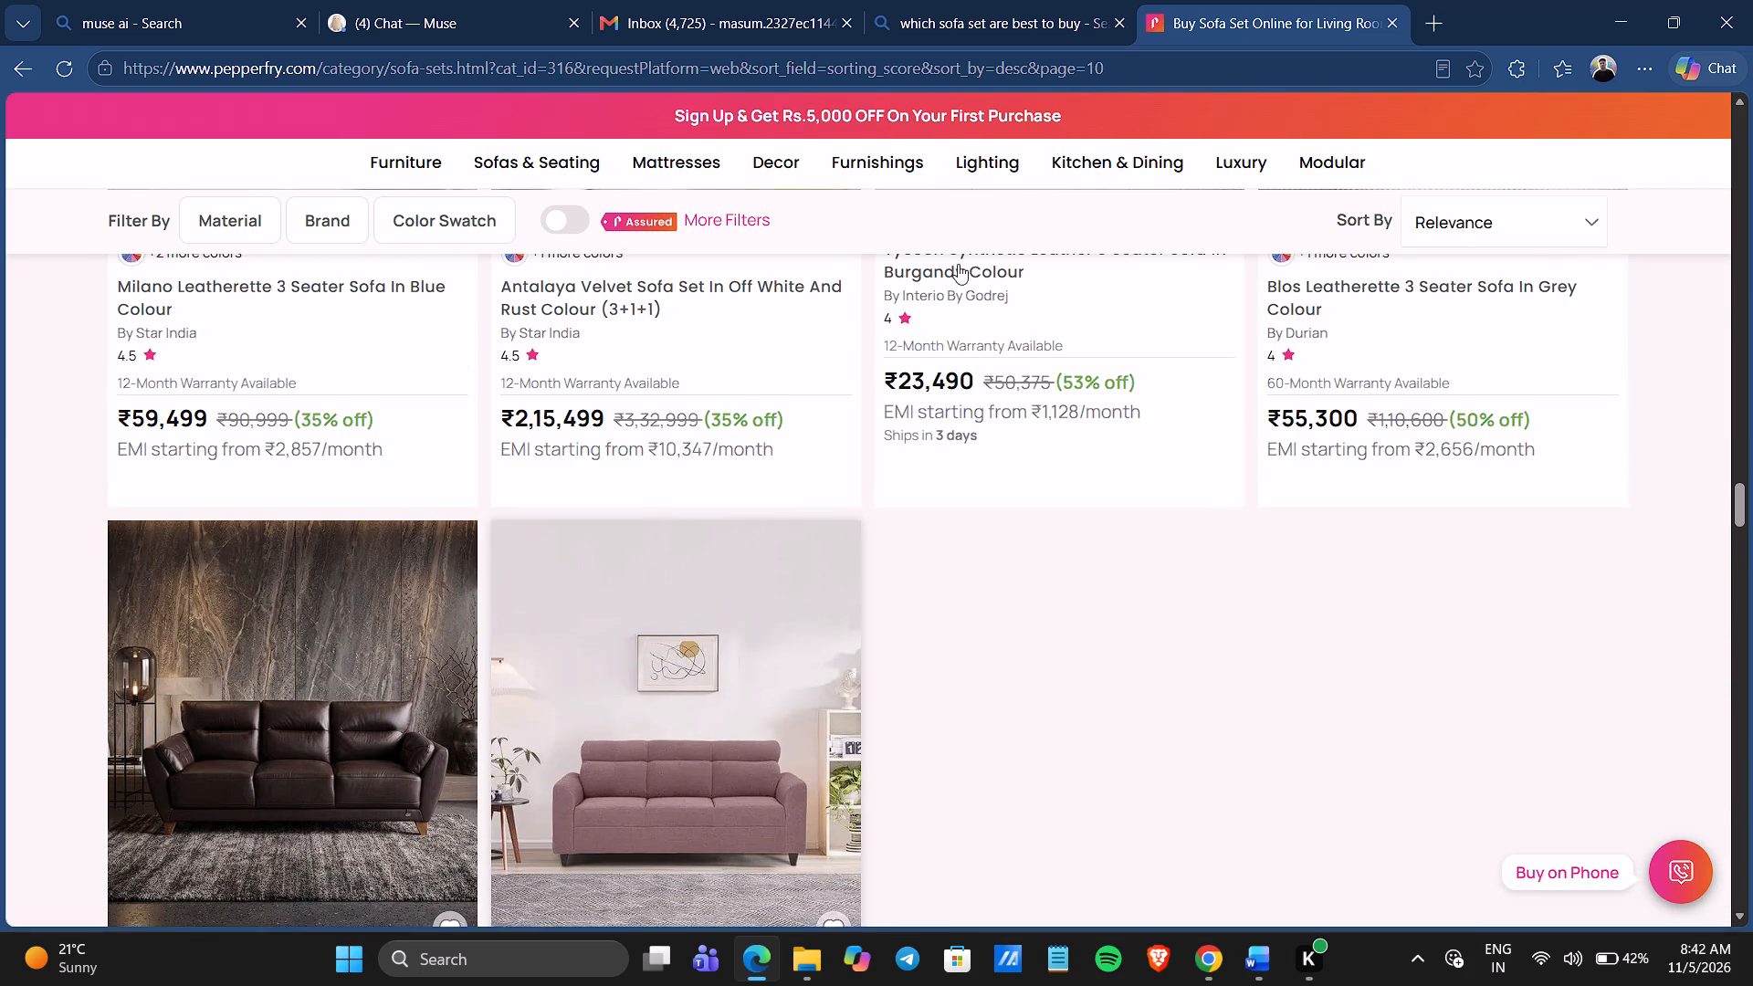
# Close the Pepperfry sofa listing and open page 2 of the search results for which sofa set are best to buy.
pyautogui.click(1400, 30)
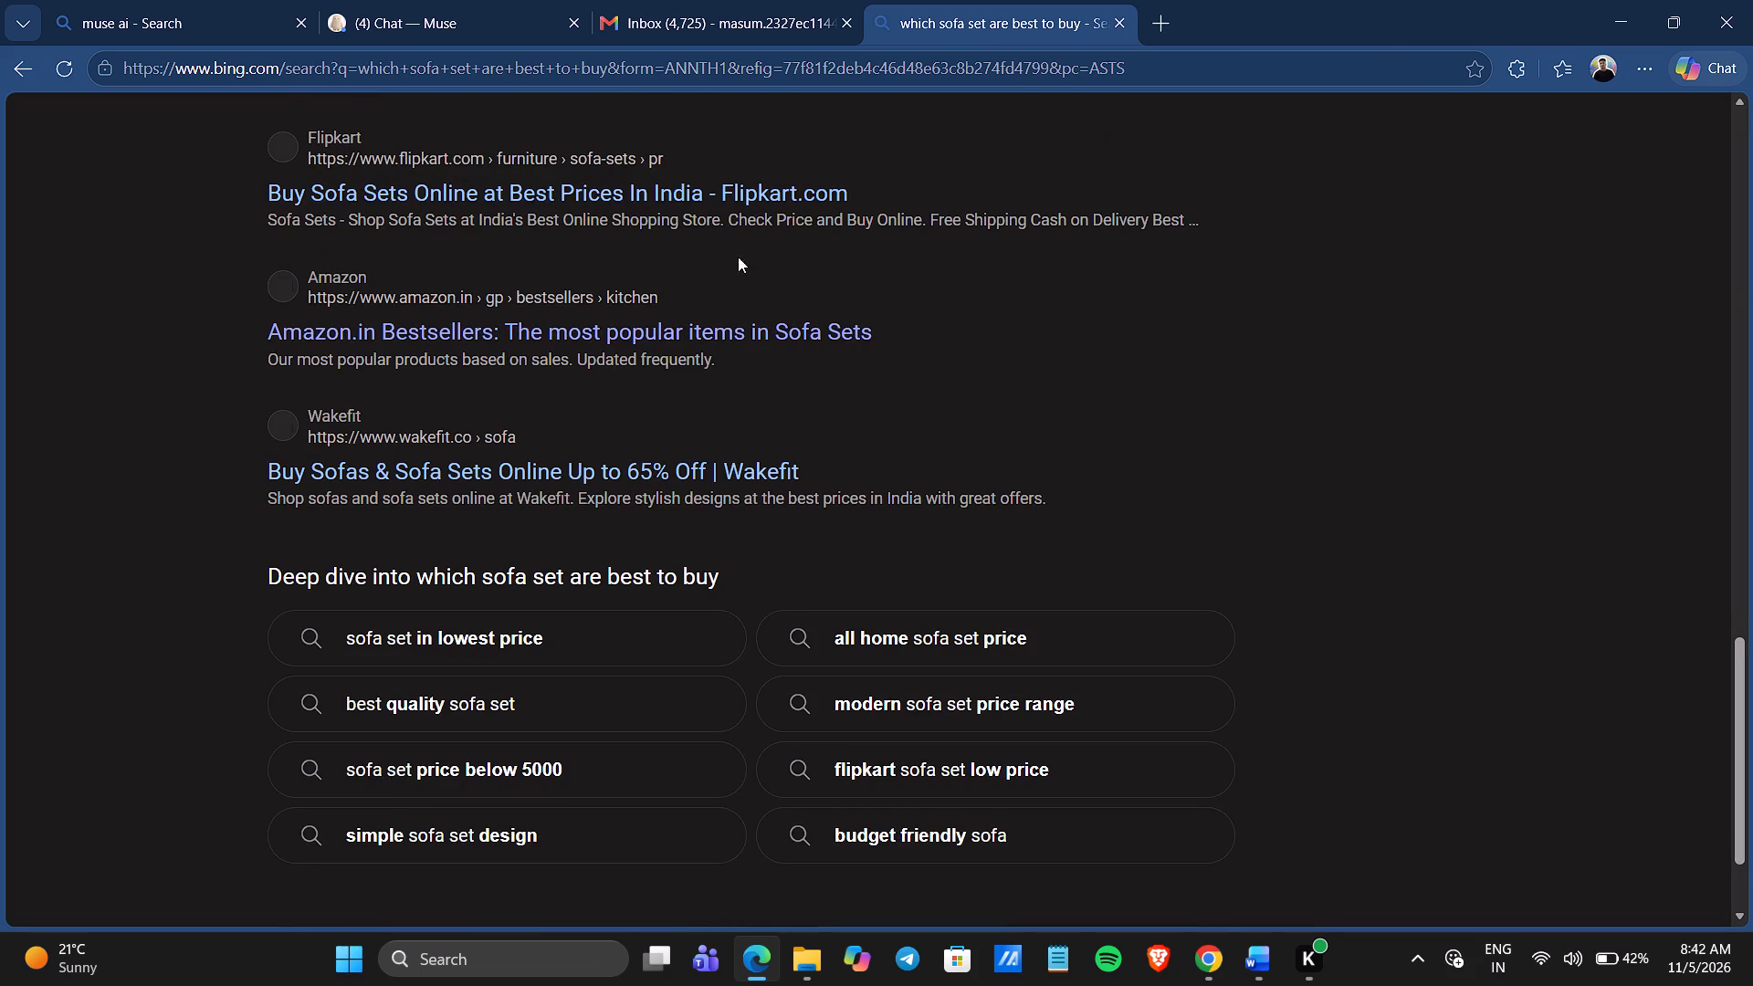
pyautogui.scroll(2, 675, 301)
pyautogui.scroll(-2, 675, 301)
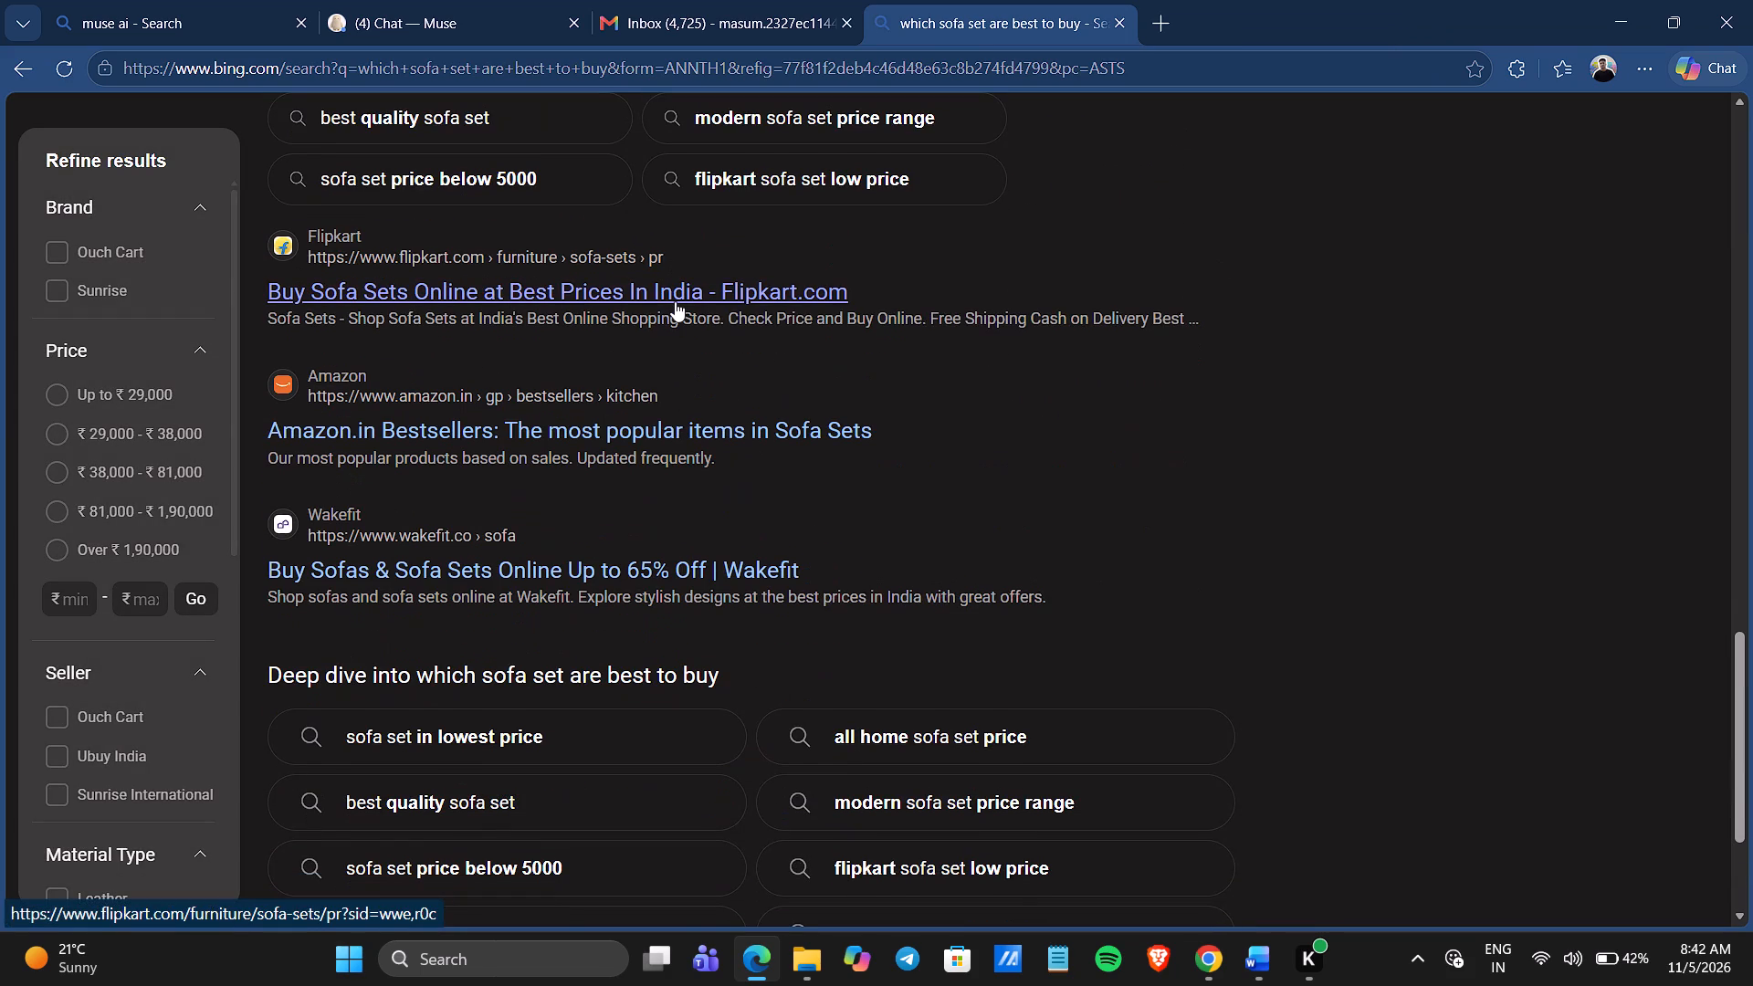
pyautogui.scroll(-2, 675, 301)
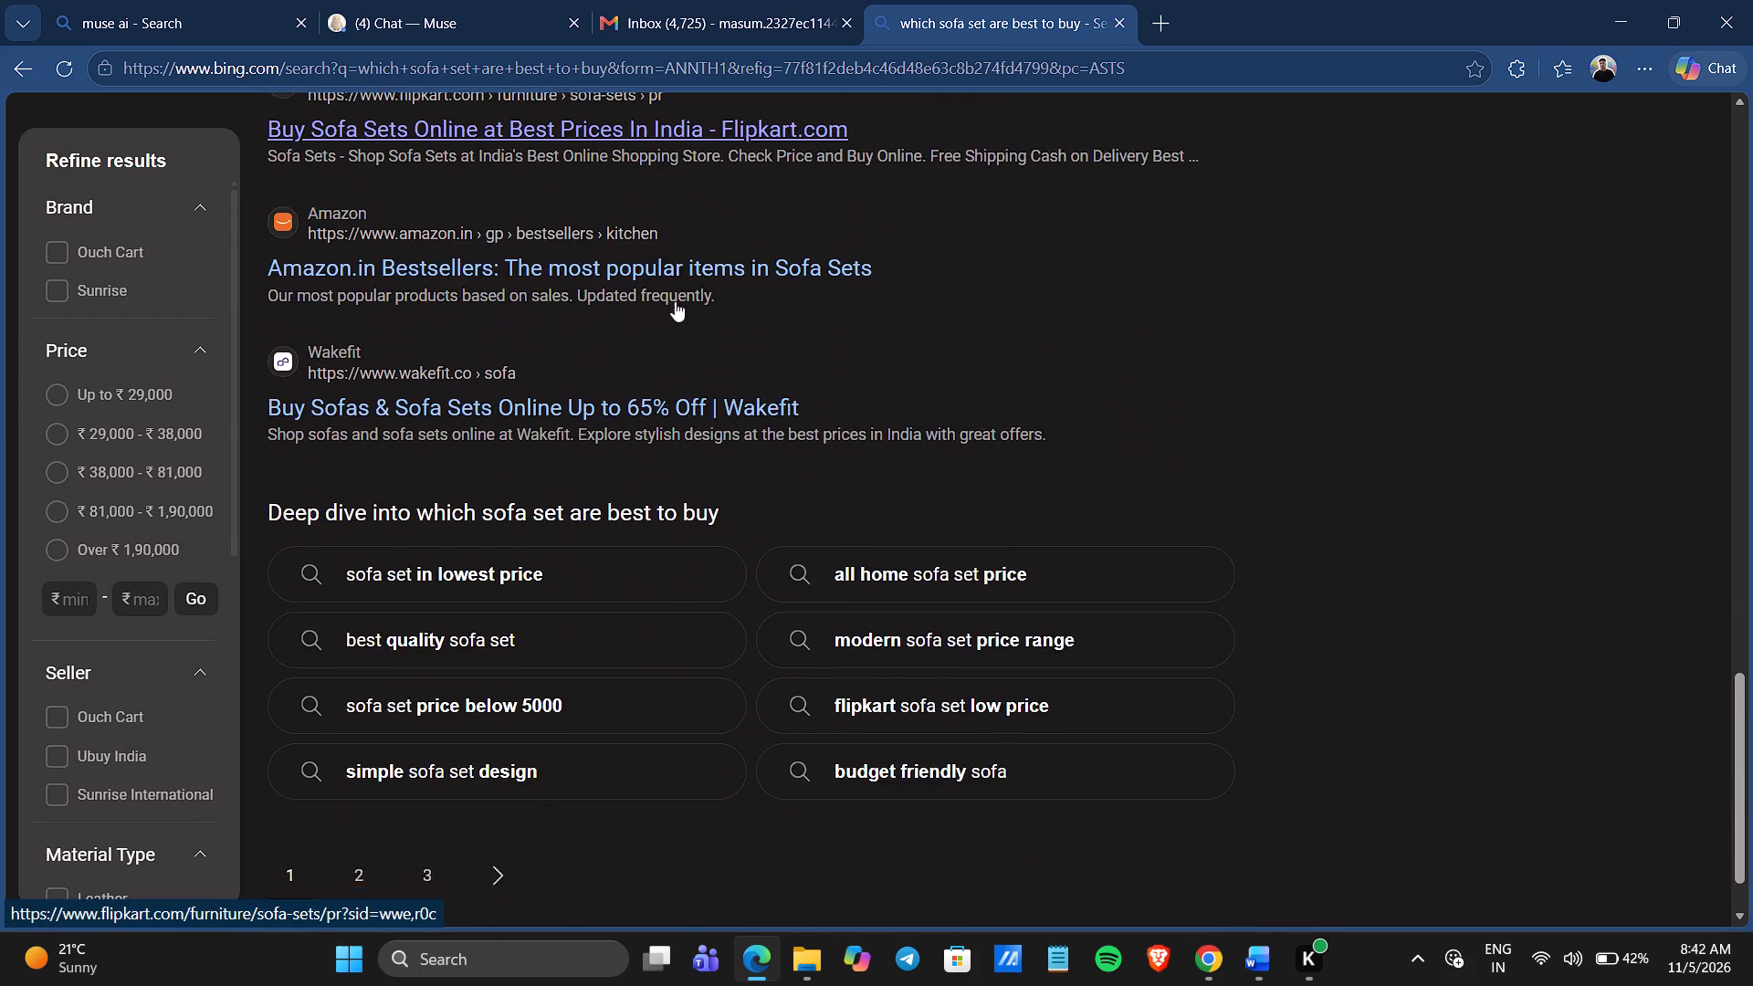
pyautogui.scroll(-2, 675, 301)
pyautogui.click(372, 805)
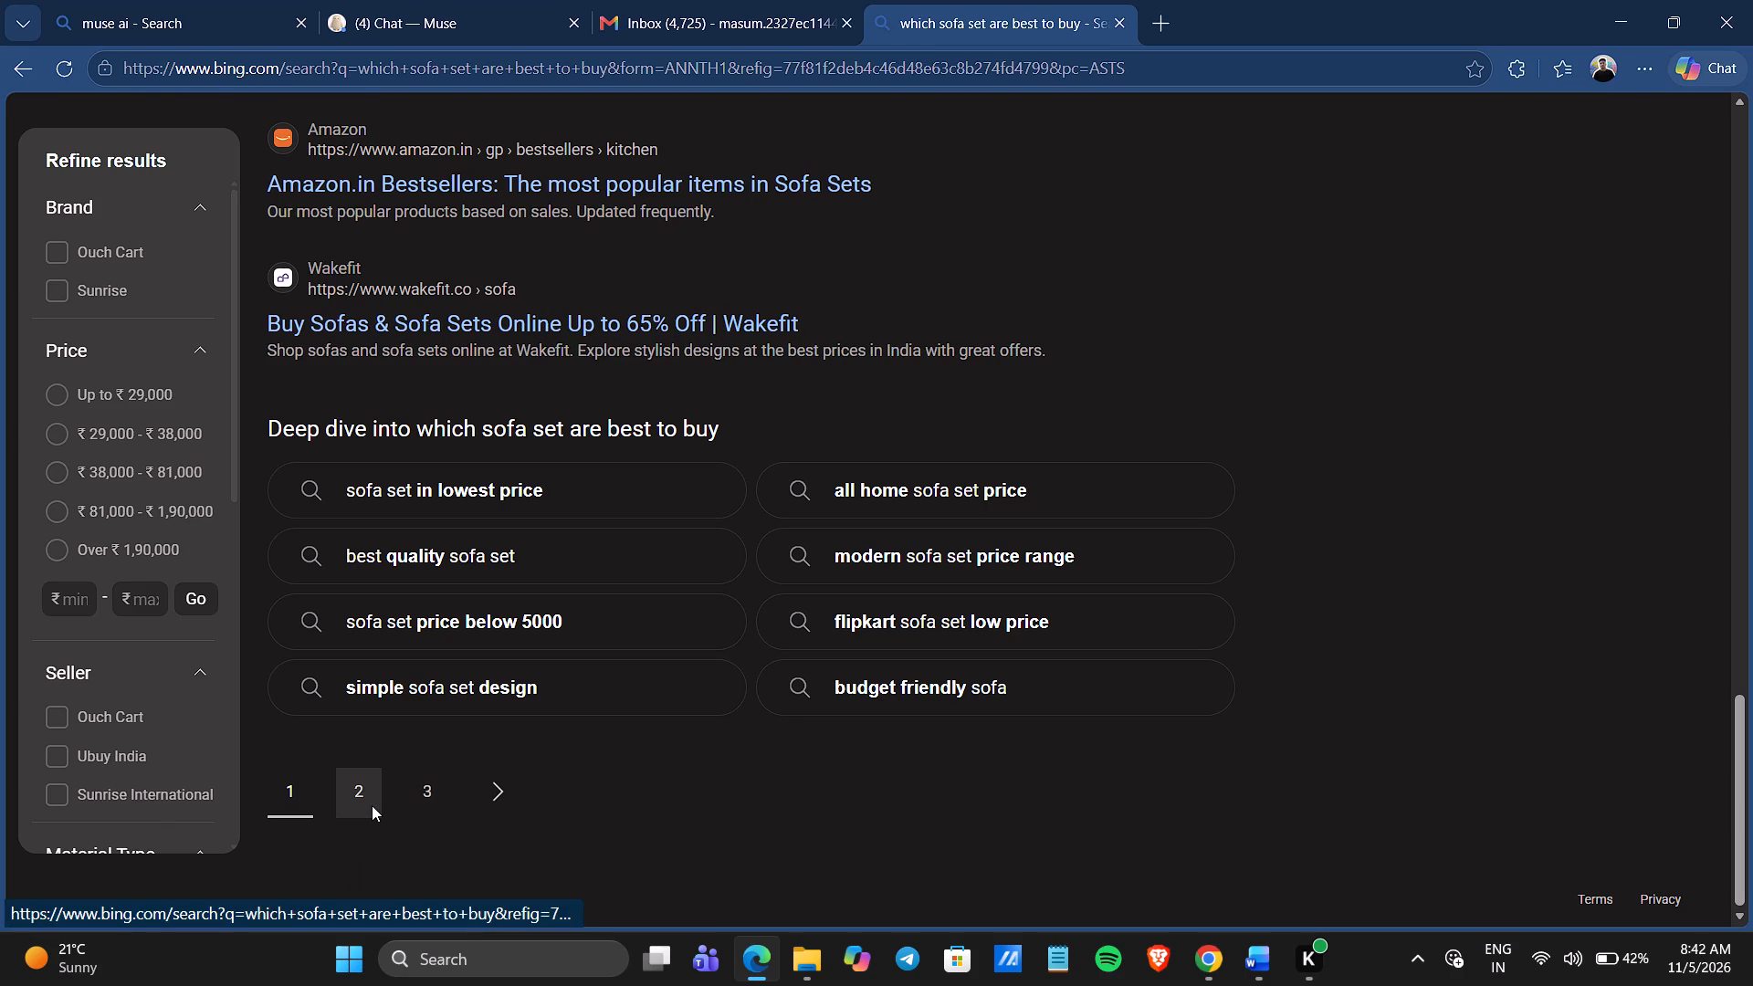
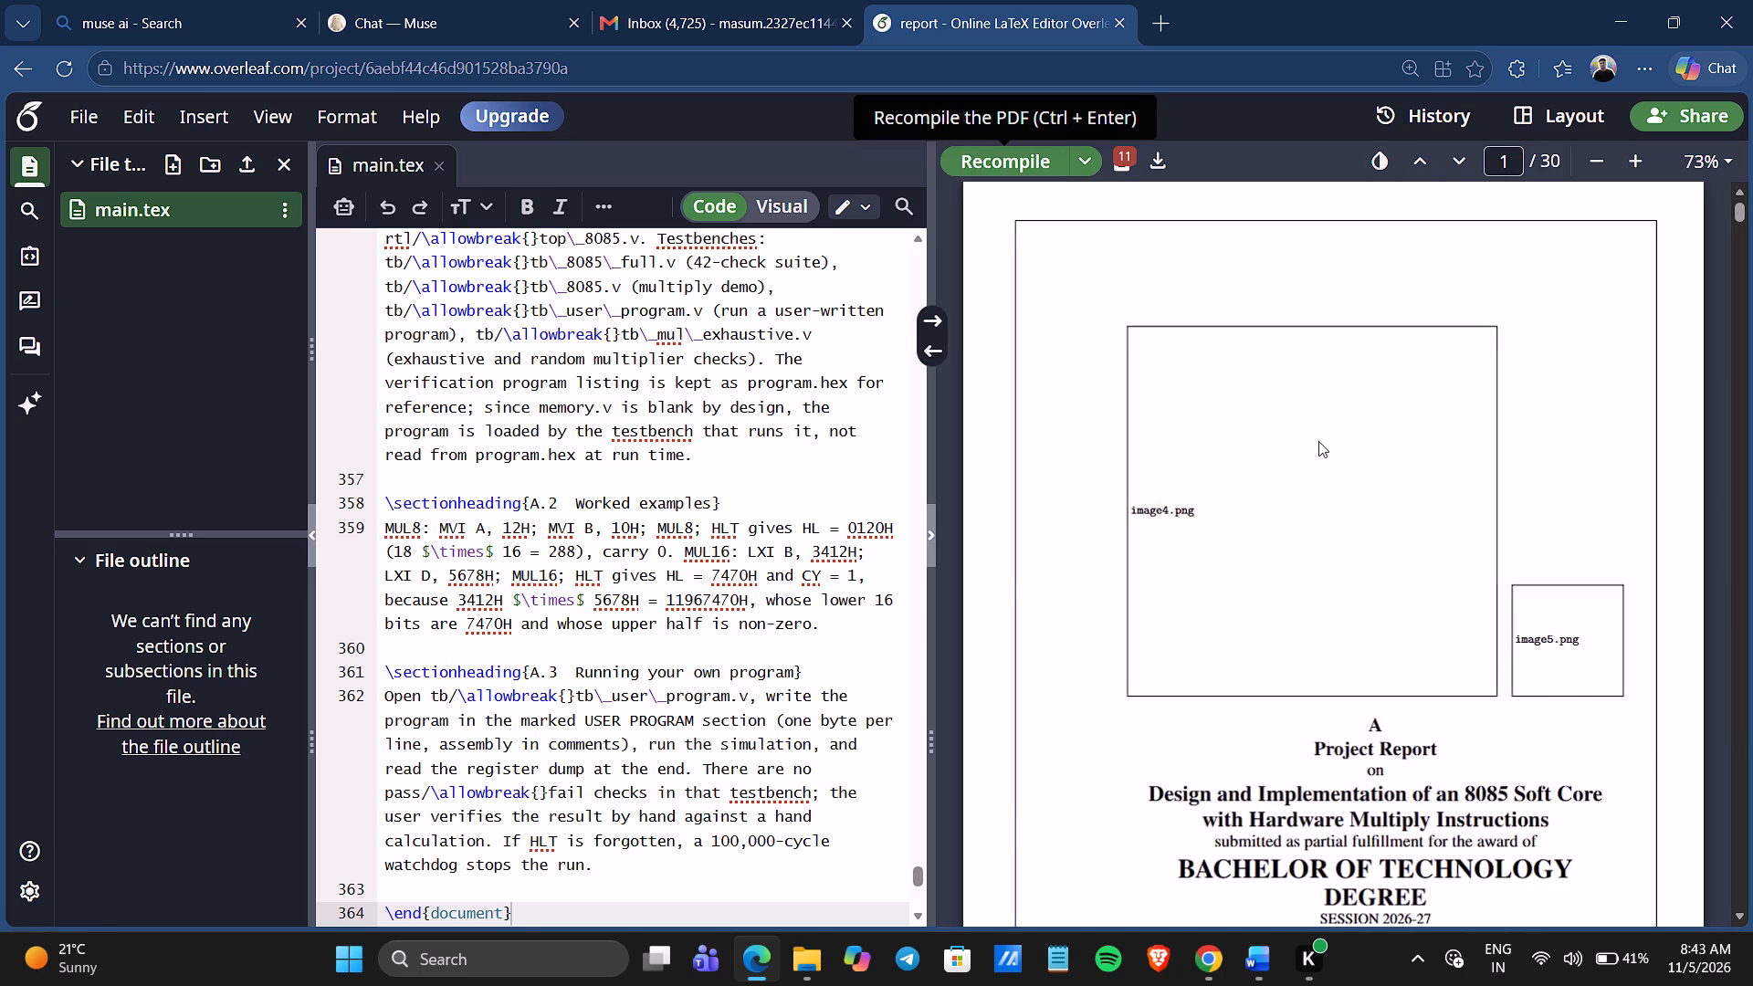
# Examine the title pages and the Declaration page of the compiled report for layout and content.
pyautogui.scroll(-5, 1318, 441)
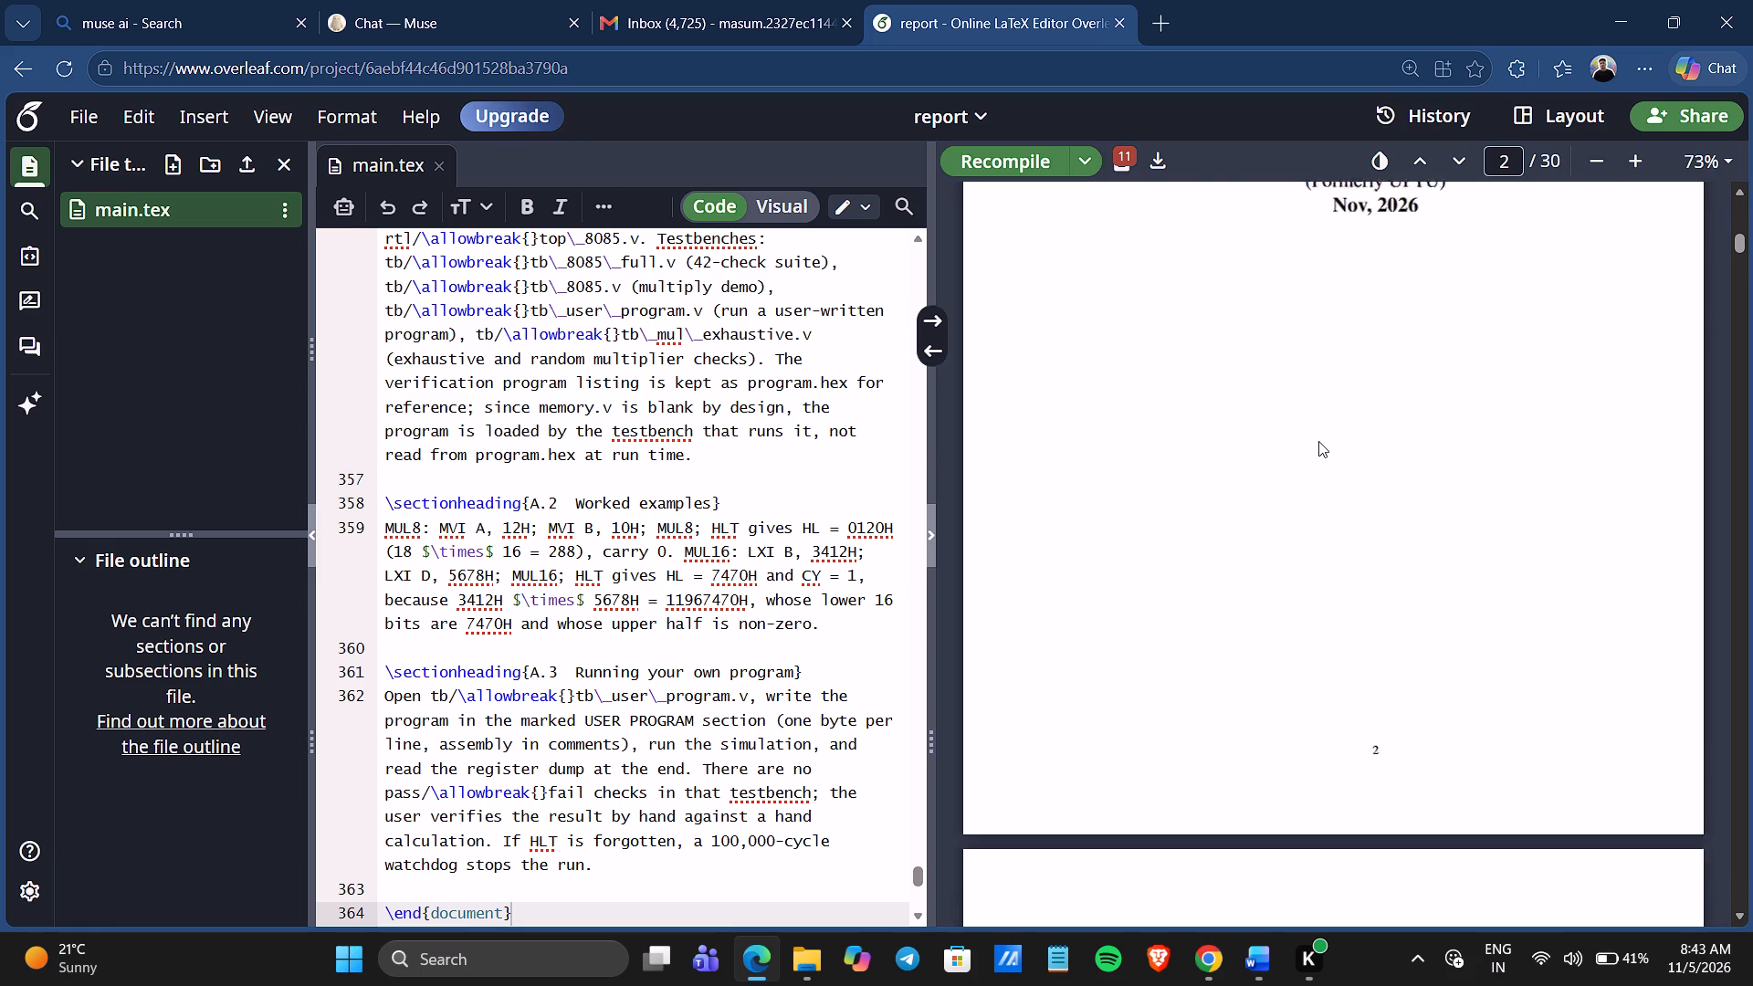
pyautogui.scroll(-3, 1318, 441)
pyautogui.scroll(2, 1318, 441)
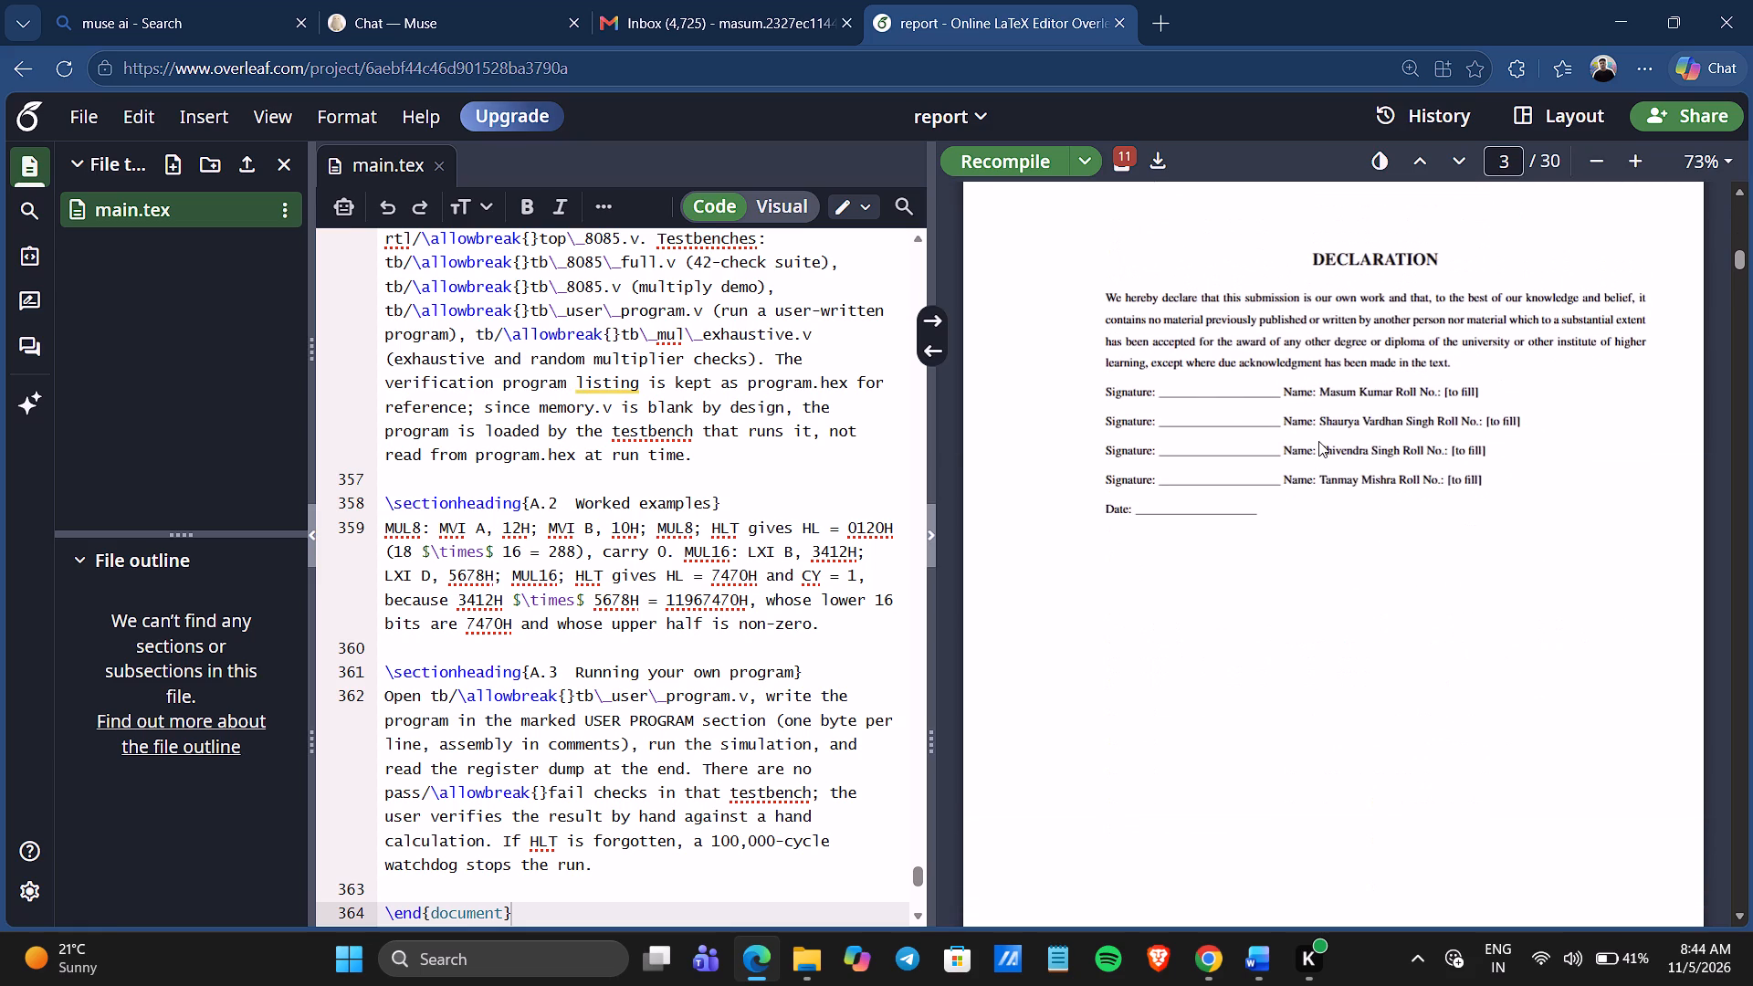
pyautogui.scroll(2, 1318, 441)
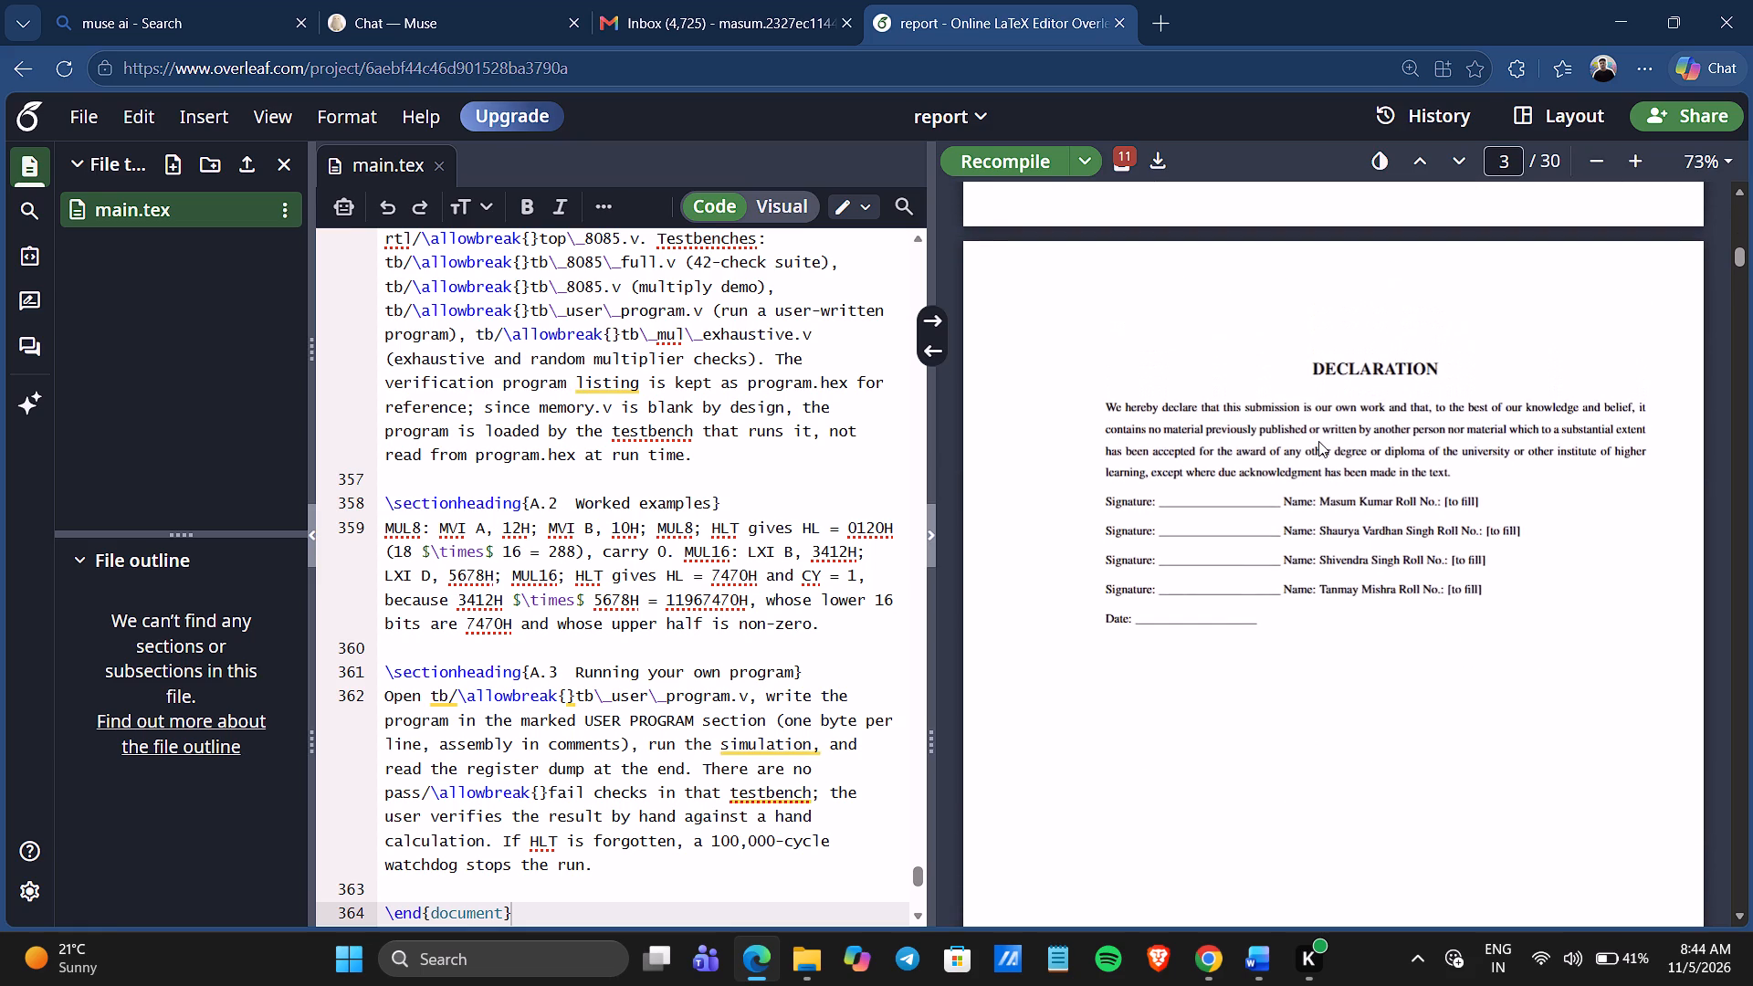
# Examine the Certificate, Acknowledgements and Abstract pages of the compiled report.
pyautogui.scroll(-5, 1318, 441)
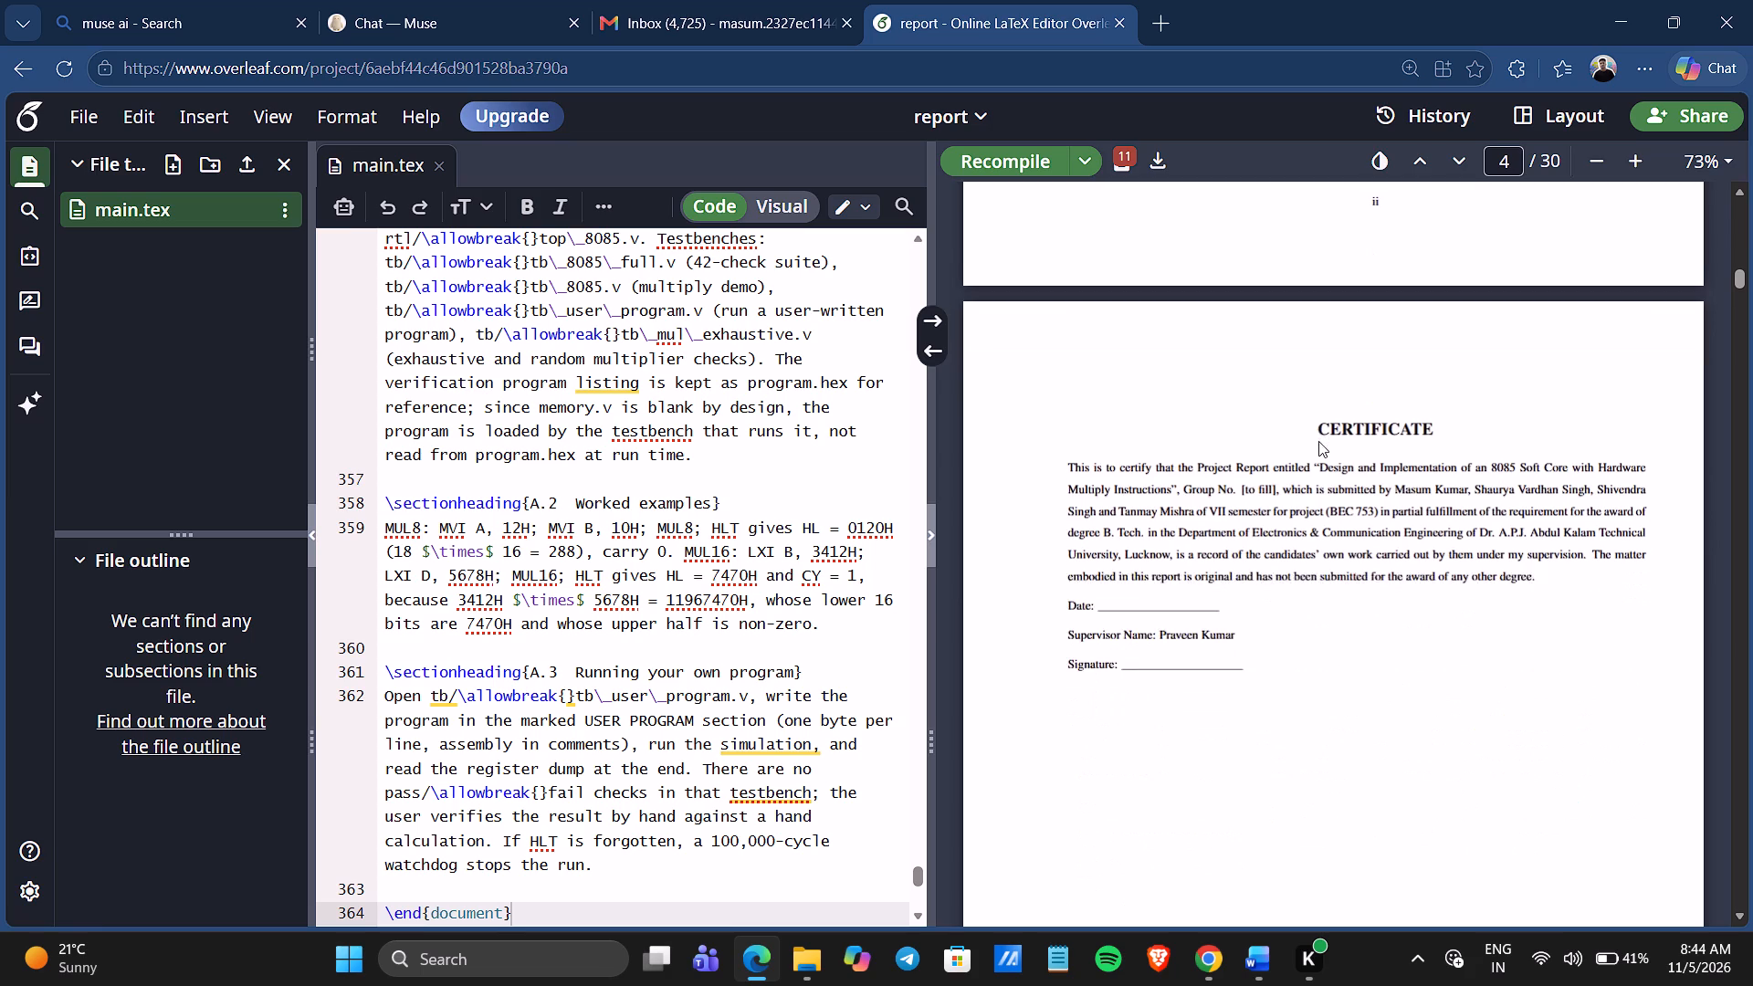
pyautogui.scroll(-4, 1318, 441)
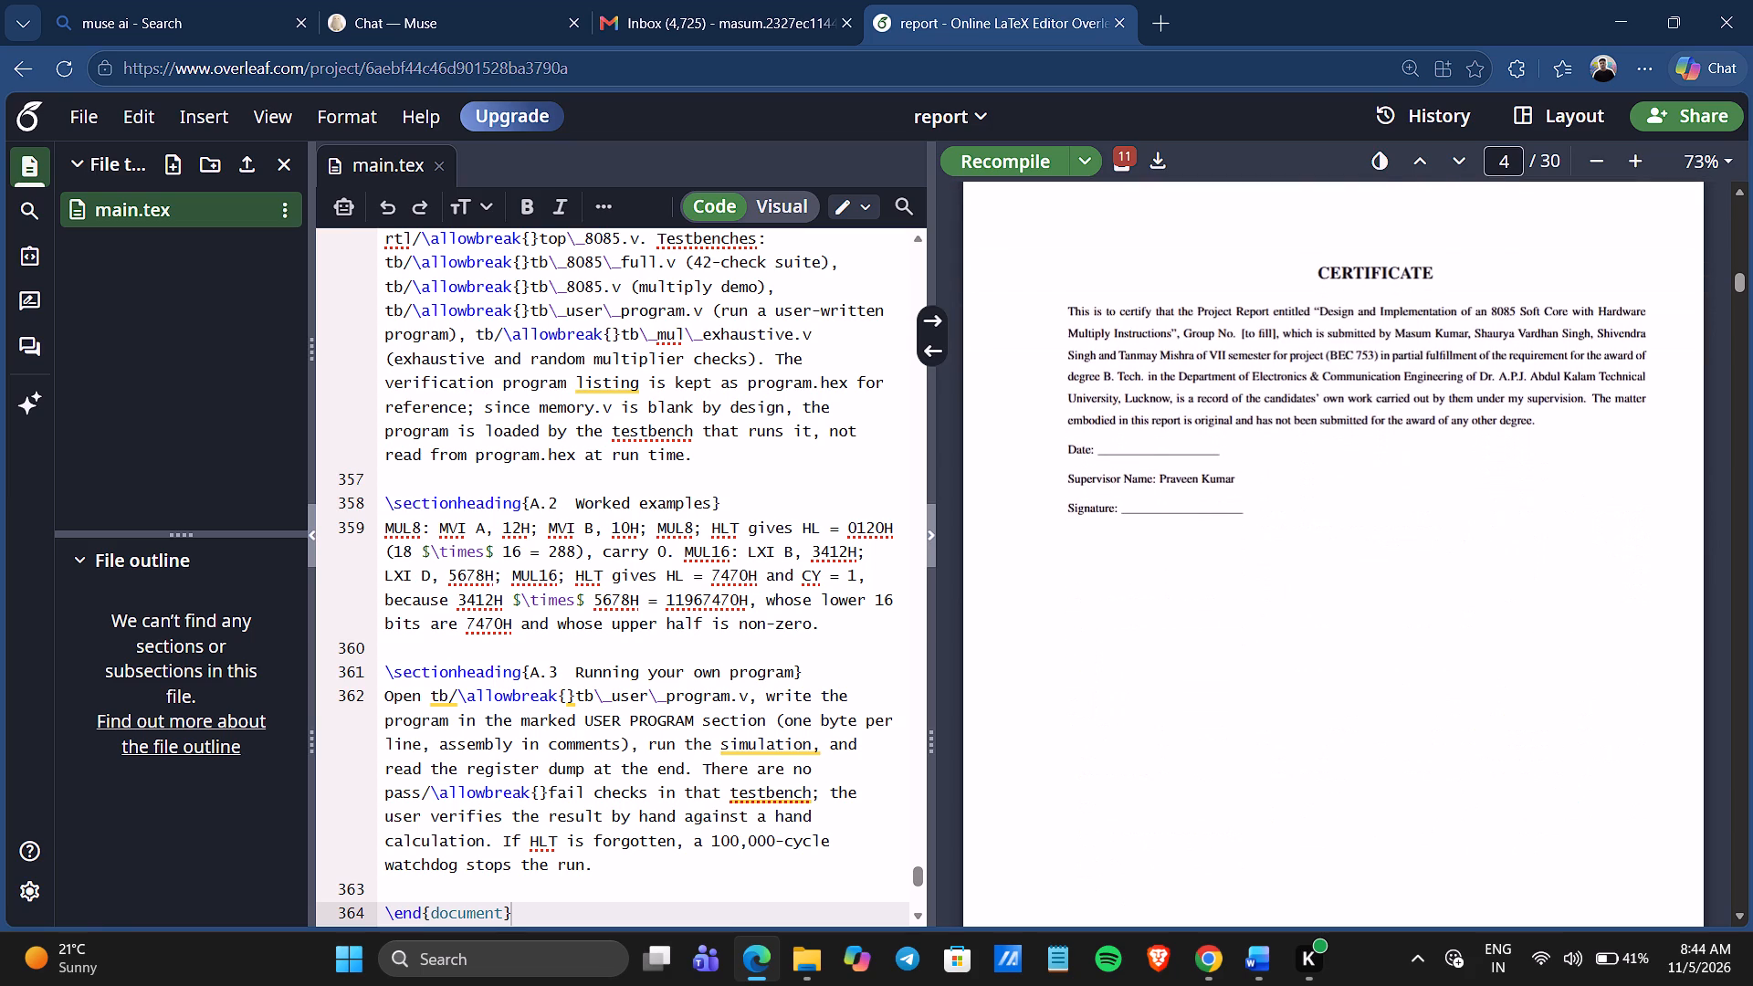
pyautogui.scroll(-1, 1318, 441)
pyautogui.scroll(1, 1318, 441)
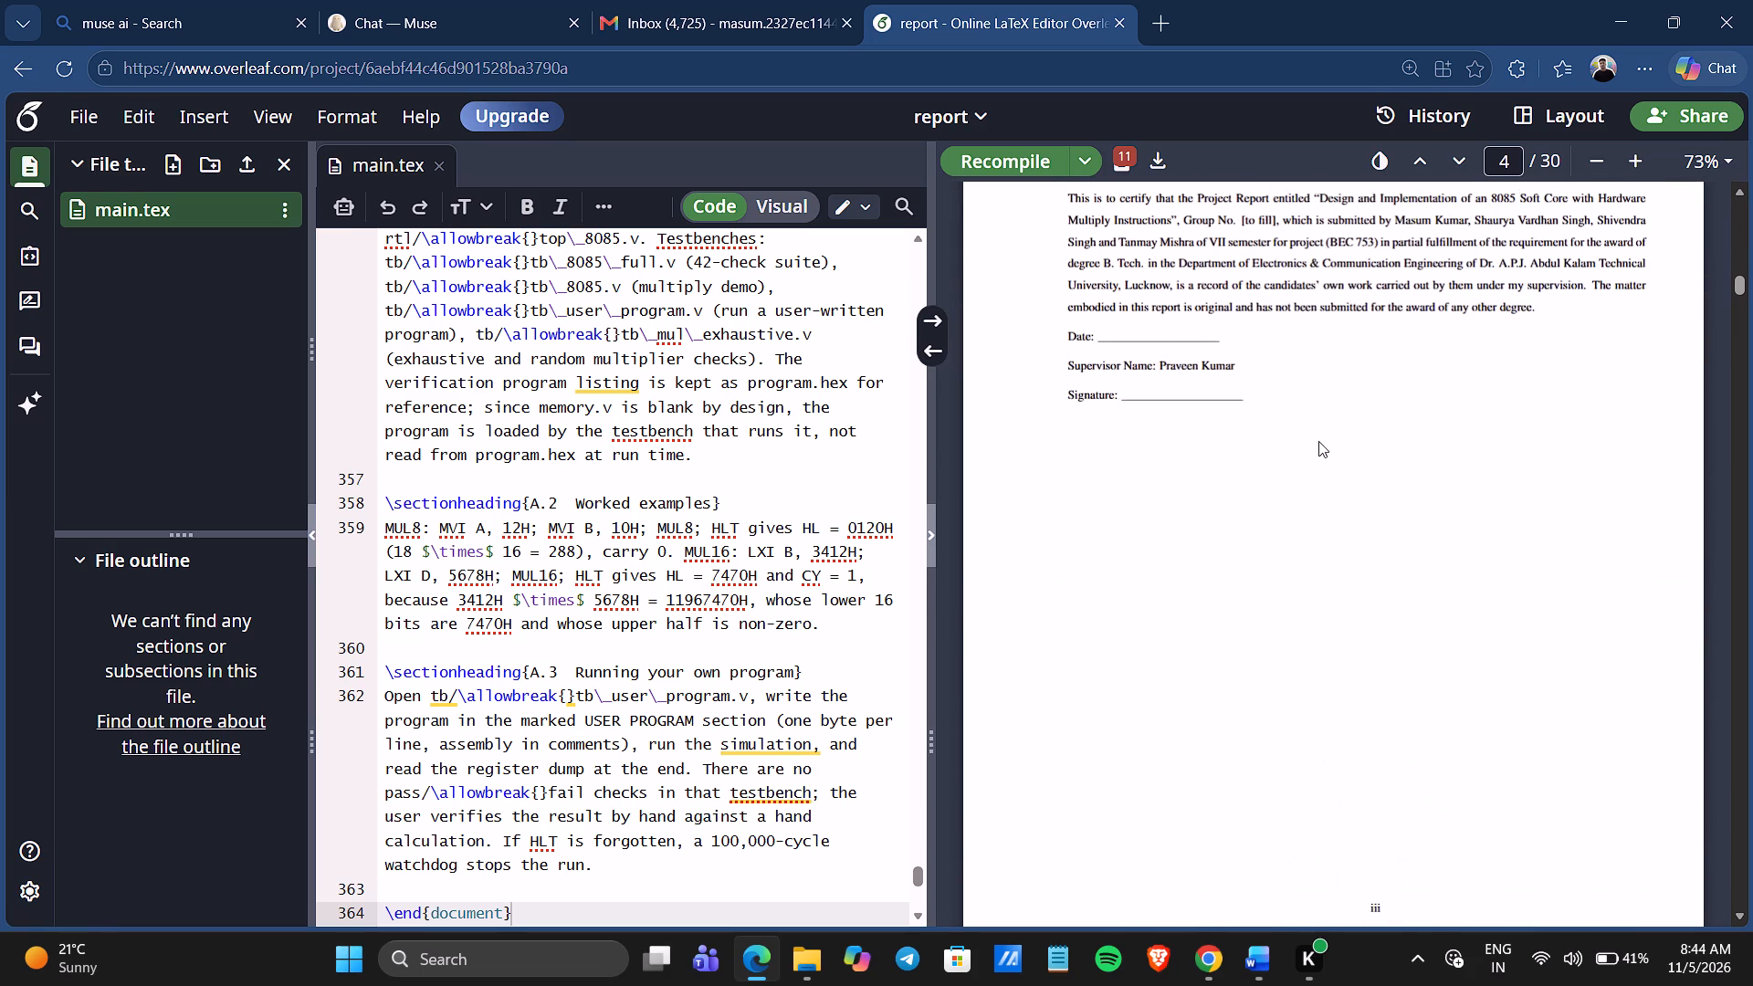
pyautogui.scroll(-4, 1318, 441)
pyautogui.scroll(2, 1318, 441)
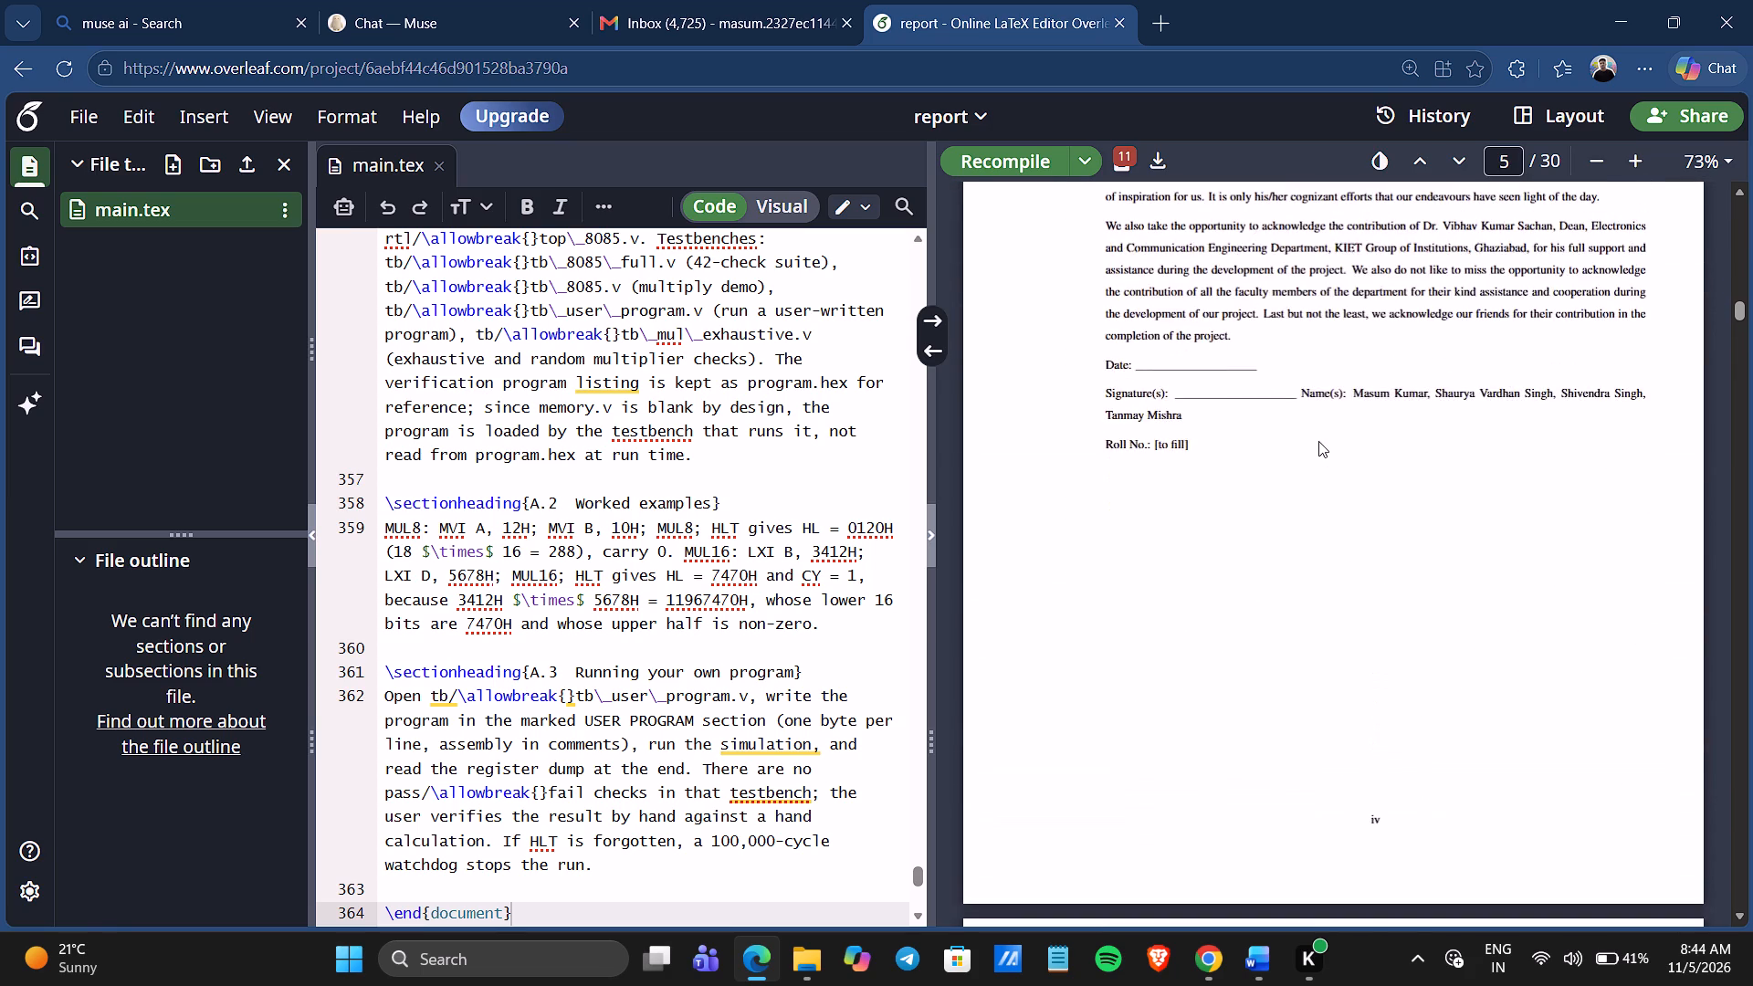
pyautogui.scroll(2, 1318, 441)
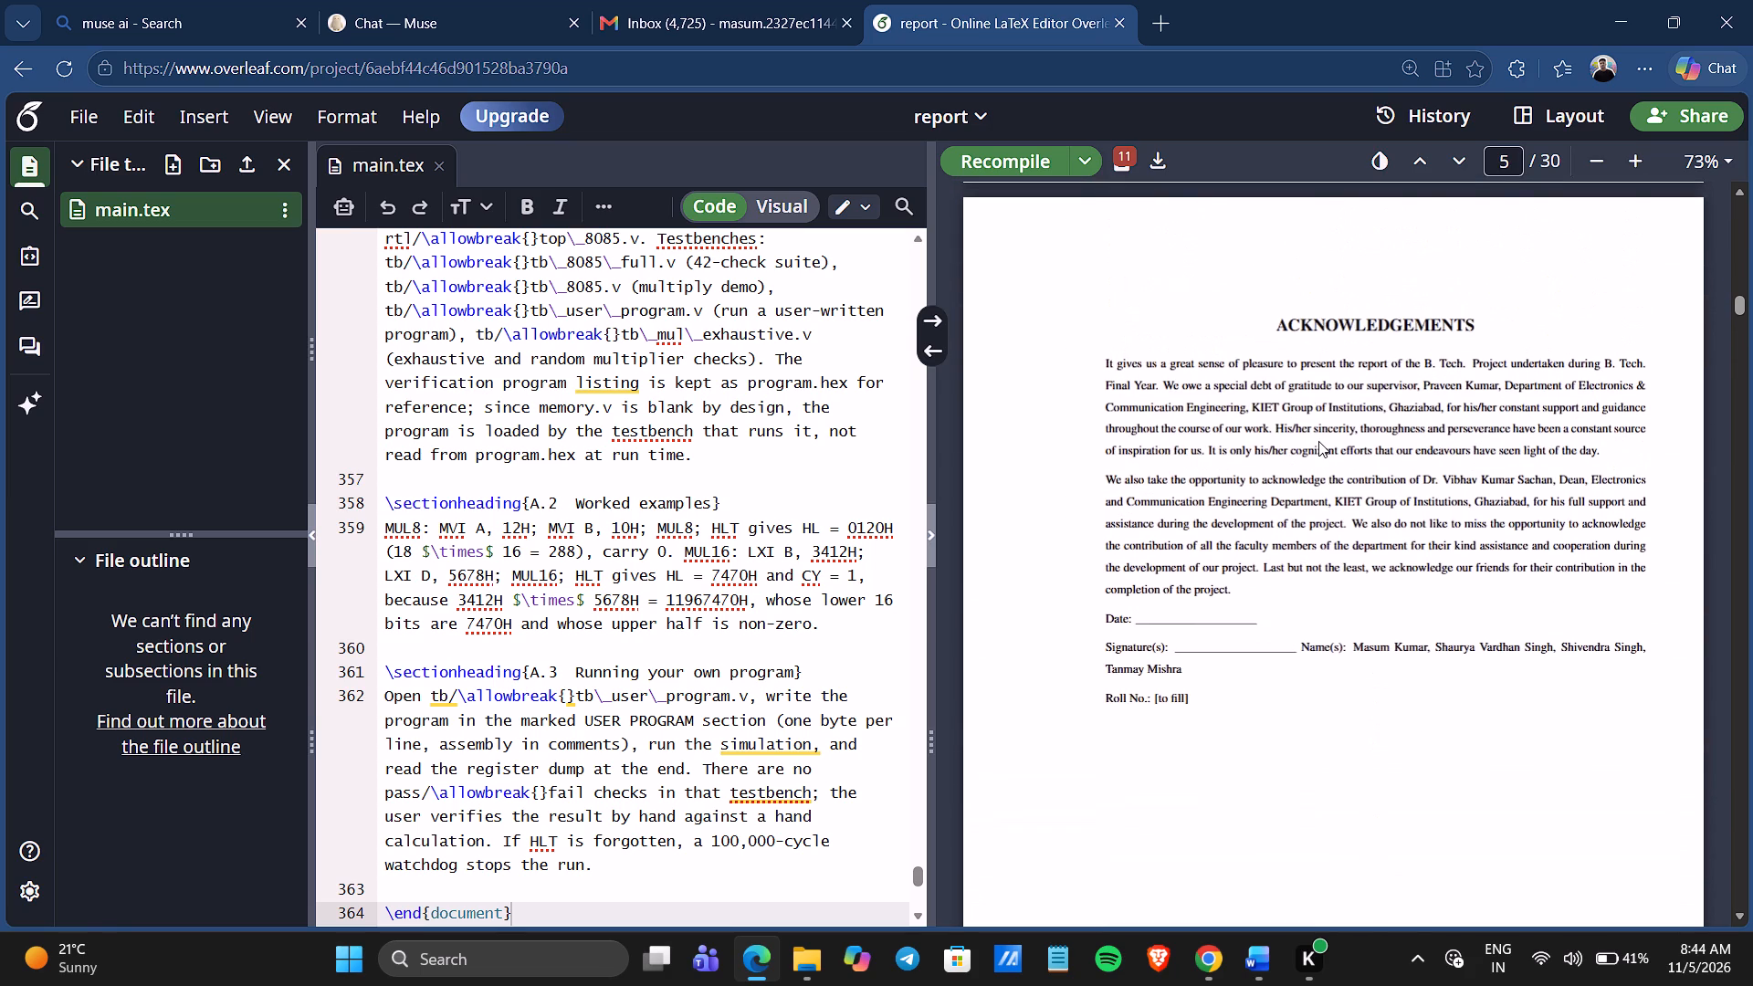
pyautogui.scroll(-5, 1318, 441)
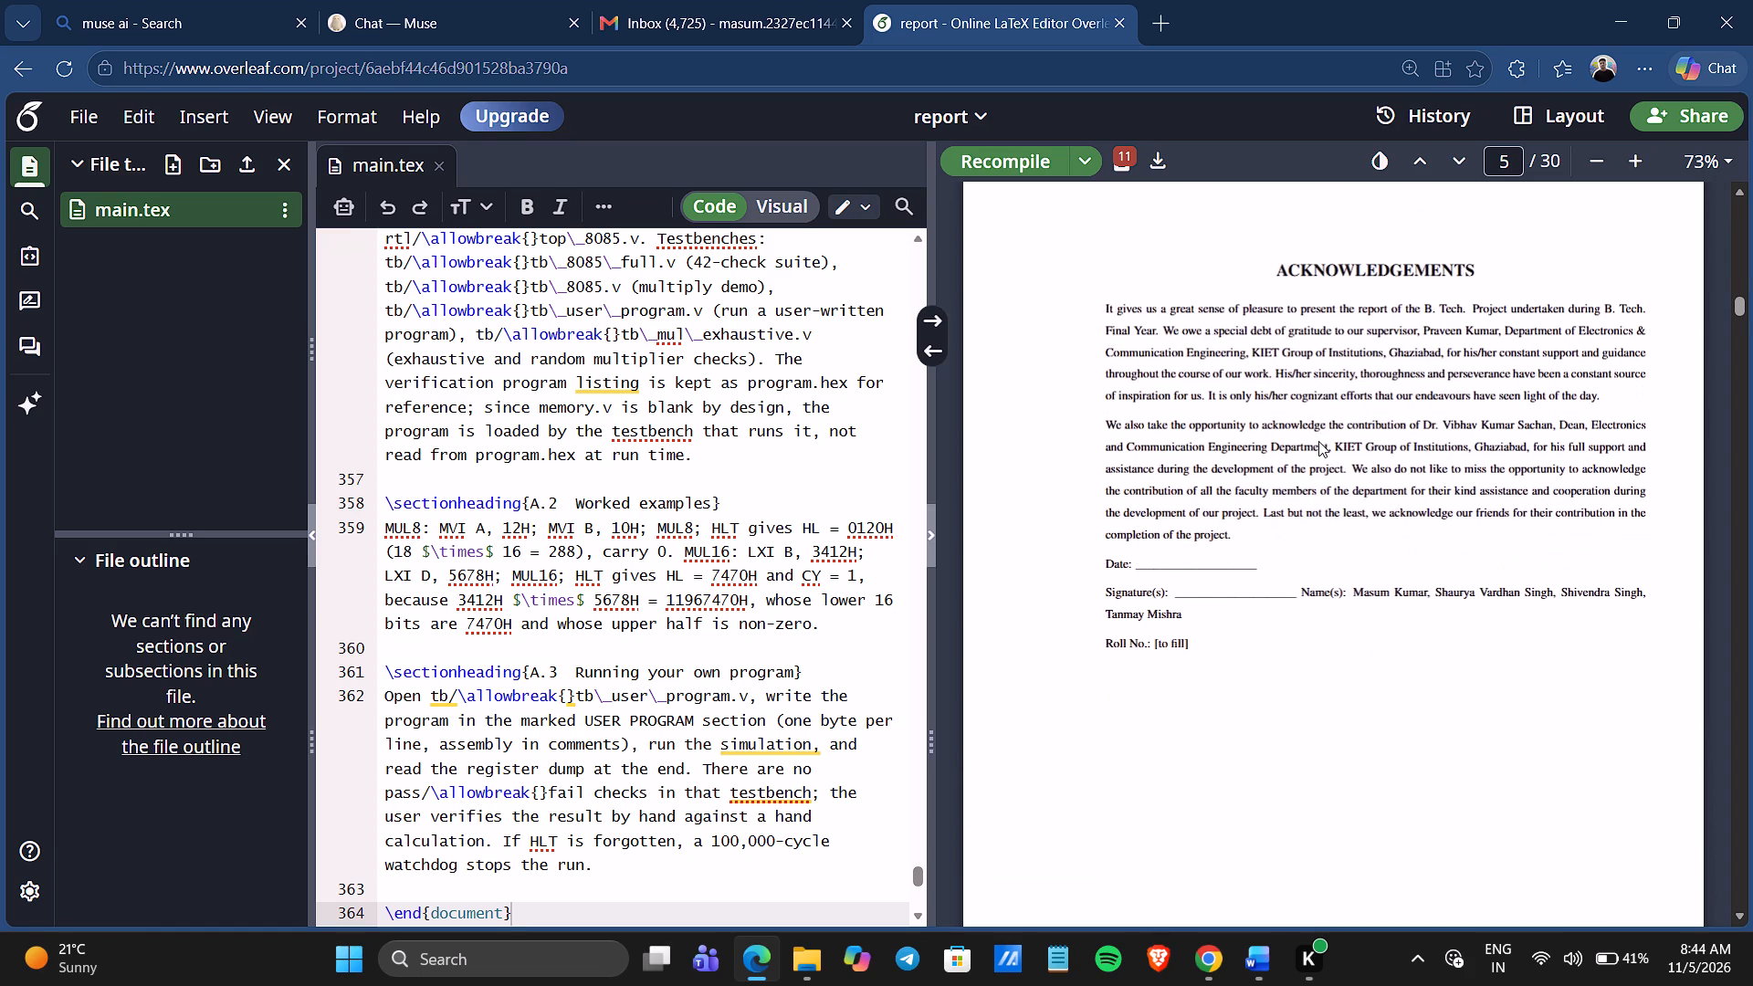
pyautogui.scroll(-3, 1318, 441)
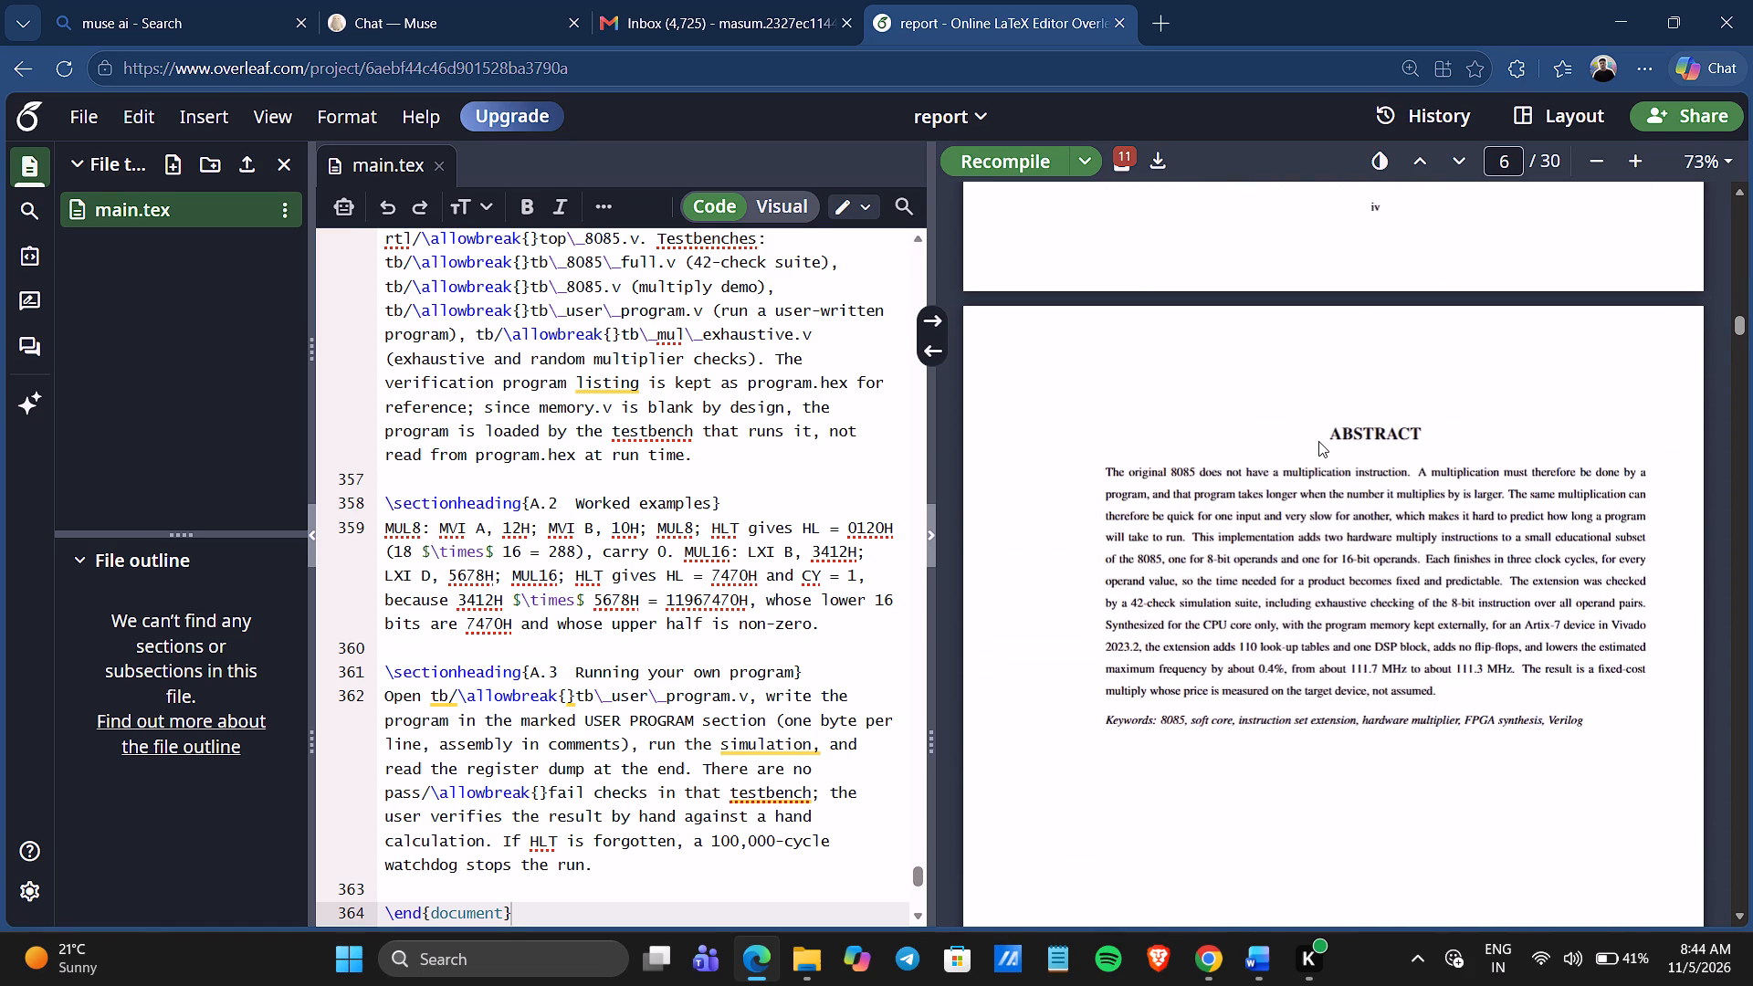
# Examine the compiled report from the table of contents to Chapter 1, and read section 1.1 Introduction at a larger zoom.
pyautogui.scroll(-3, 1318, 441)
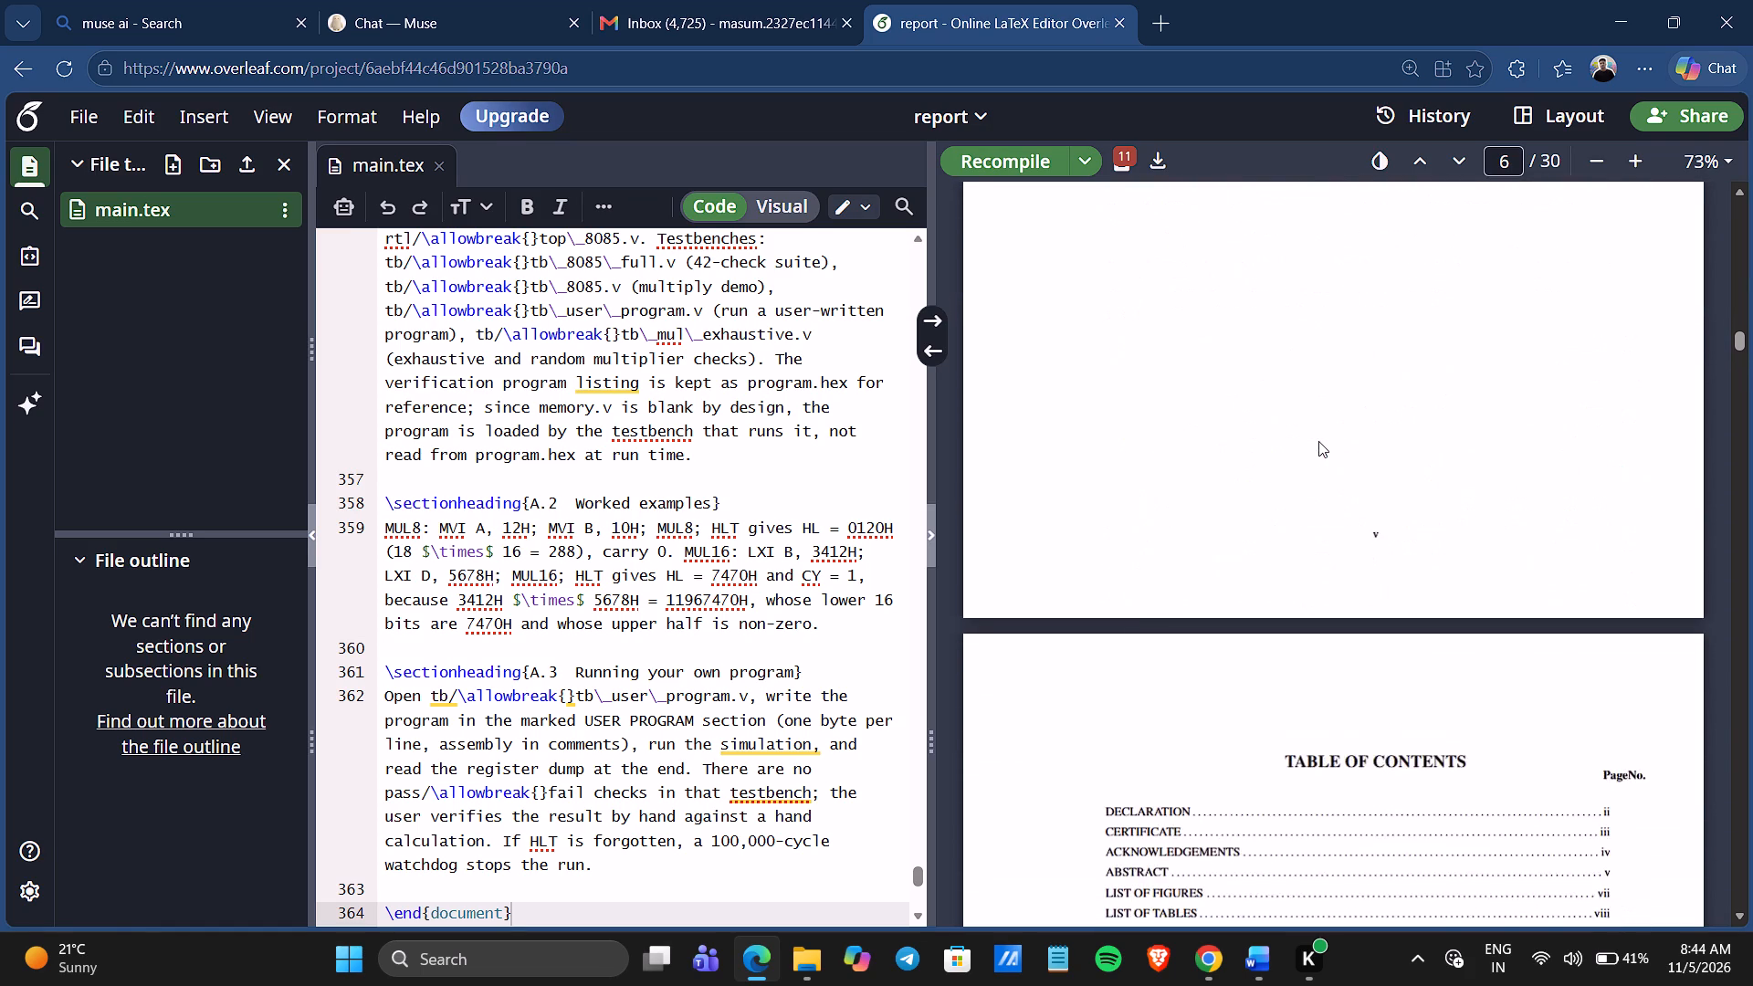
pyautogui.scroll(-10, 1318, 441)
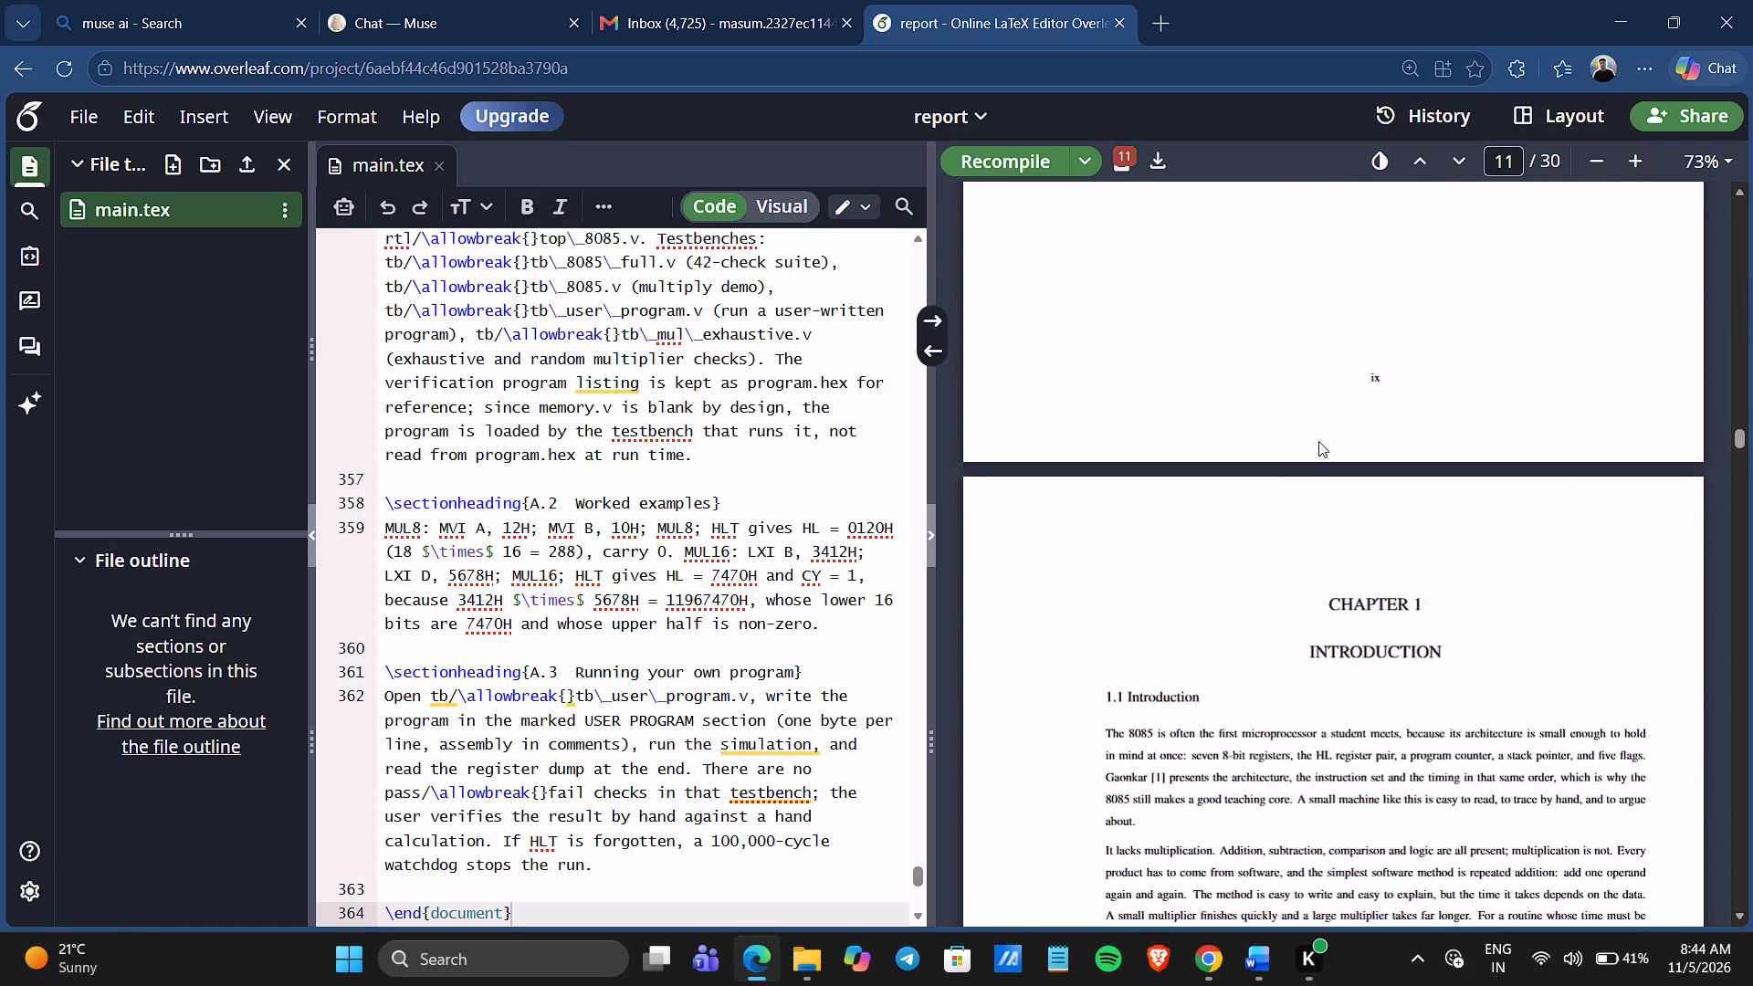
pyautogui.scroll(-1, 1318, 441)
pyautogui.scroll(1, 1318, 441)
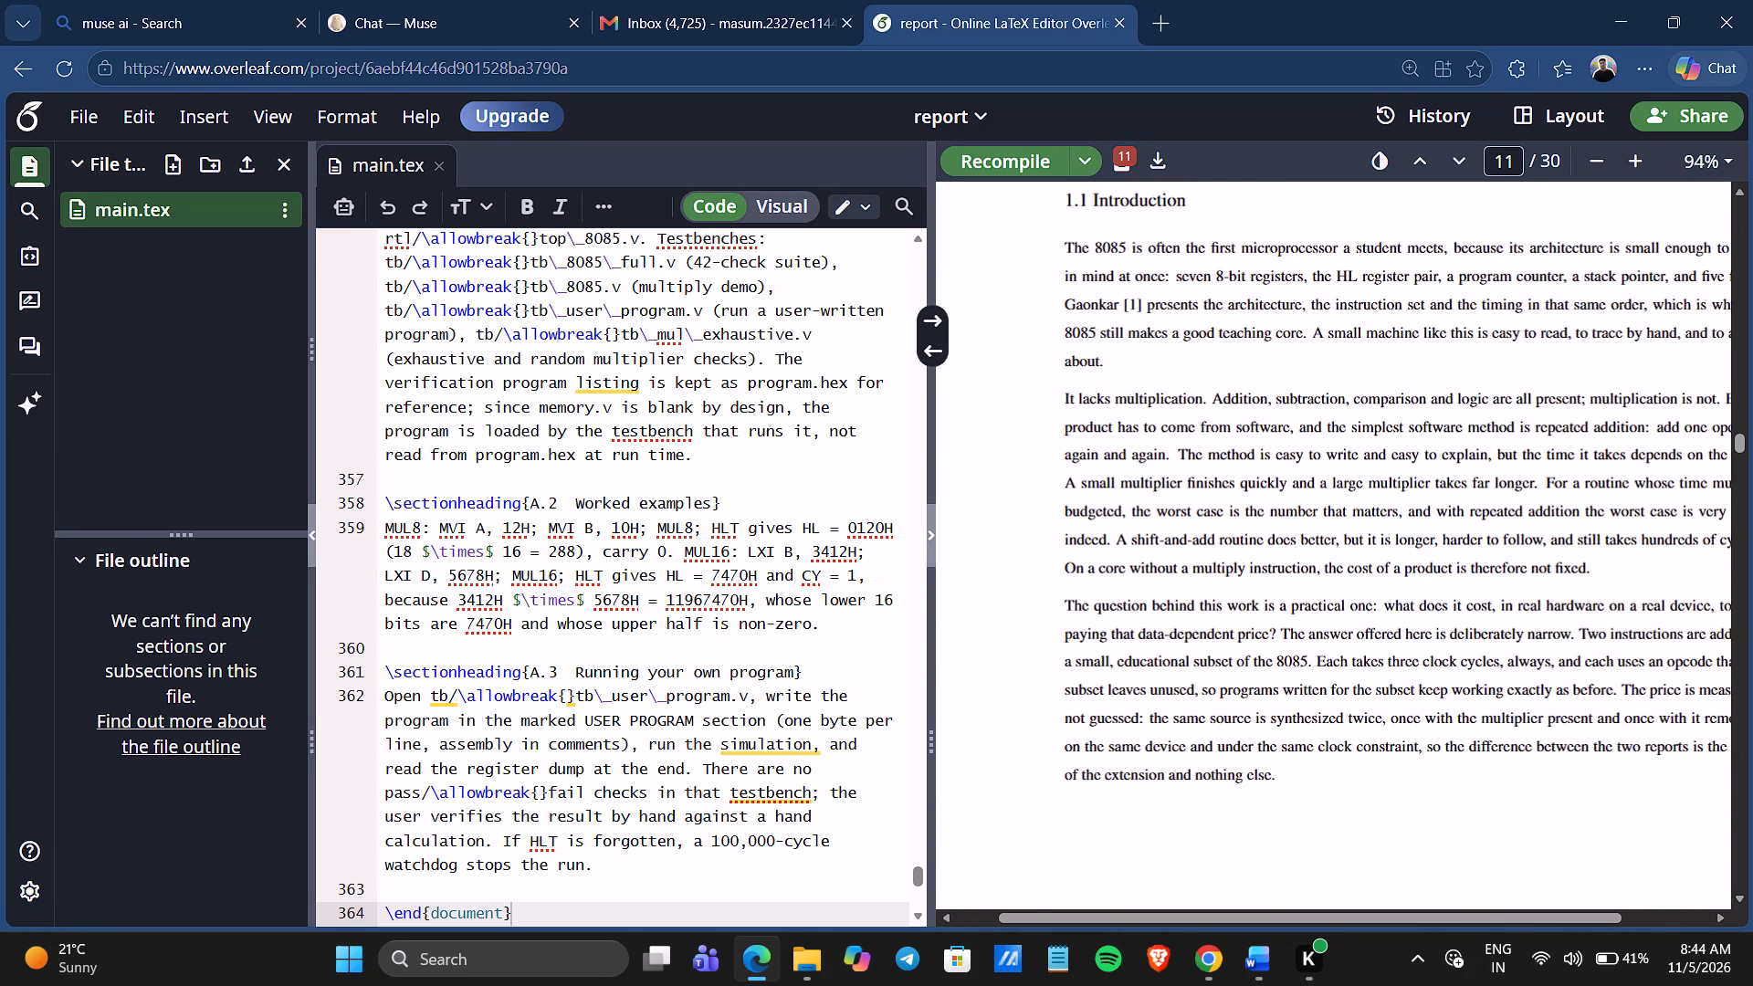
pyautogui.scroll(1, 1309, 563)
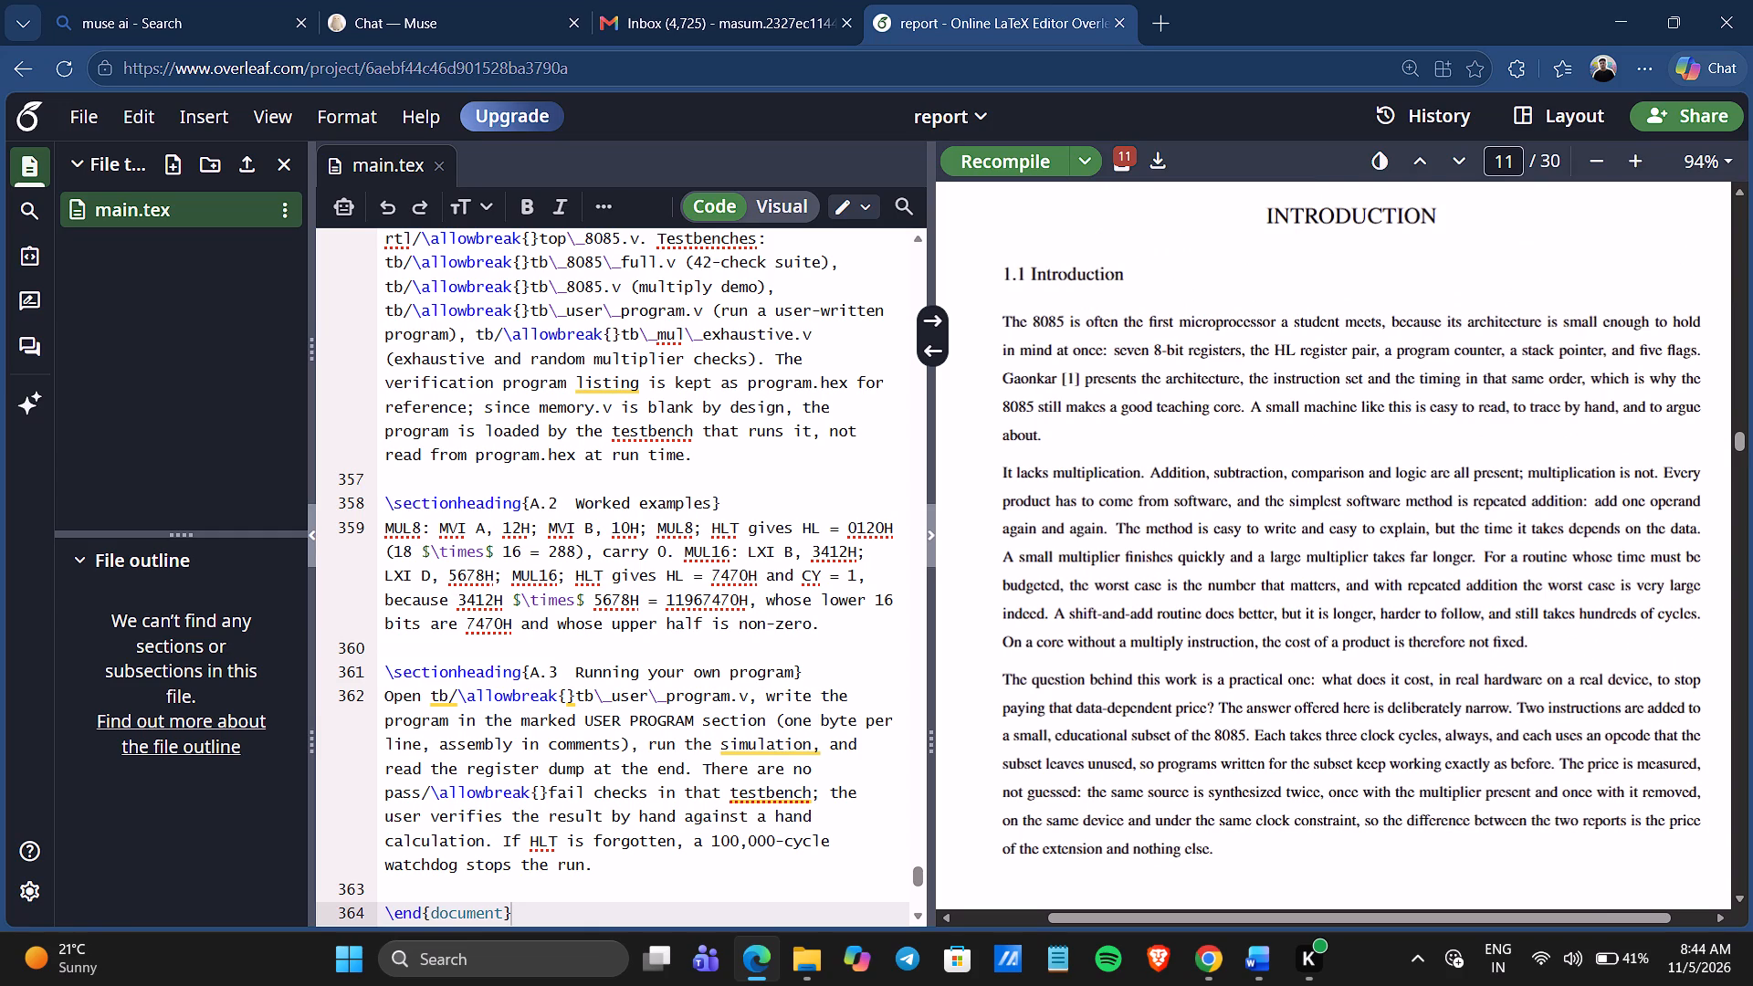
# Locate the source code of section 1.1's first paragraph from the PDF preview and place the cursor after "in mind at once".
pyautogui.click(1181, 411)
pyautogui.scroll(-1, 724, 761)
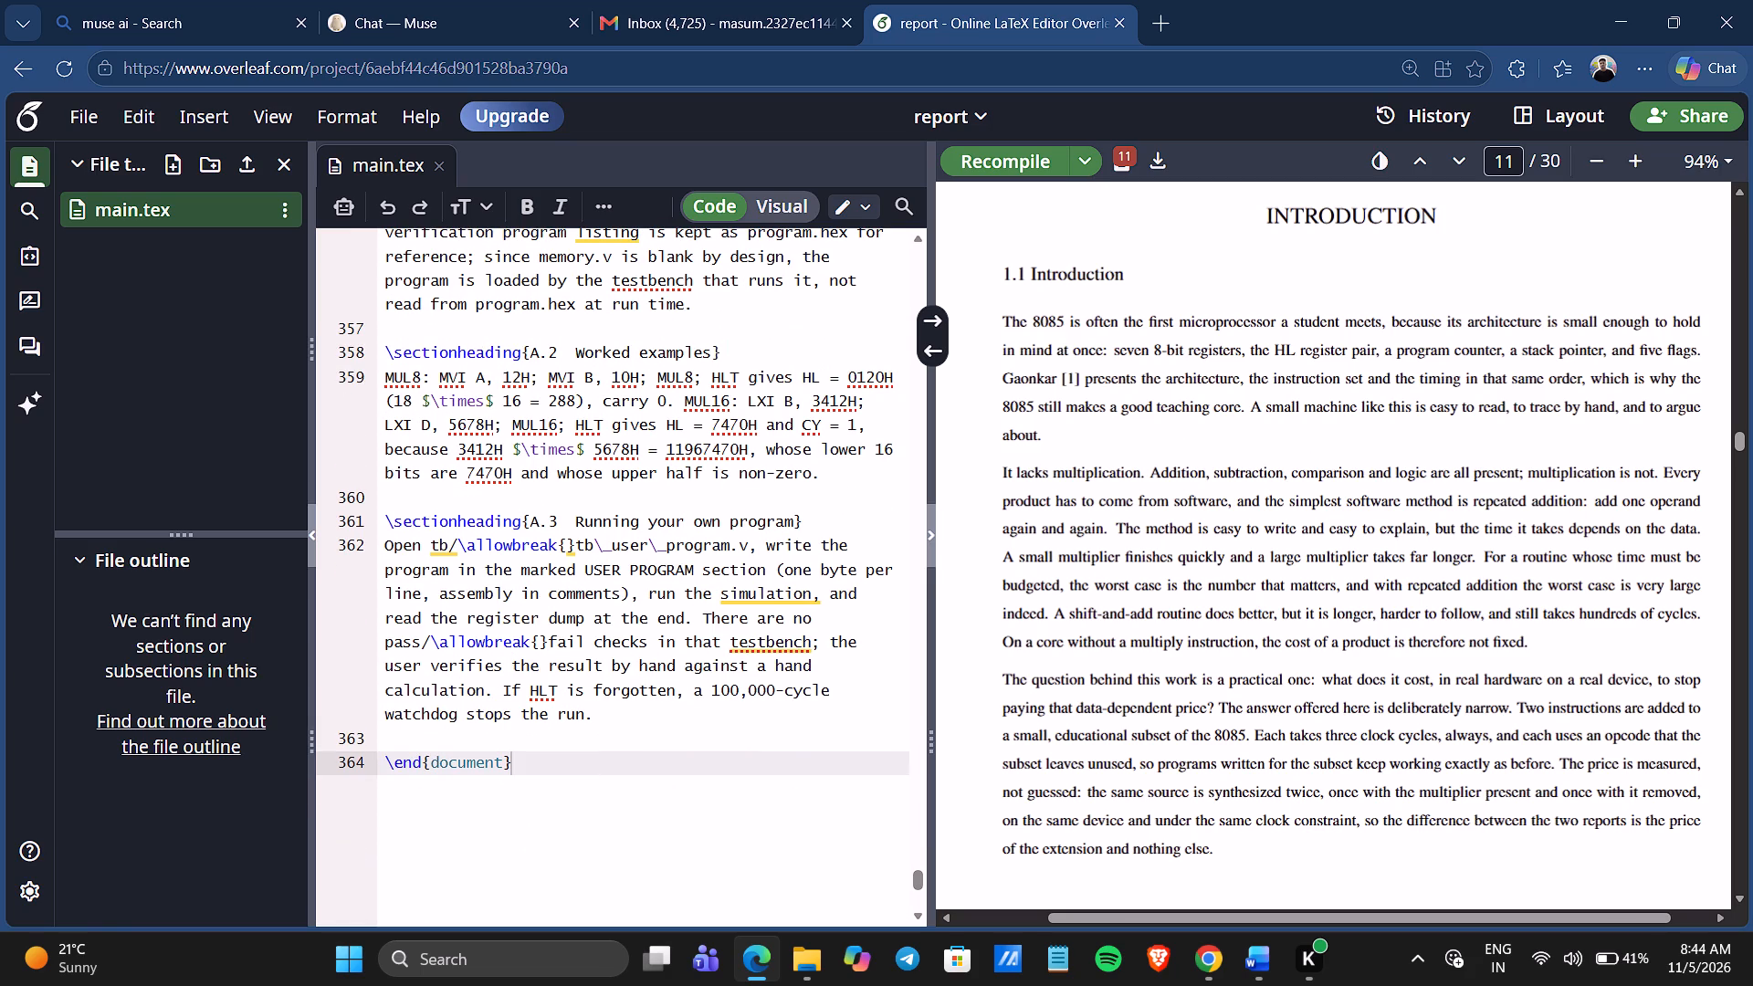
pyautogui.doubleClick(1580, 318)
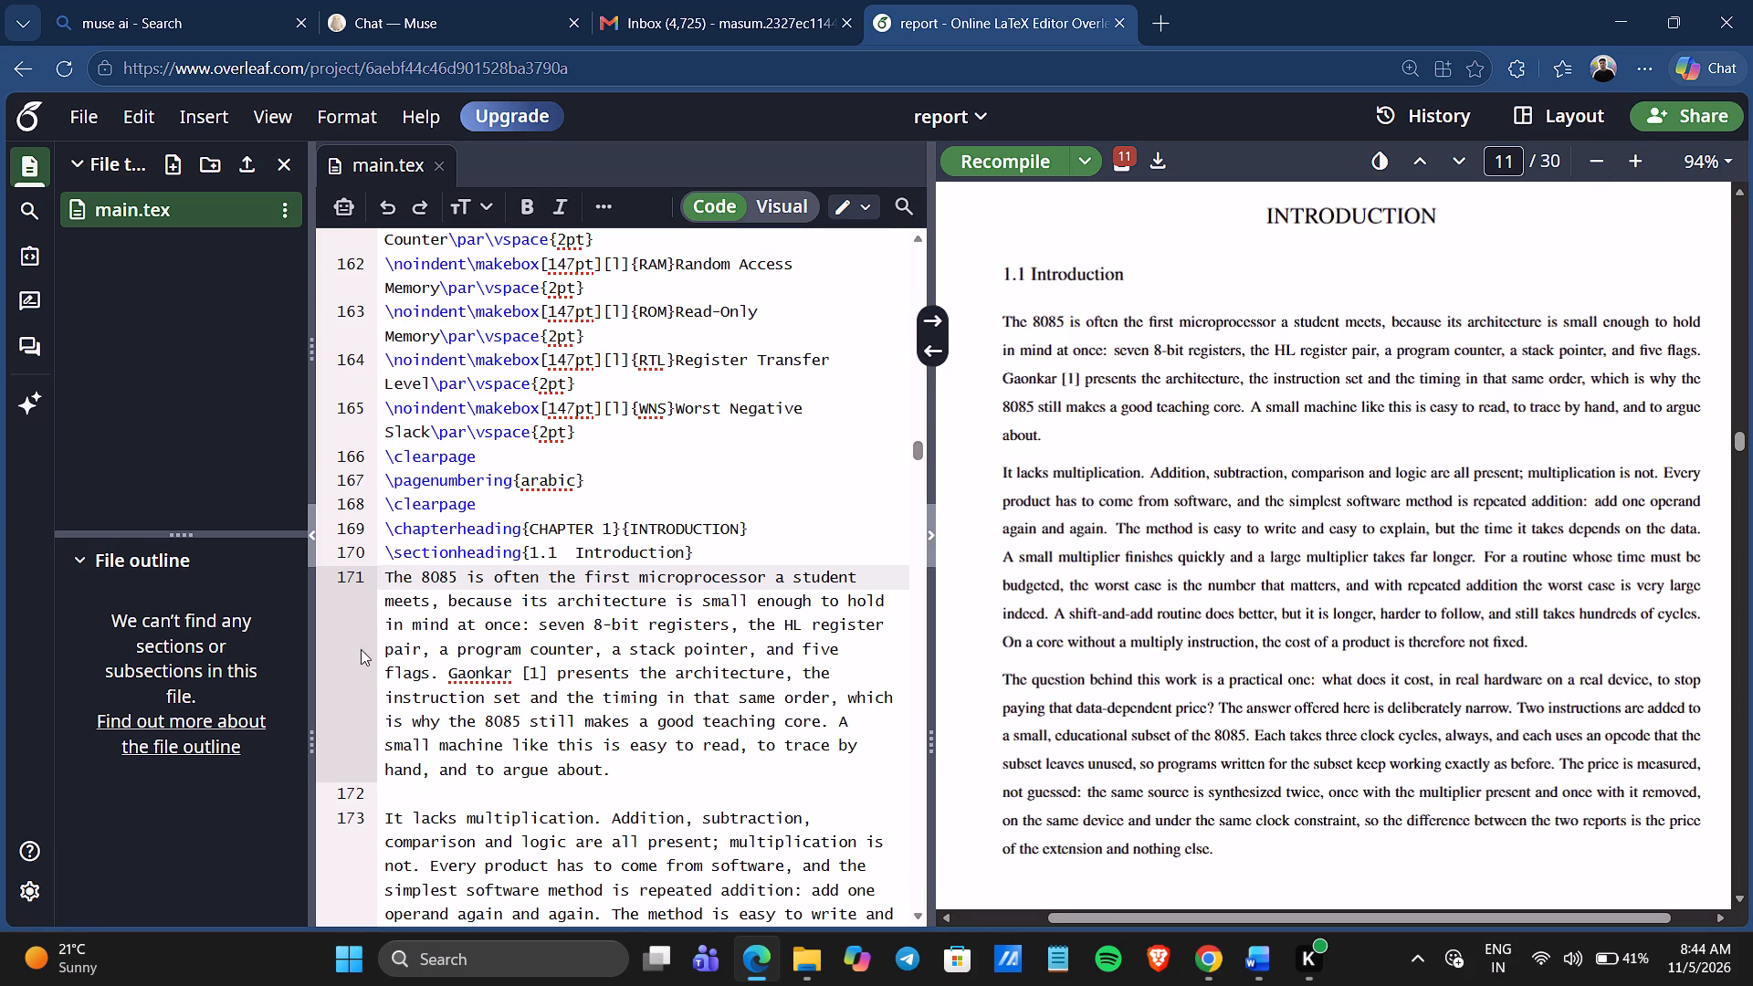
pyautogui.click(520, 627)
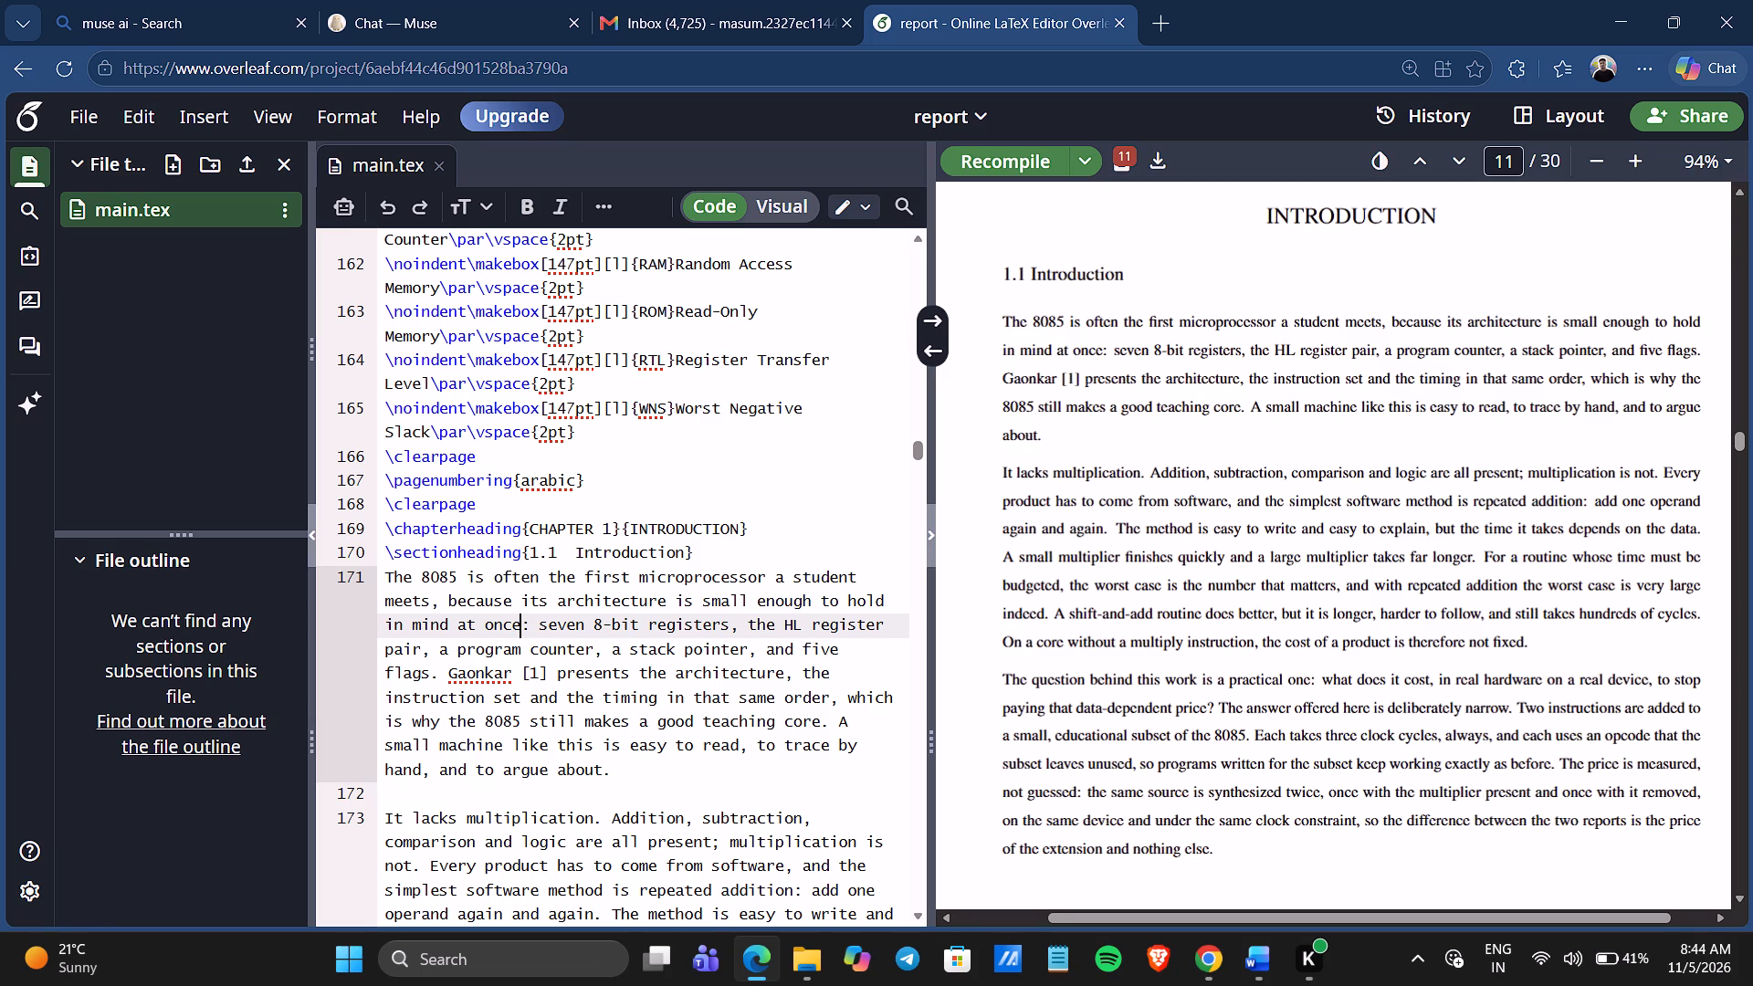
# In section 1.1's first sentence, replace "enough to hold in mind at once" with "and basic" after "its architecture is small".
pyautogui.press('BackSpace')
pyautogui.press('BackSpace')
pyautogui.press('BackSpace')
pyautogui.press('BackSpace')
pyautogui.press('BackSpace')
pyautogui.press('BackSpace')
pyautogui.press('BackSpace')
pyautogui.press('BackSpace')
pyautogui.press('BackSpace')
pyautogui.press('BackSpace')
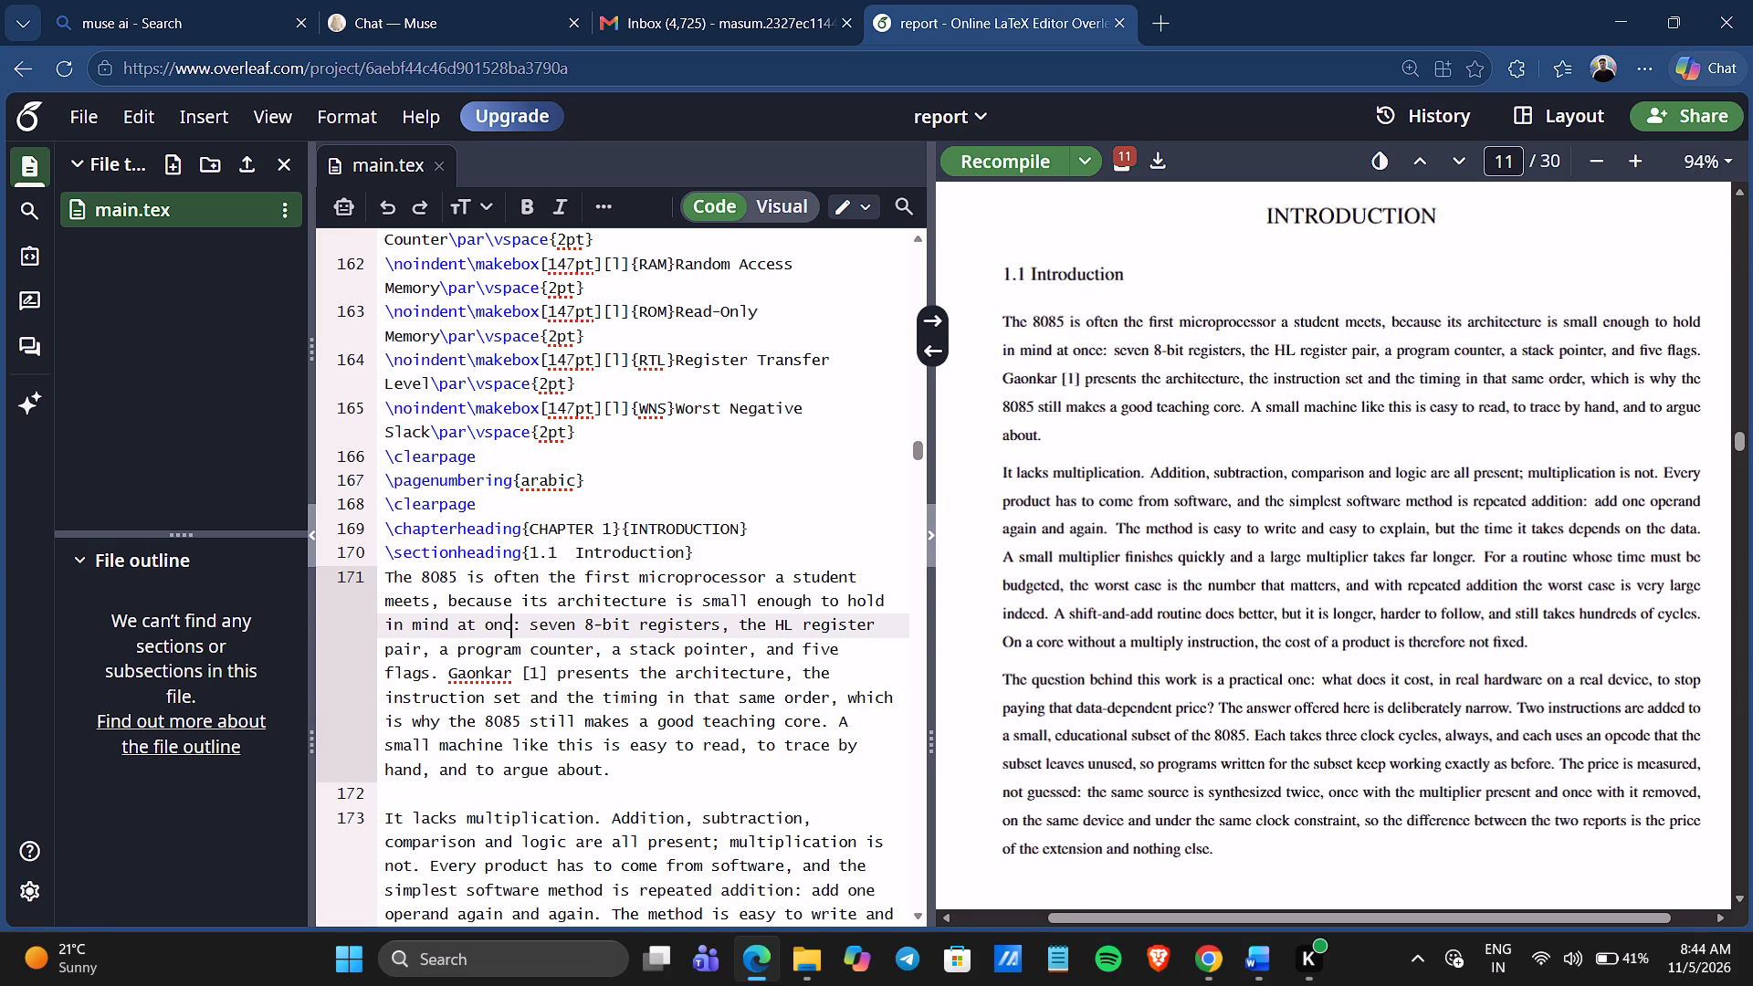
pyautogui.press('BackSpace')
pyautogui.press('BackSpace')
pyautogui.press('BackSpace')
pyautogui.press('BackSpace')
pyautogui.press('BackSpace')
pyautogui.press('BackSpace')
pyautogui.press('BackSpace')
pyautogui.press('BackSpace')
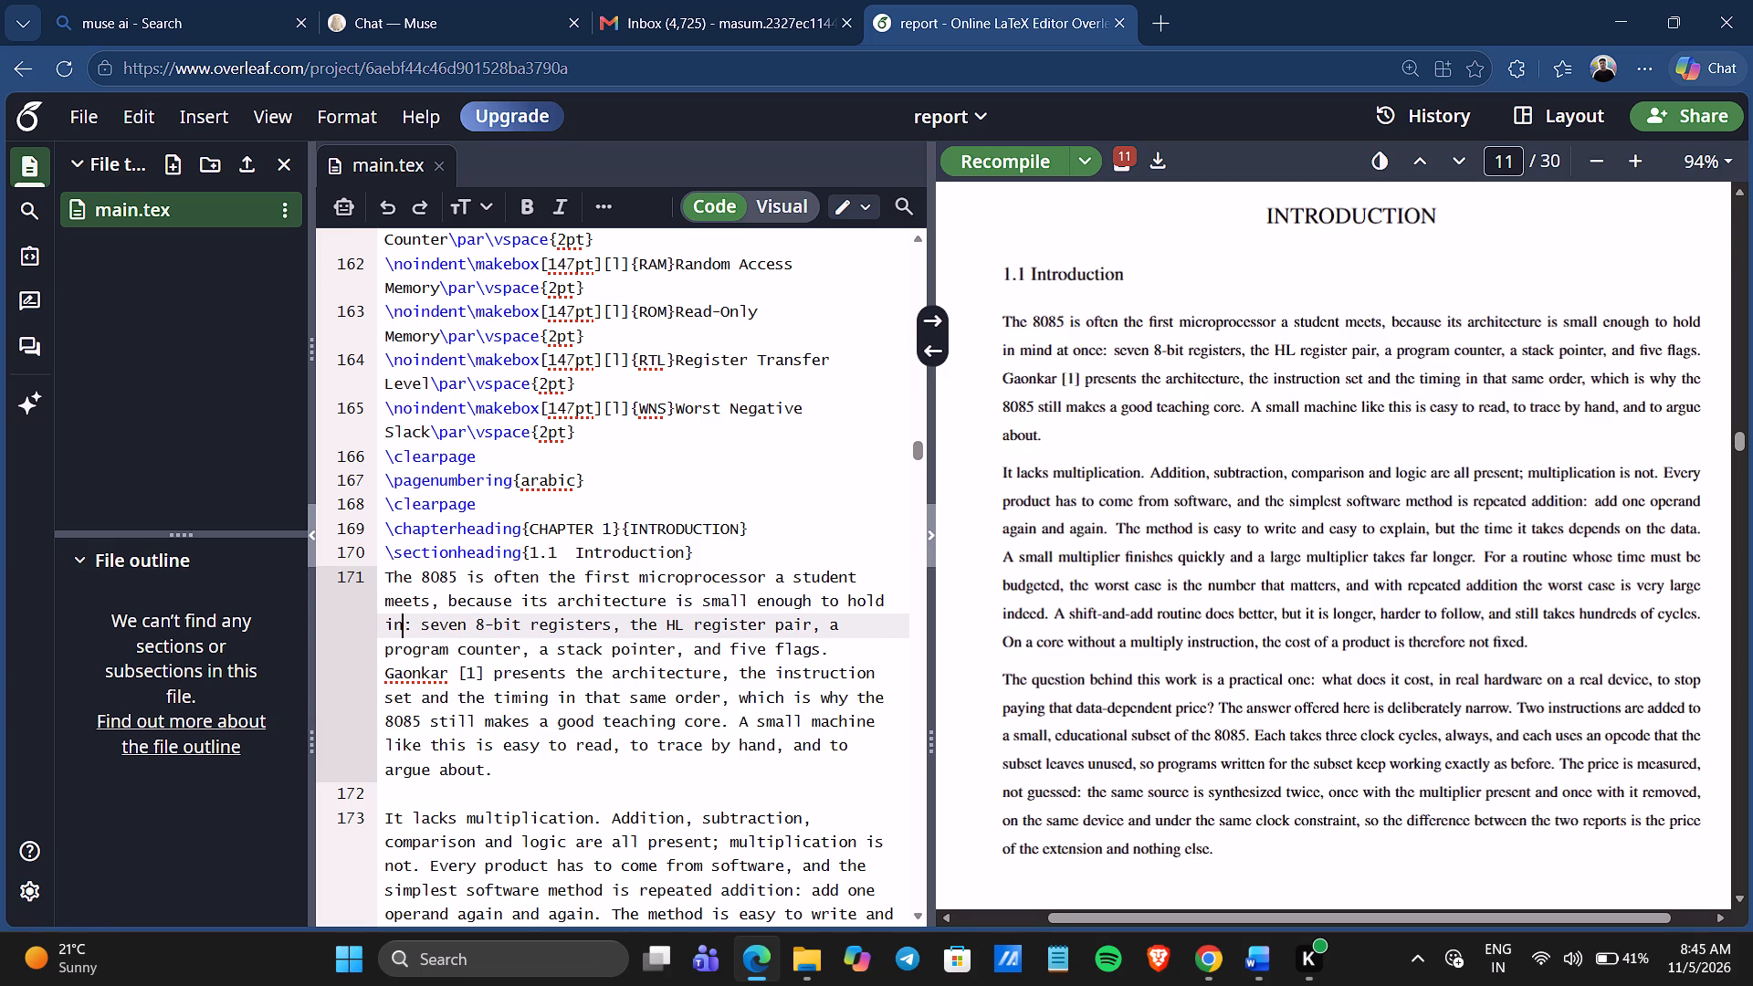
pyautogui.press('BackSpace')
pyautogui.press('BackSpace')
pyautogui.press('BackSpace')
pyautogui.press('BackSpace')
pyautogui.press('BackSpace')
pyautogui.press('BackSpace')
pyautogui.press('BackSpace')
pyautogui.press('BackSpace')
pyautogui.press('BackSpace')
pyautogui.press('BackSpace')
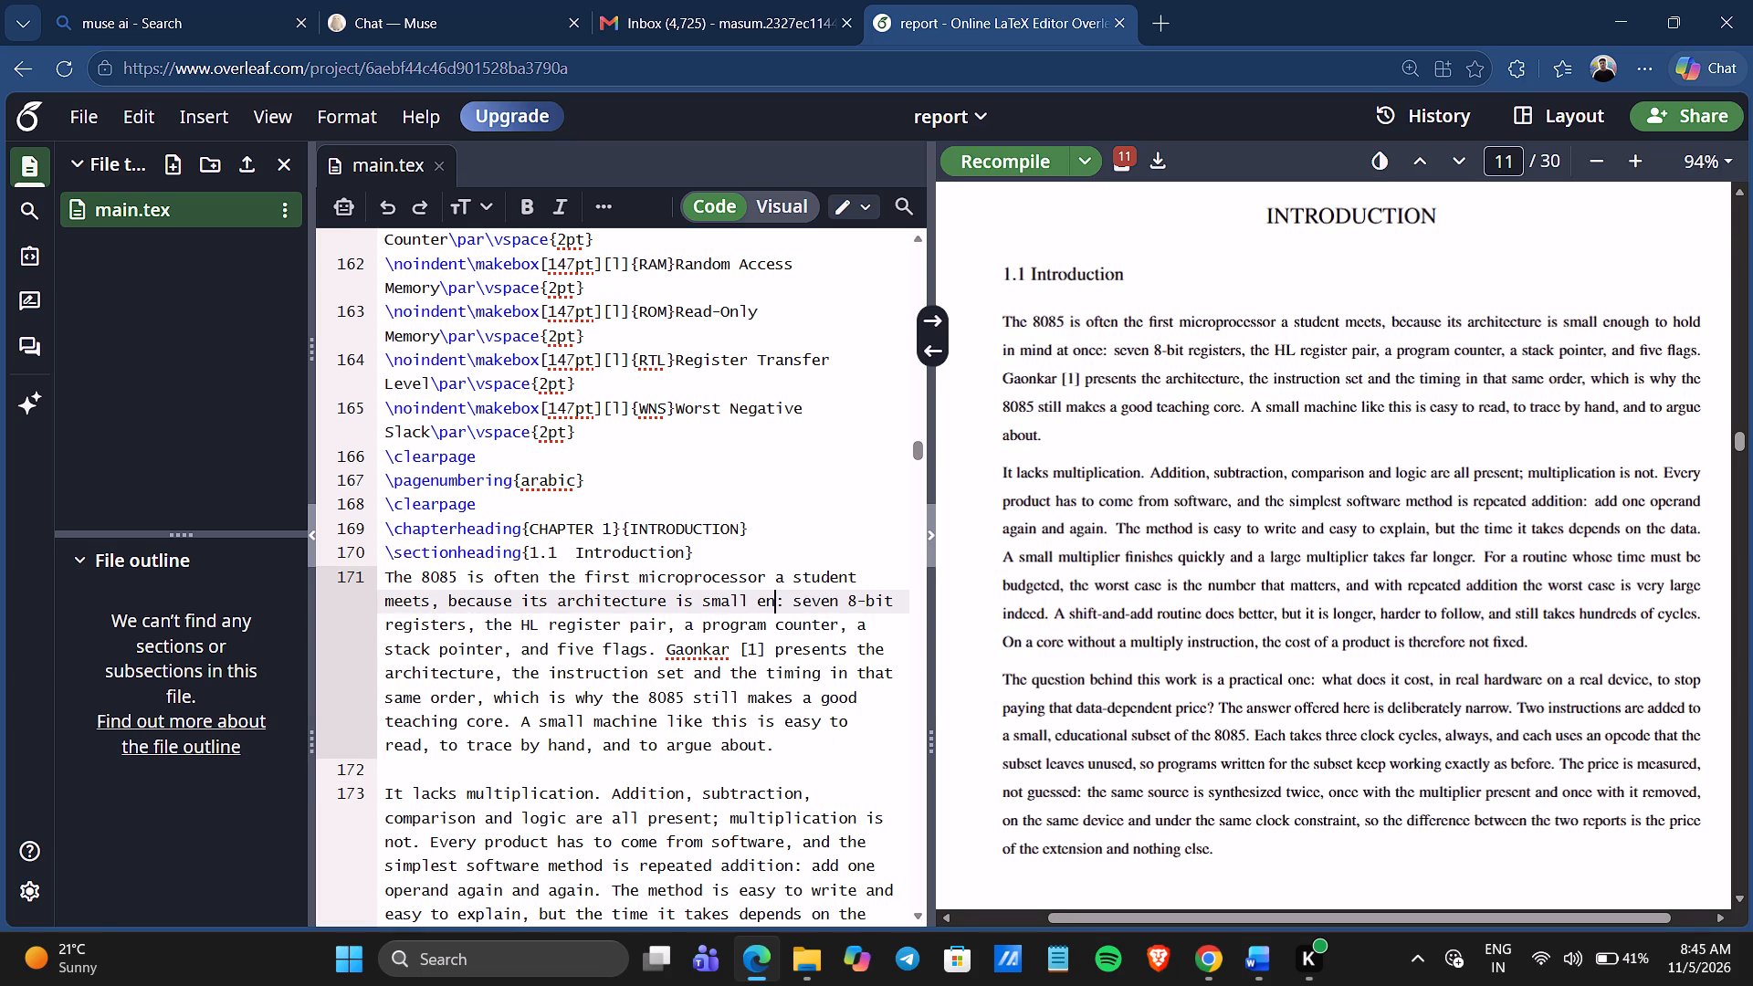
pyautogui.press('BackSpace')
pyautogui.press('BackSpace')
pyautogui.write('and basic')
pyautogui.press('space')
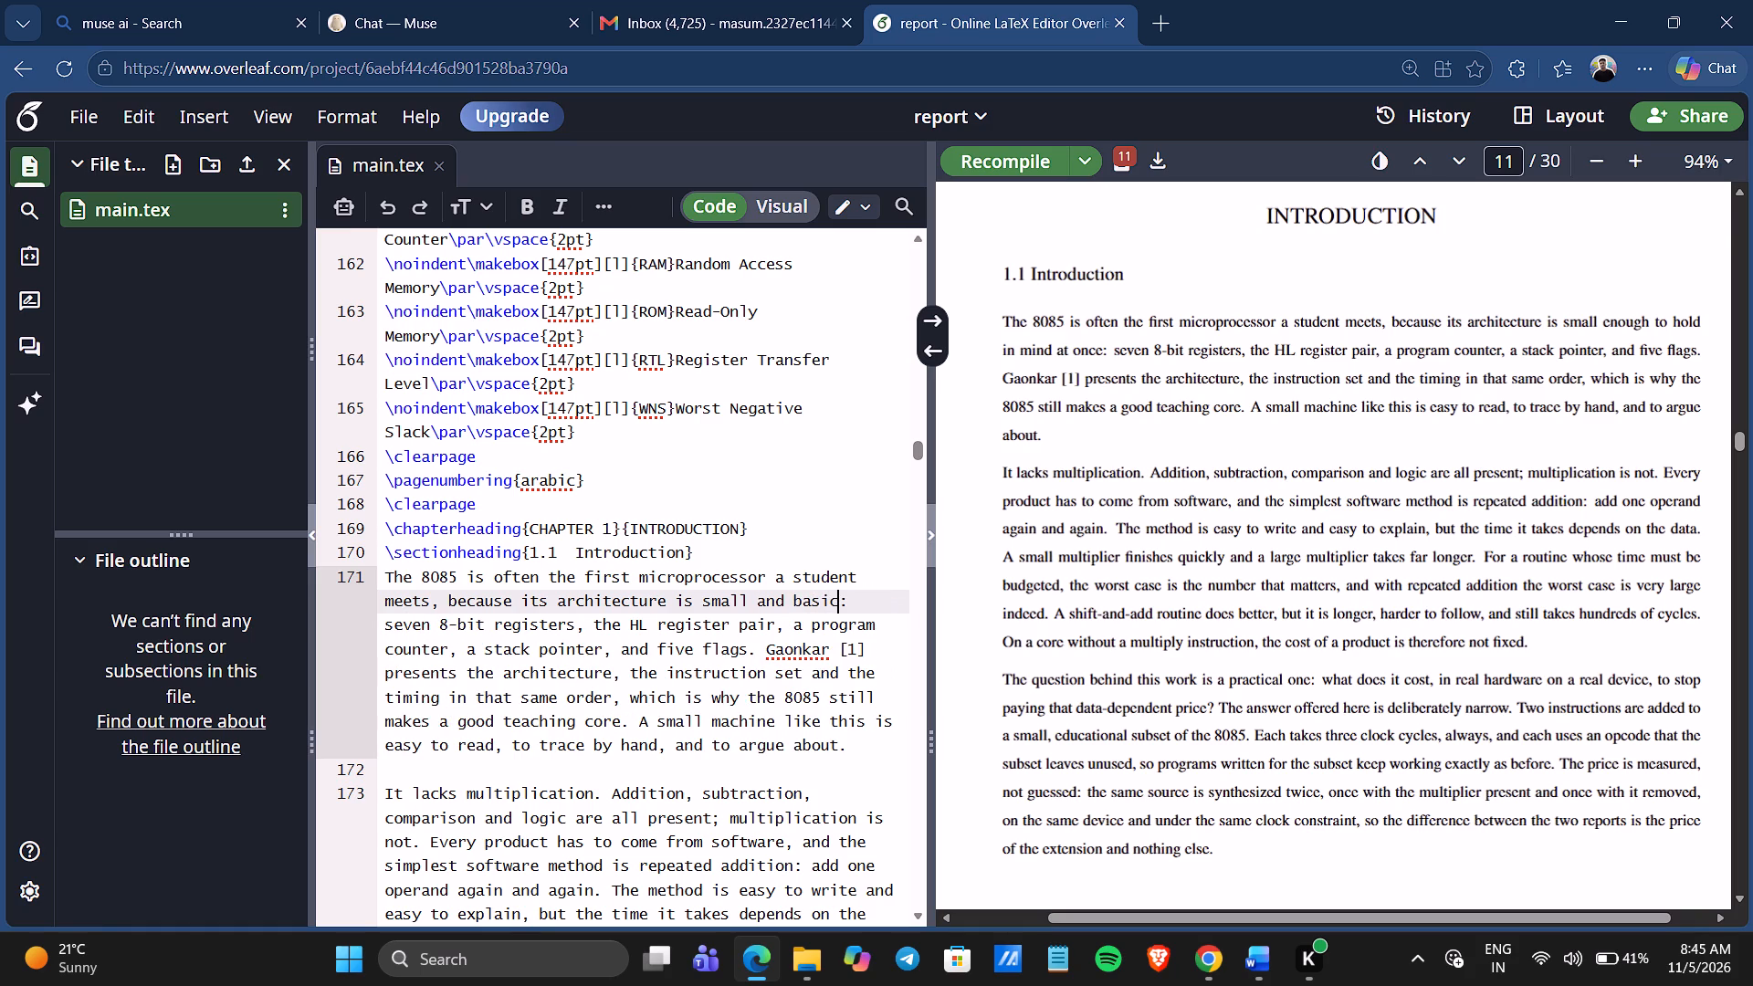
pyautogui.press('e')
pyautogui.press('BackSpace')
pyautogui.press('BackSpace')
# Replace the colon after "small and basic" with a full stop and the sentence "It is very easy to understand and discuss.".
pyautogui.press('.')
pyautogui.write('It is ve')
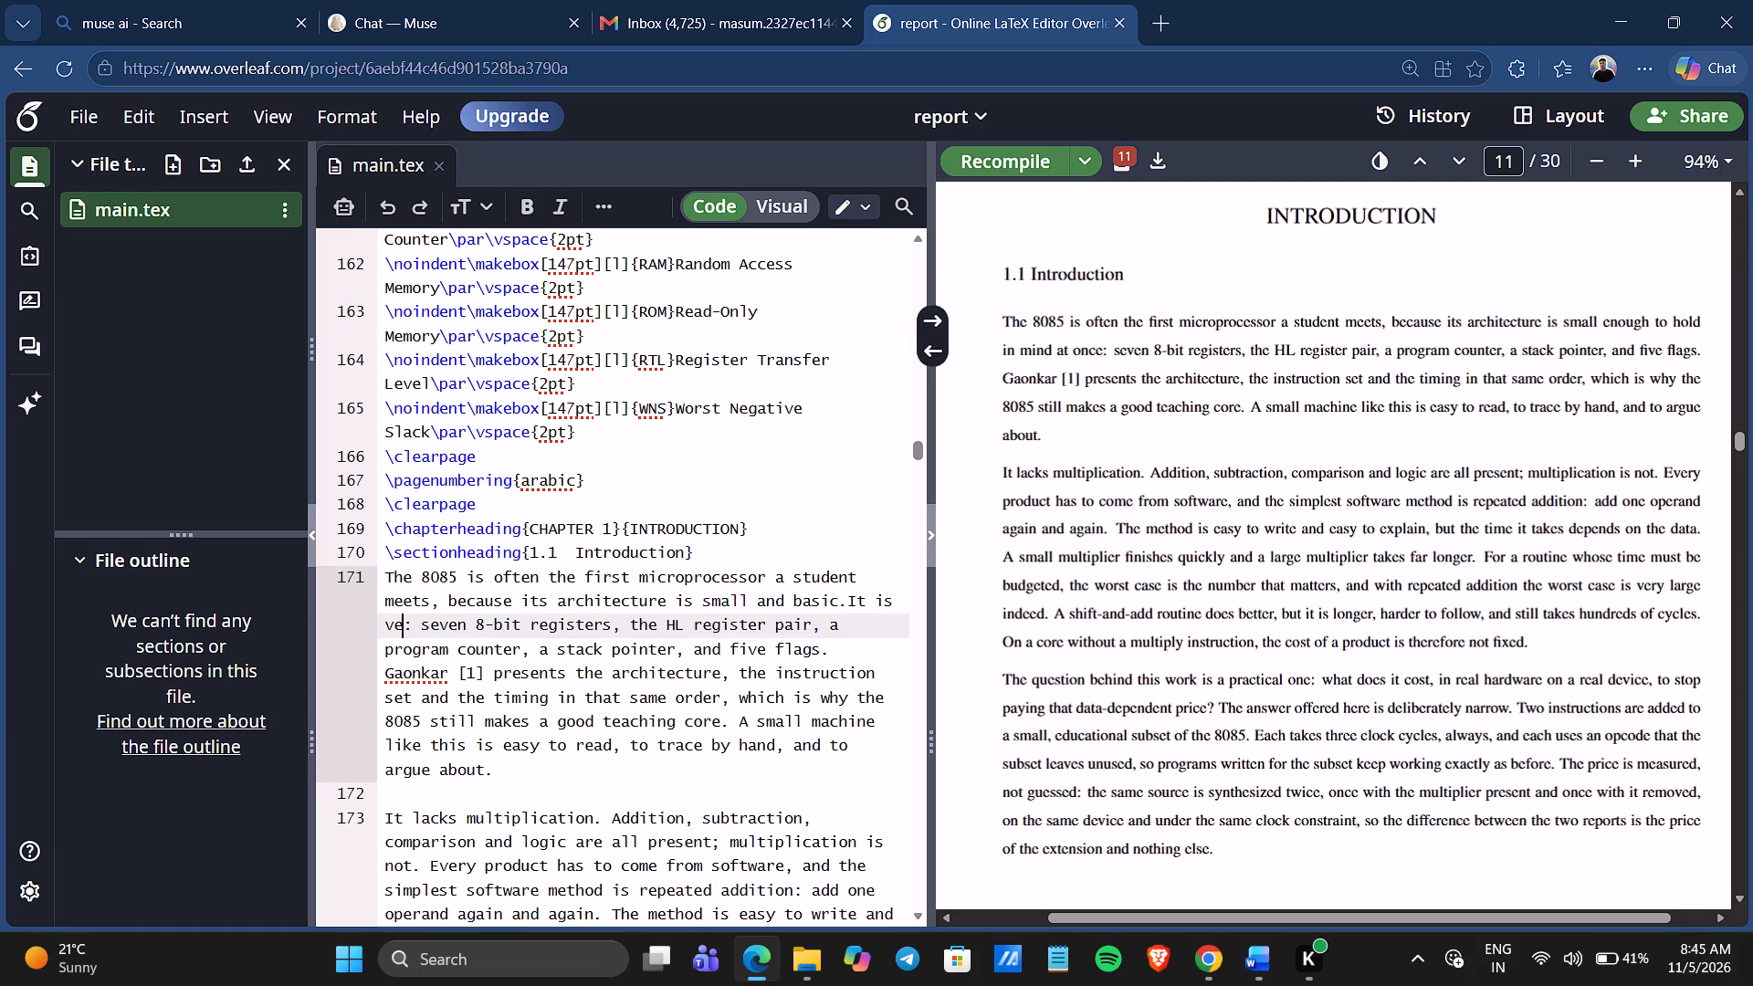
pyautogui.write('ry easy to undersy')
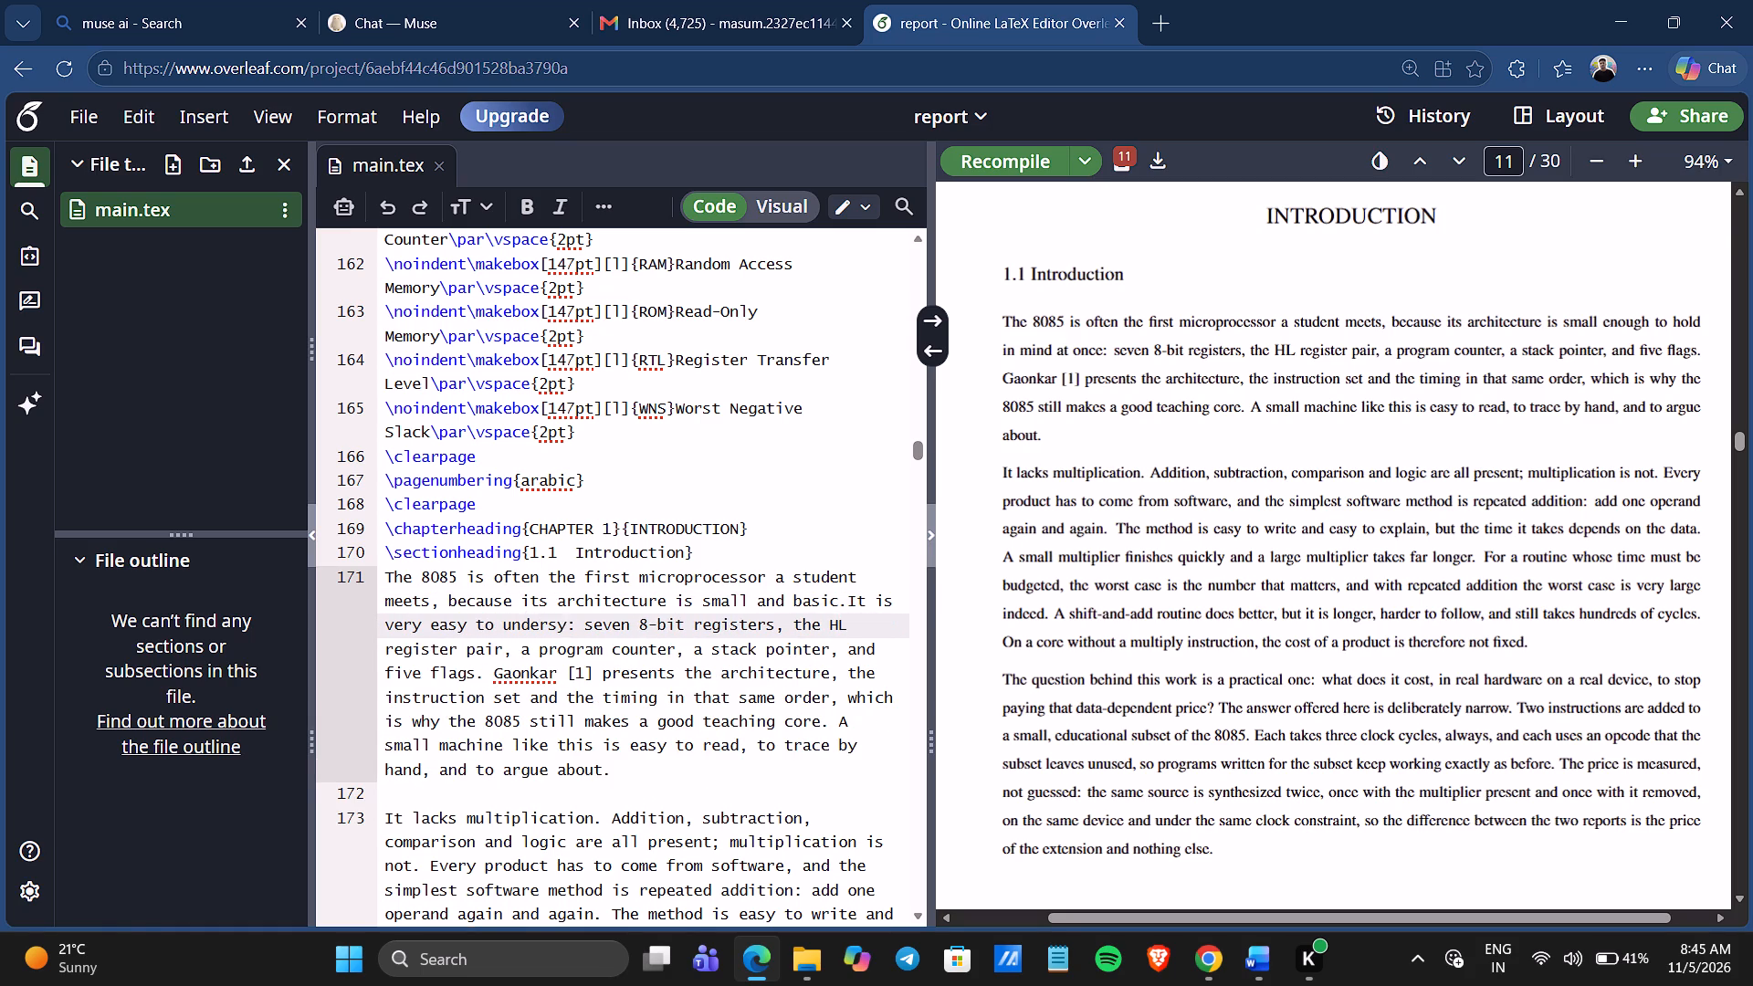
pyautogui.press('BackSpace')
pyautogui.write('tan d and')
pyautogui.press('space')
pyautogui.press('BackSpace')
pyautogui.press('Delete')
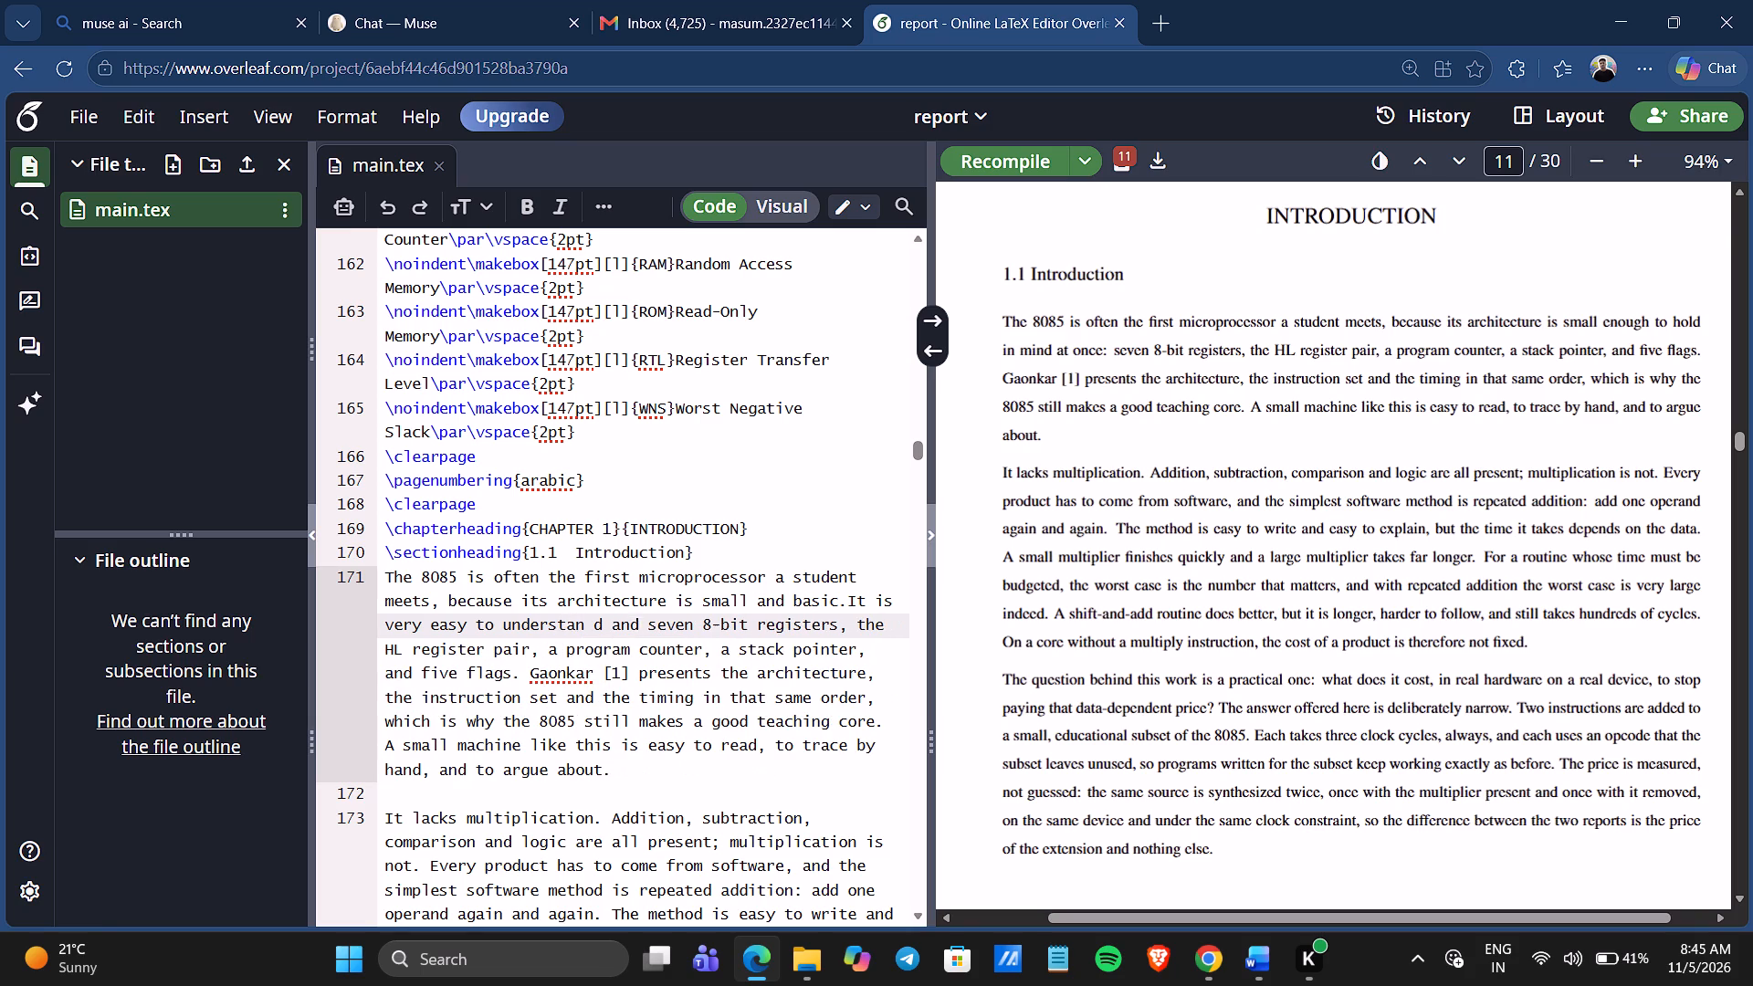
pyautogui.press('BackSpace')
pyautogui.press('BackSpace')
pyautogui.press('BackSpace')
pyautogui.press('BackSpace')
pyautogui.press('BackSpace')
pyautogui.press('BackSpace')
pyautogui.press('BackSpace')
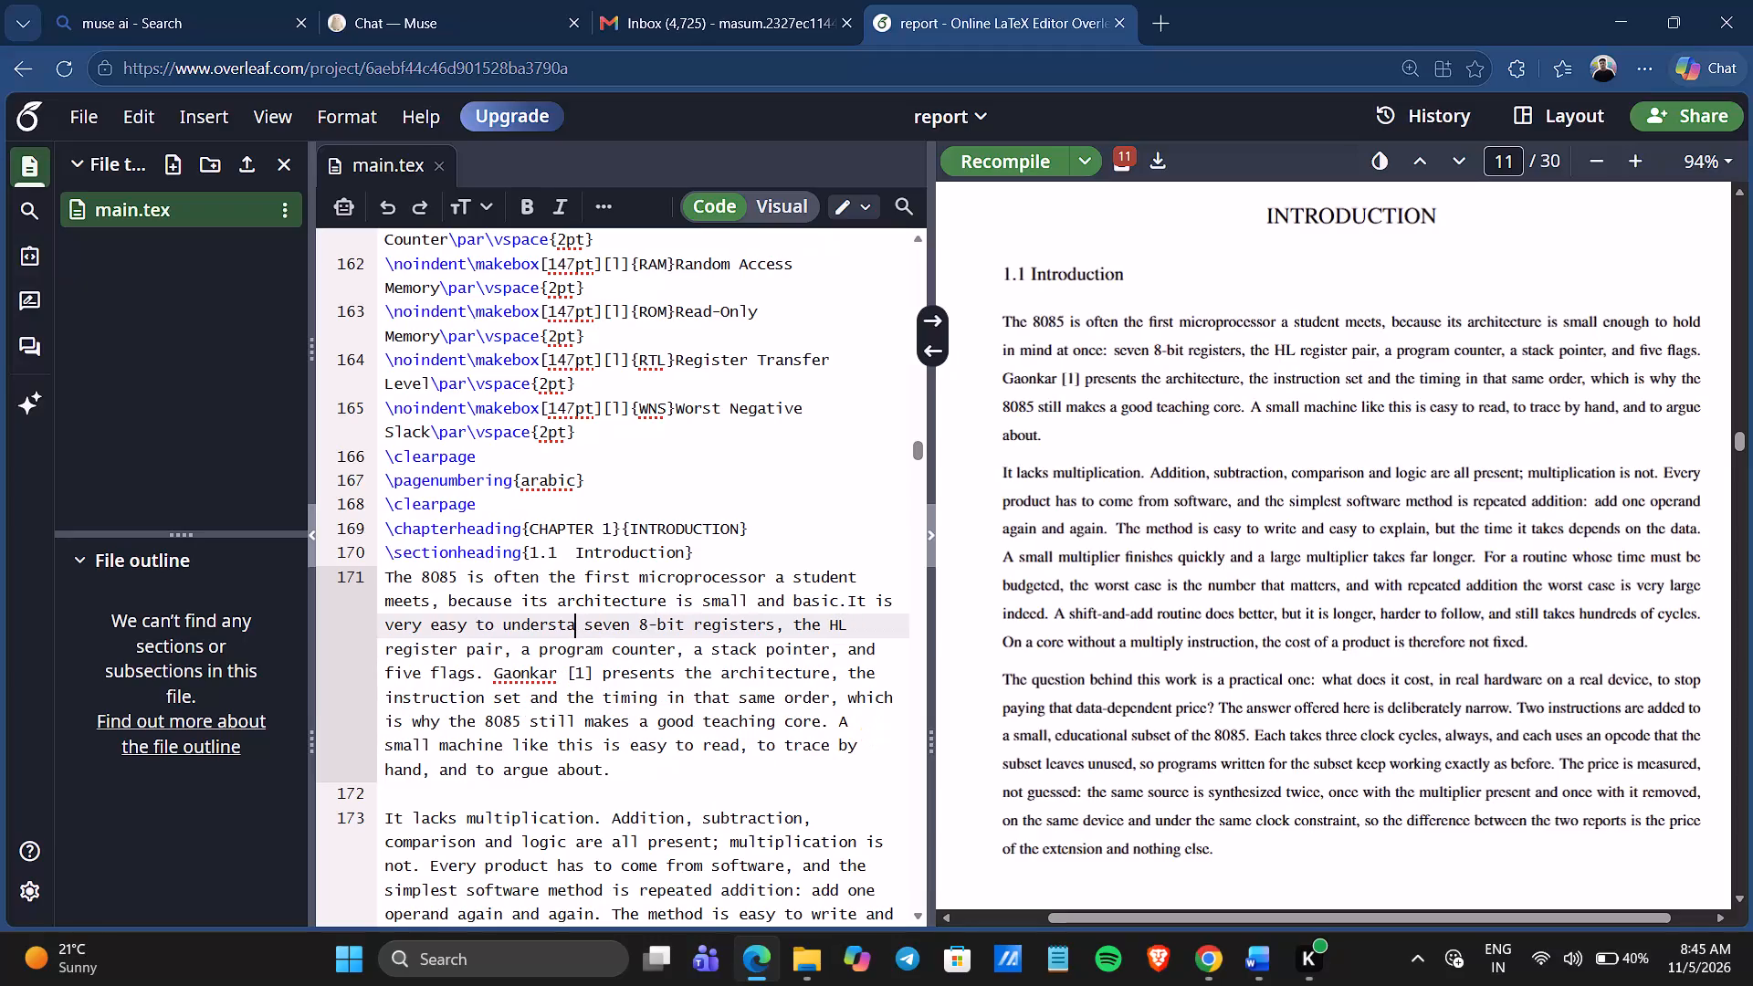
pyautogui.write('nd')
pyautogui.press('space')
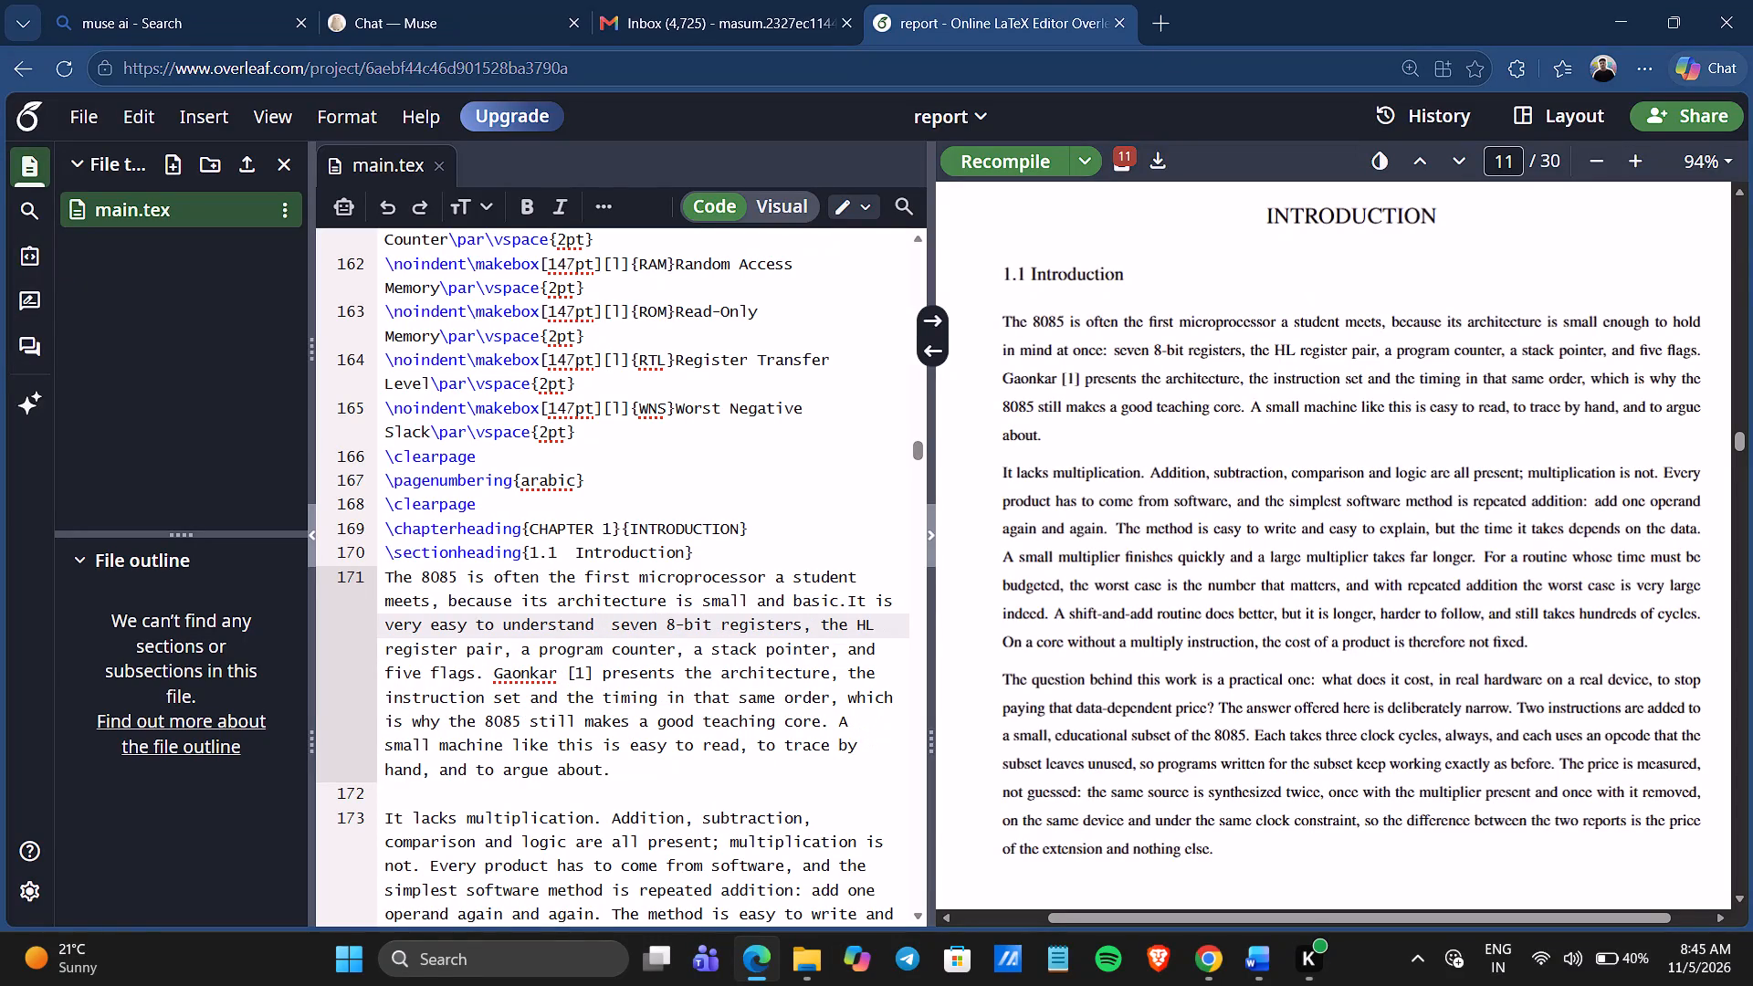
pyautogui.write('and discuss')
pyautogui.press('.')
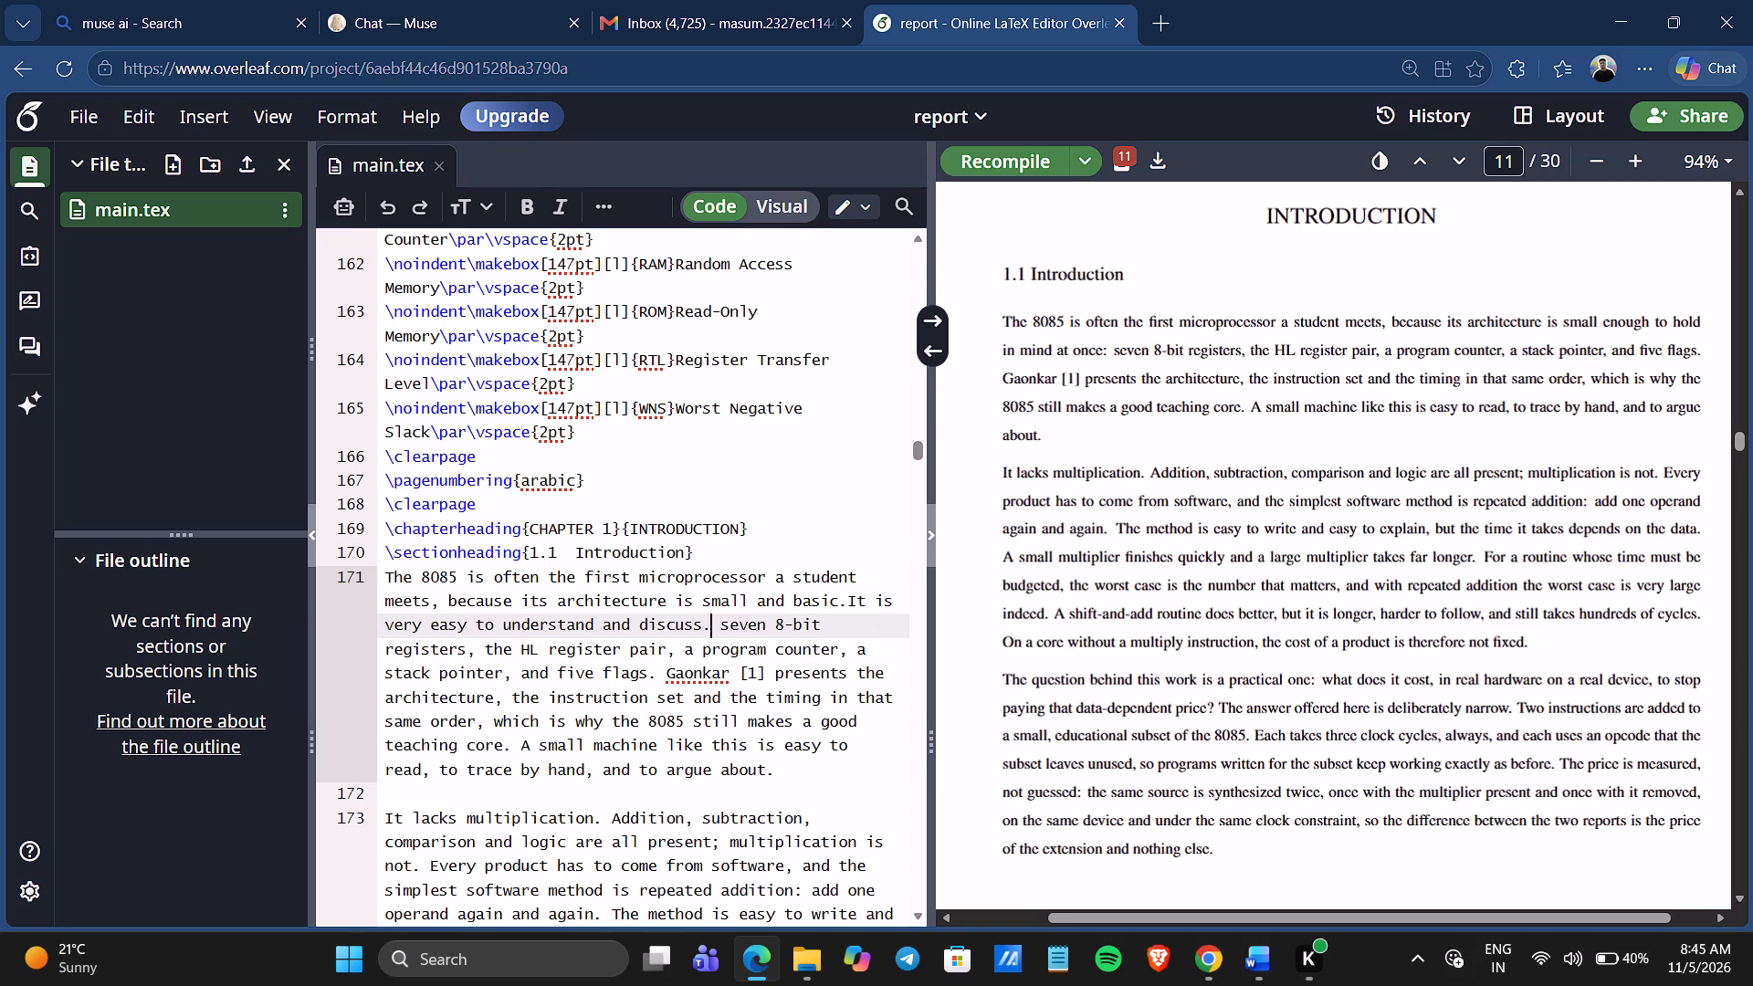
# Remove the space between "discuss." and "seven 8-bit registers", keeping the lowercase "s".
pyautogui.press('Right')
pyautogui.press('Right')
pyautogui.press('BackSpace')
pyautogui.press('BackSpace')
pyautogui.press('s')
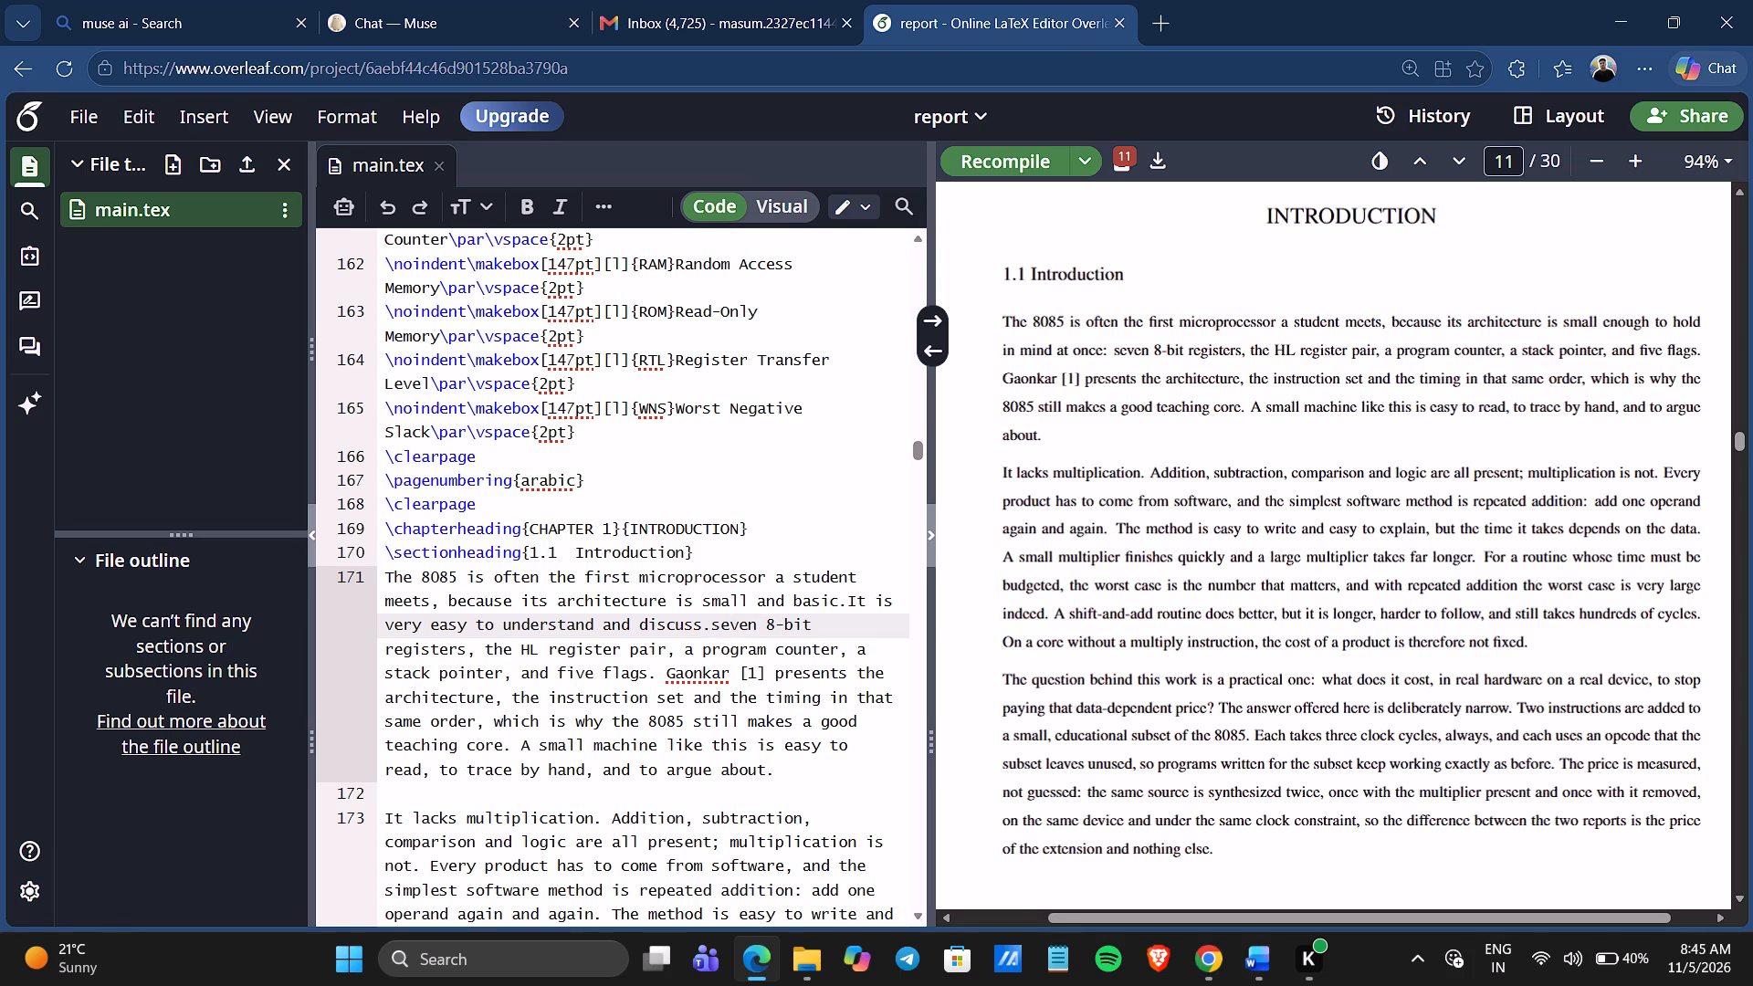
# Recompile the report with the reworded first paragraph.
pyautogui.click(1011, 152)
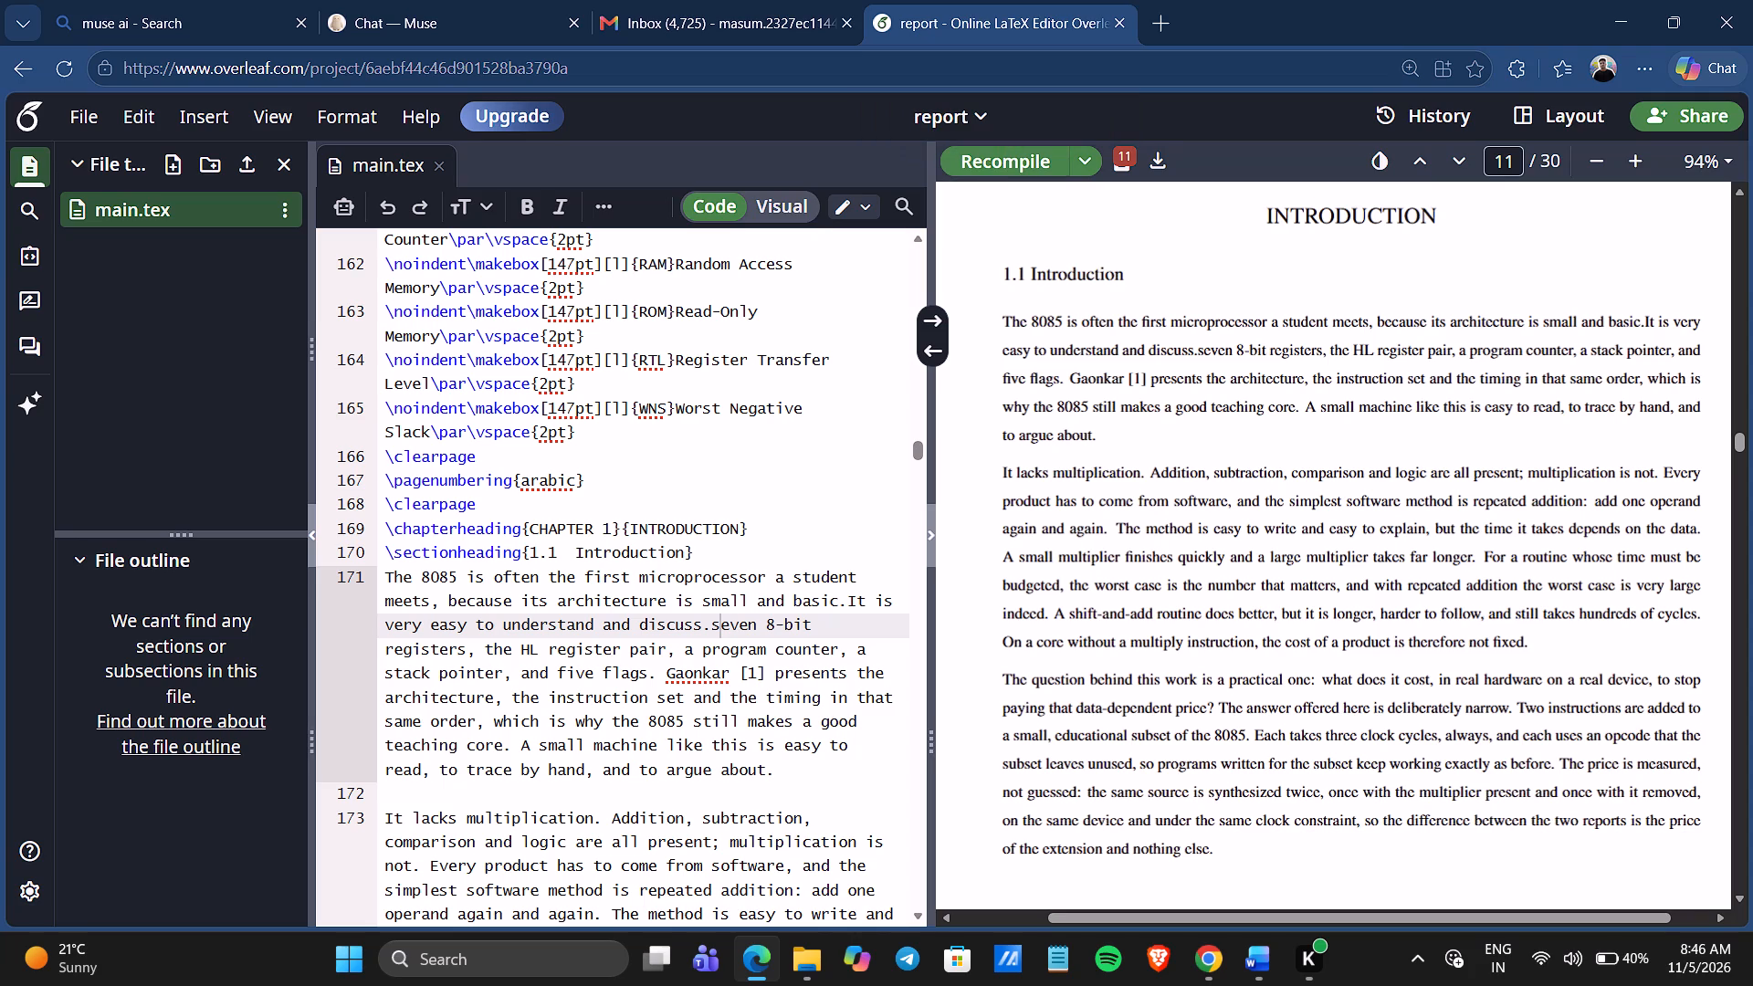
# Capitalise "Seven" in "Seven 8-bit registers" and put a space between it and "discuss.".
pyautogui.press('BackSpace')
pyautogui.click(717, 618)
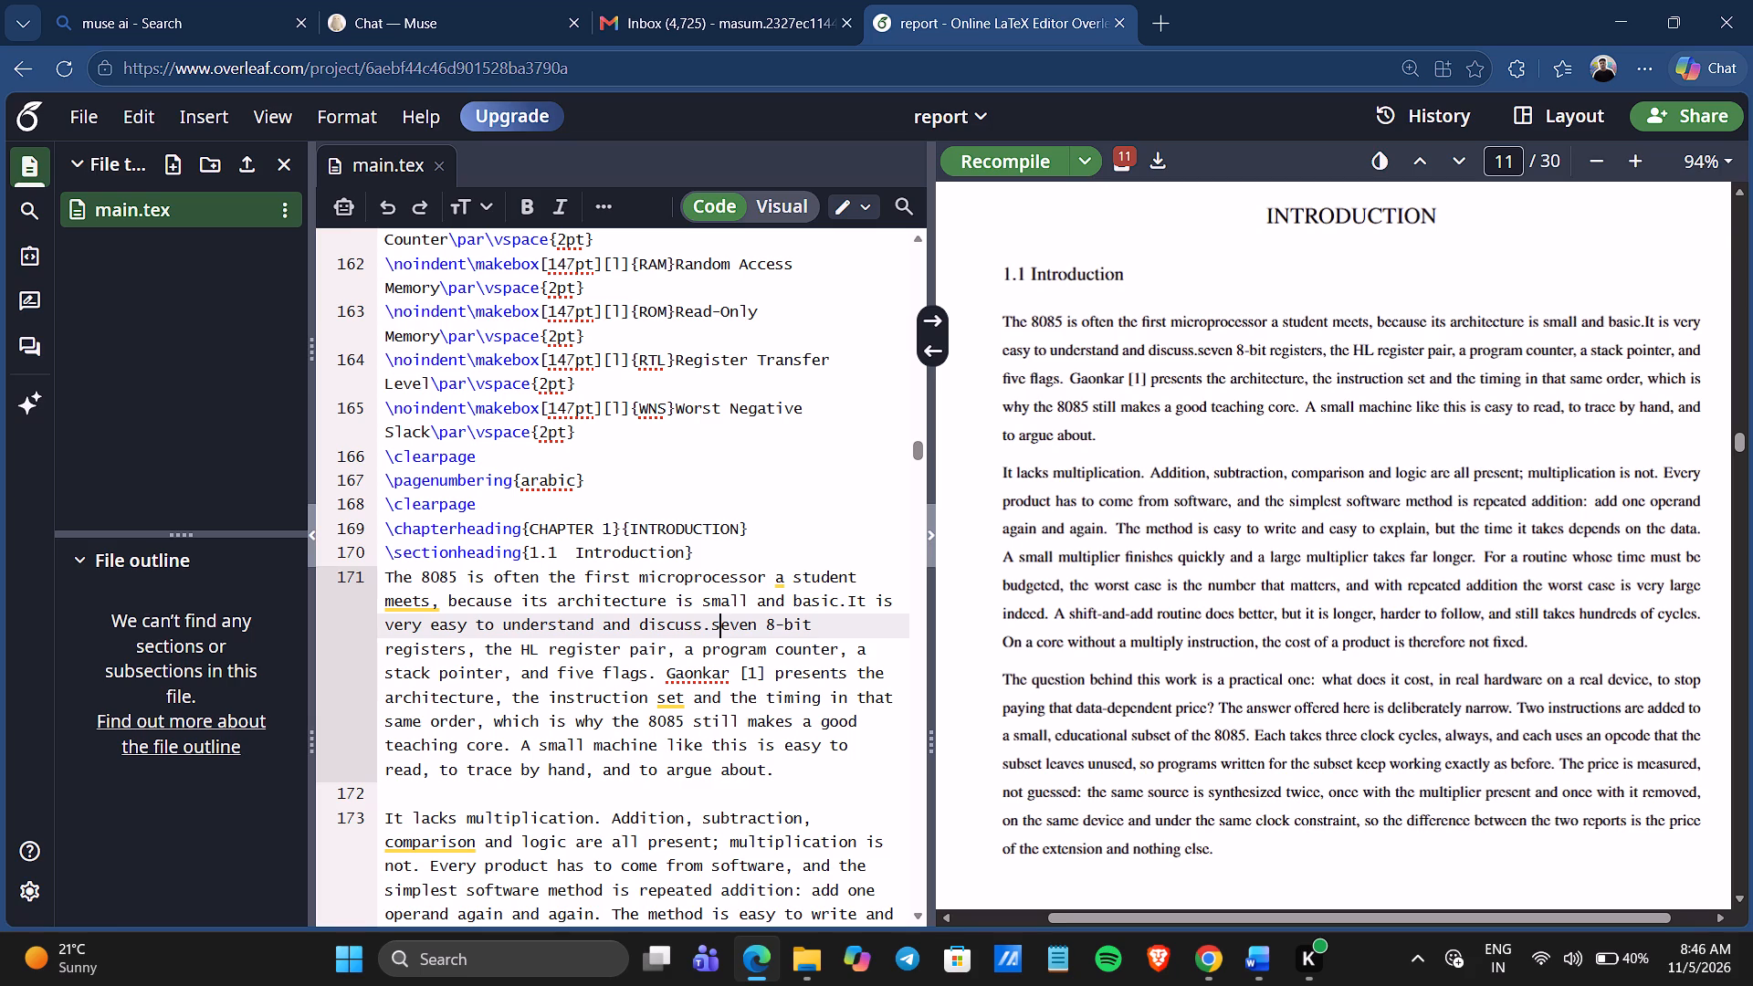
pyautogui.press('BackSpace')
pyautogui.hotkey('shift', 's')
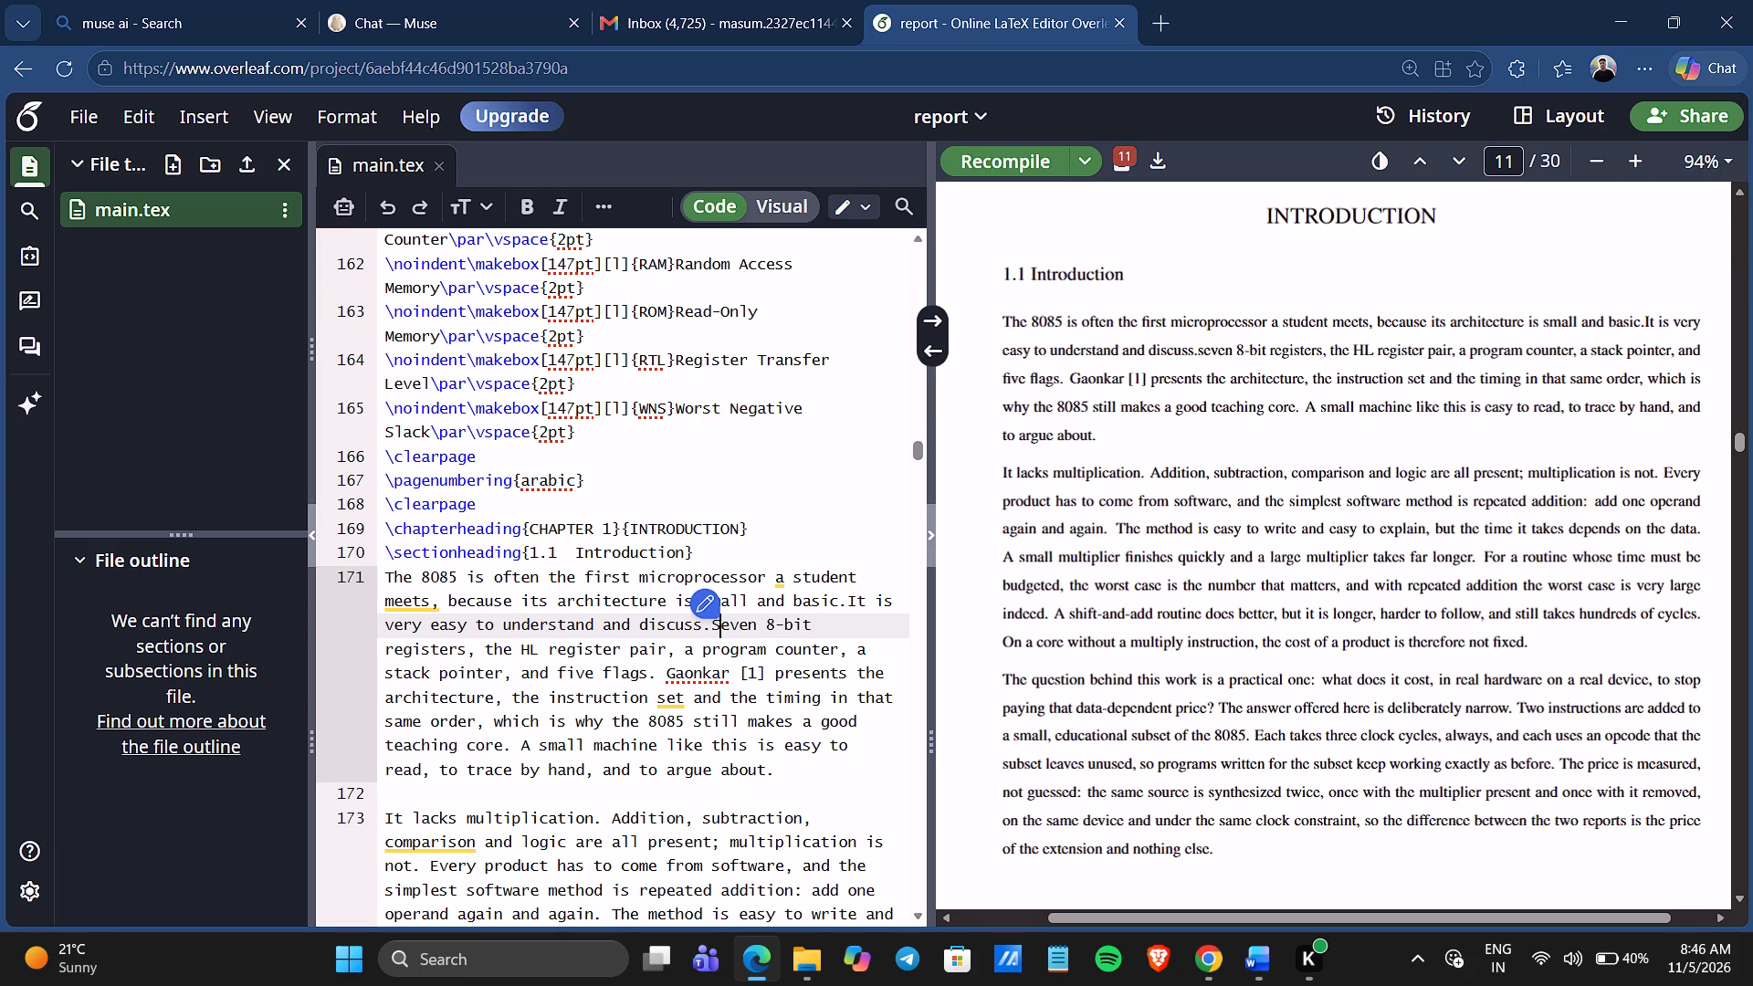
pyautogui.press('Left')
pyautogui.press('space')
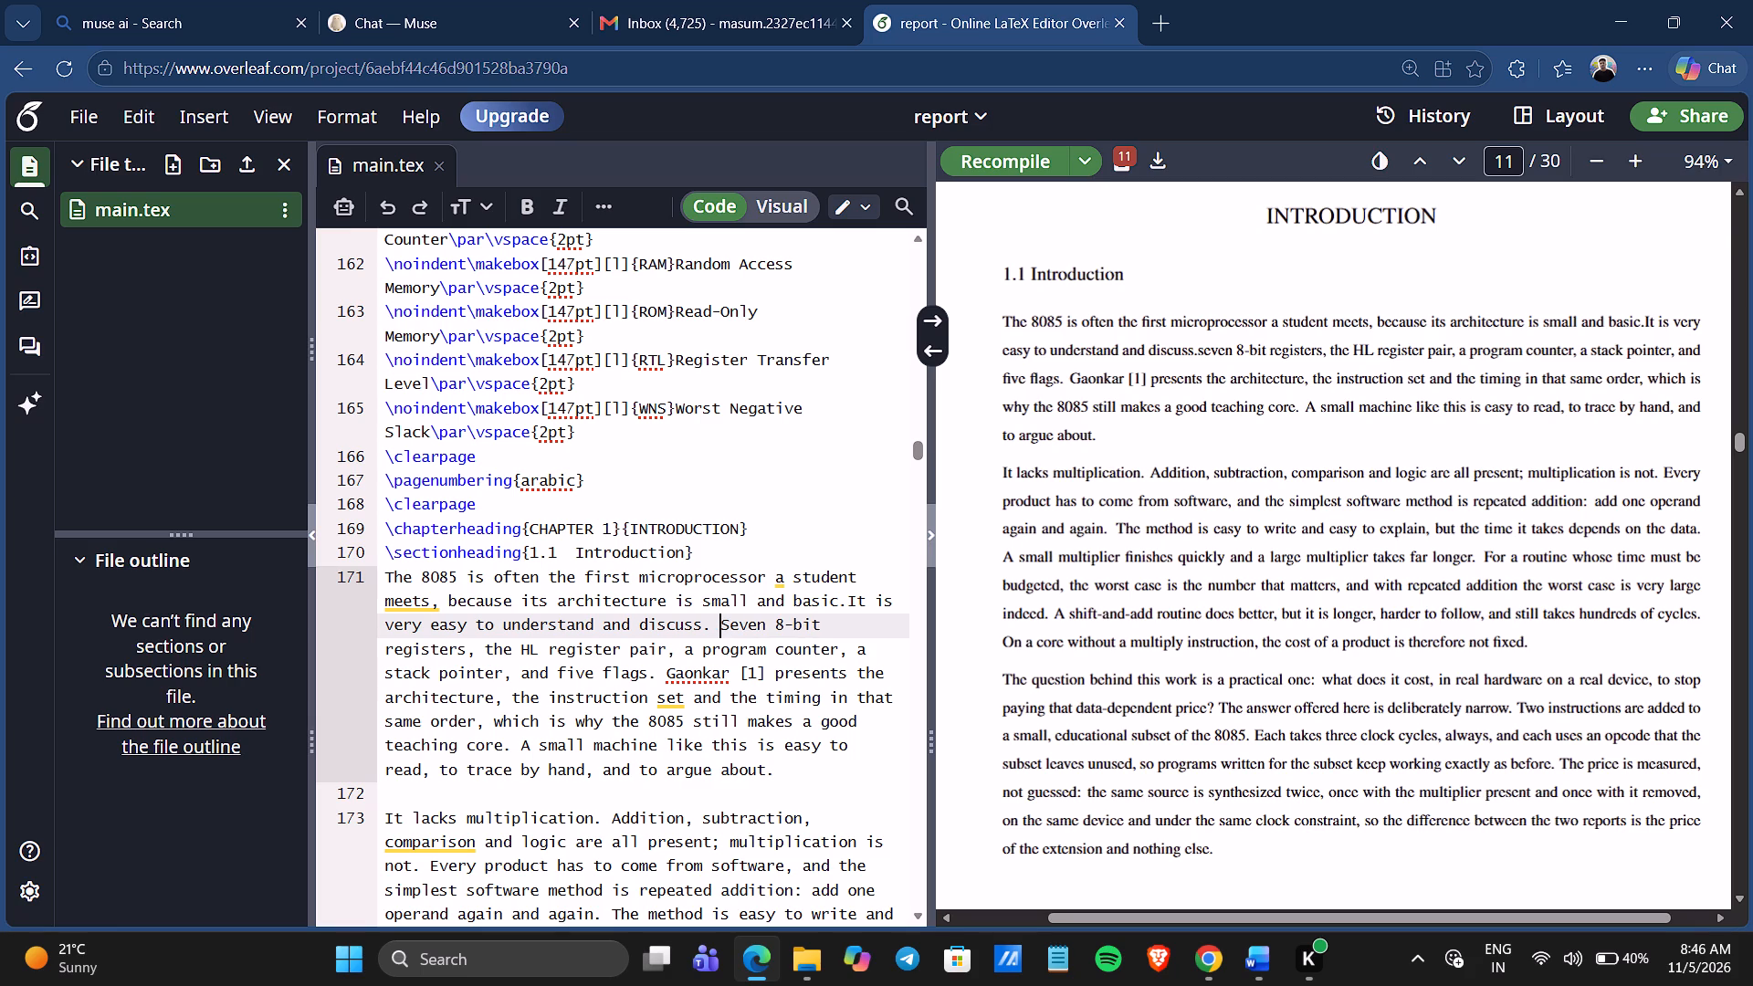
# Recompile the report with the corrected "Seven".
pyautogui.click(1001, 149)
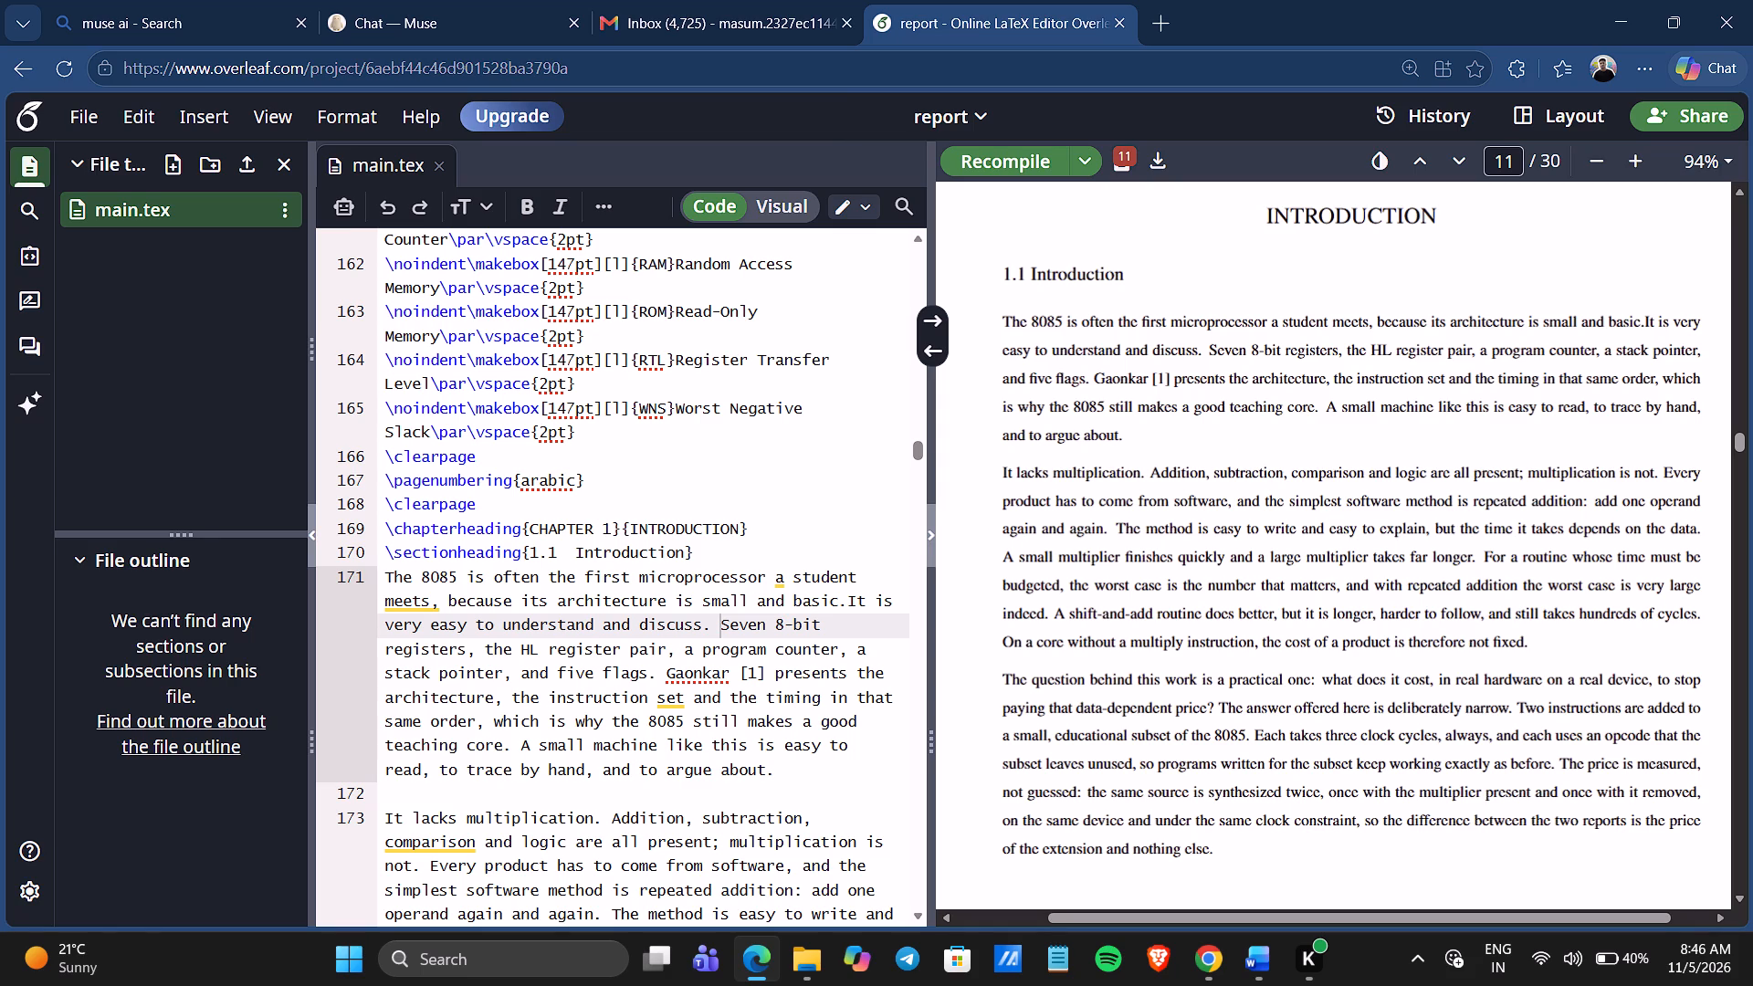
# In the first paragraph's last sentence, replace "to trace by hand" with "easy to study".
pyautogui.scroll(-1, 333, 895)
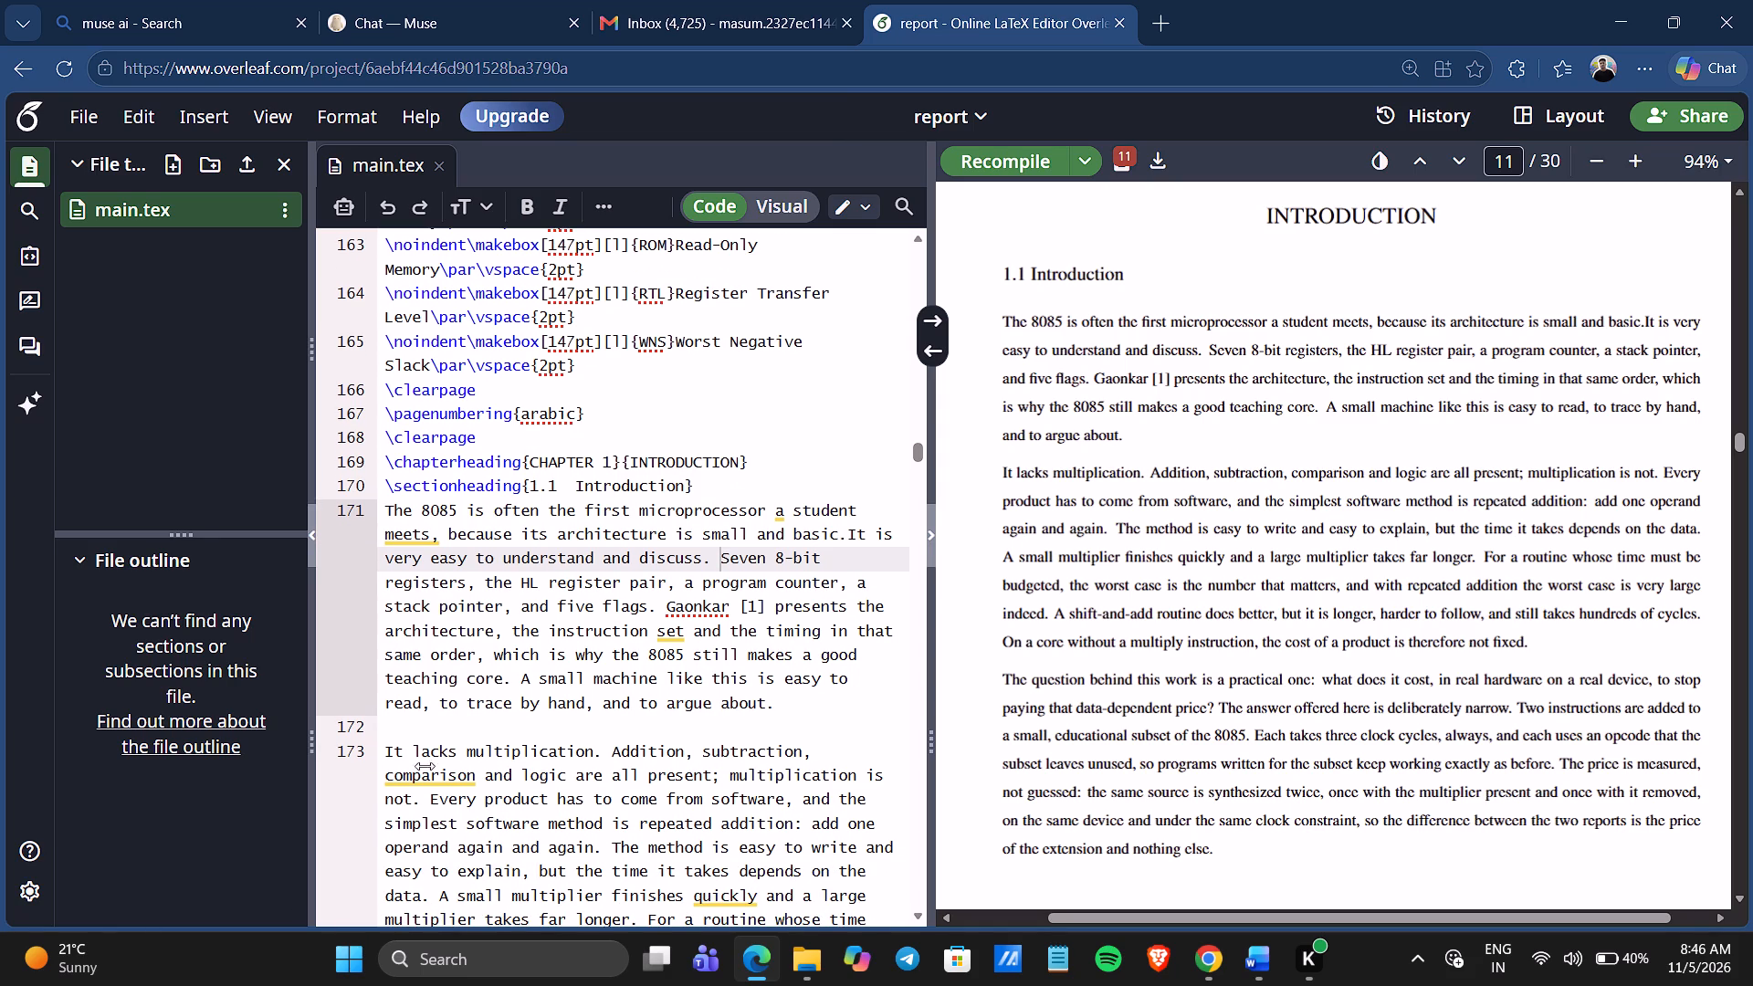
pyautogui.click(583, 703)
pyautogui.press('BackSpace')
pyautogui.press('BackSpace')
pyautogui.press('BackSpace')
pyautogui.press('BackSpace')
pyautogui.press('BackSpace')
pyautogui.press('BackSpace')
pyautogui.press('BackSpace')
pyautogui.press('BackSpace')
pyautogui.press('BackSpace')
pyautogui.press('BackSpace')
pyautogui.press('BackSpace')
pyautogui.press('BackSpace')
pyautogui.press('BackSpace')
pyautogui.press('BackSpace')
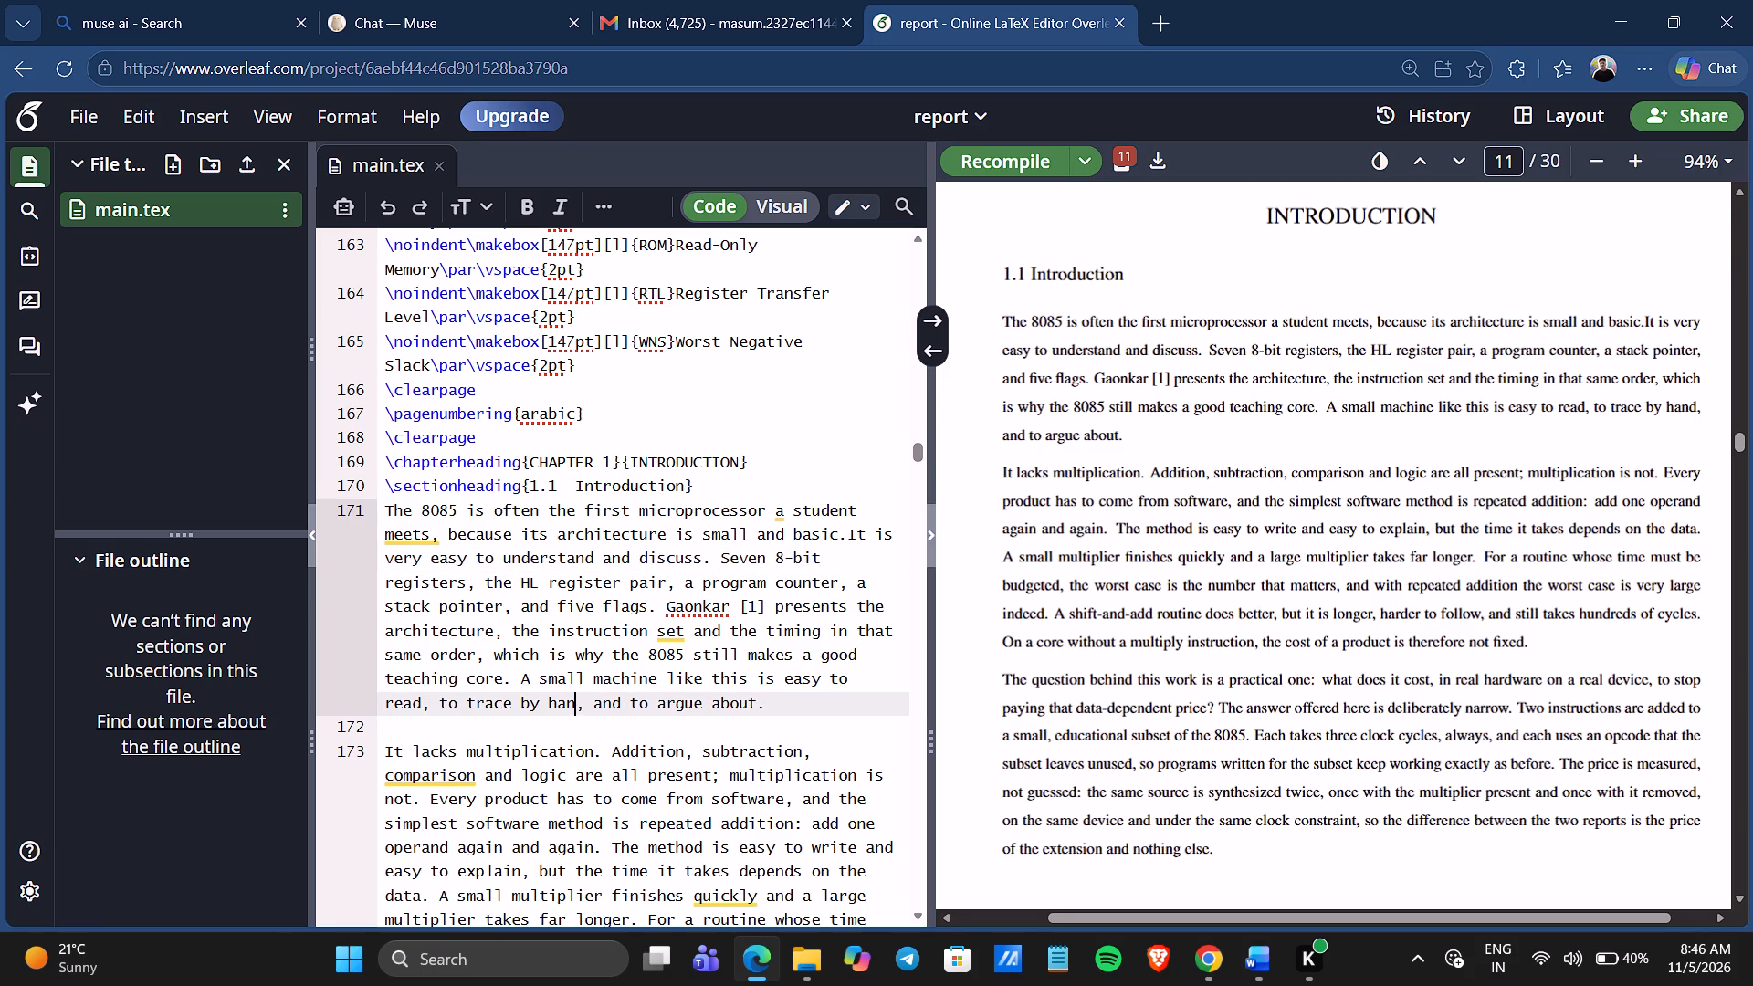
pyautogui.press('BackSpace')
pyautogui.press('BackSpace')
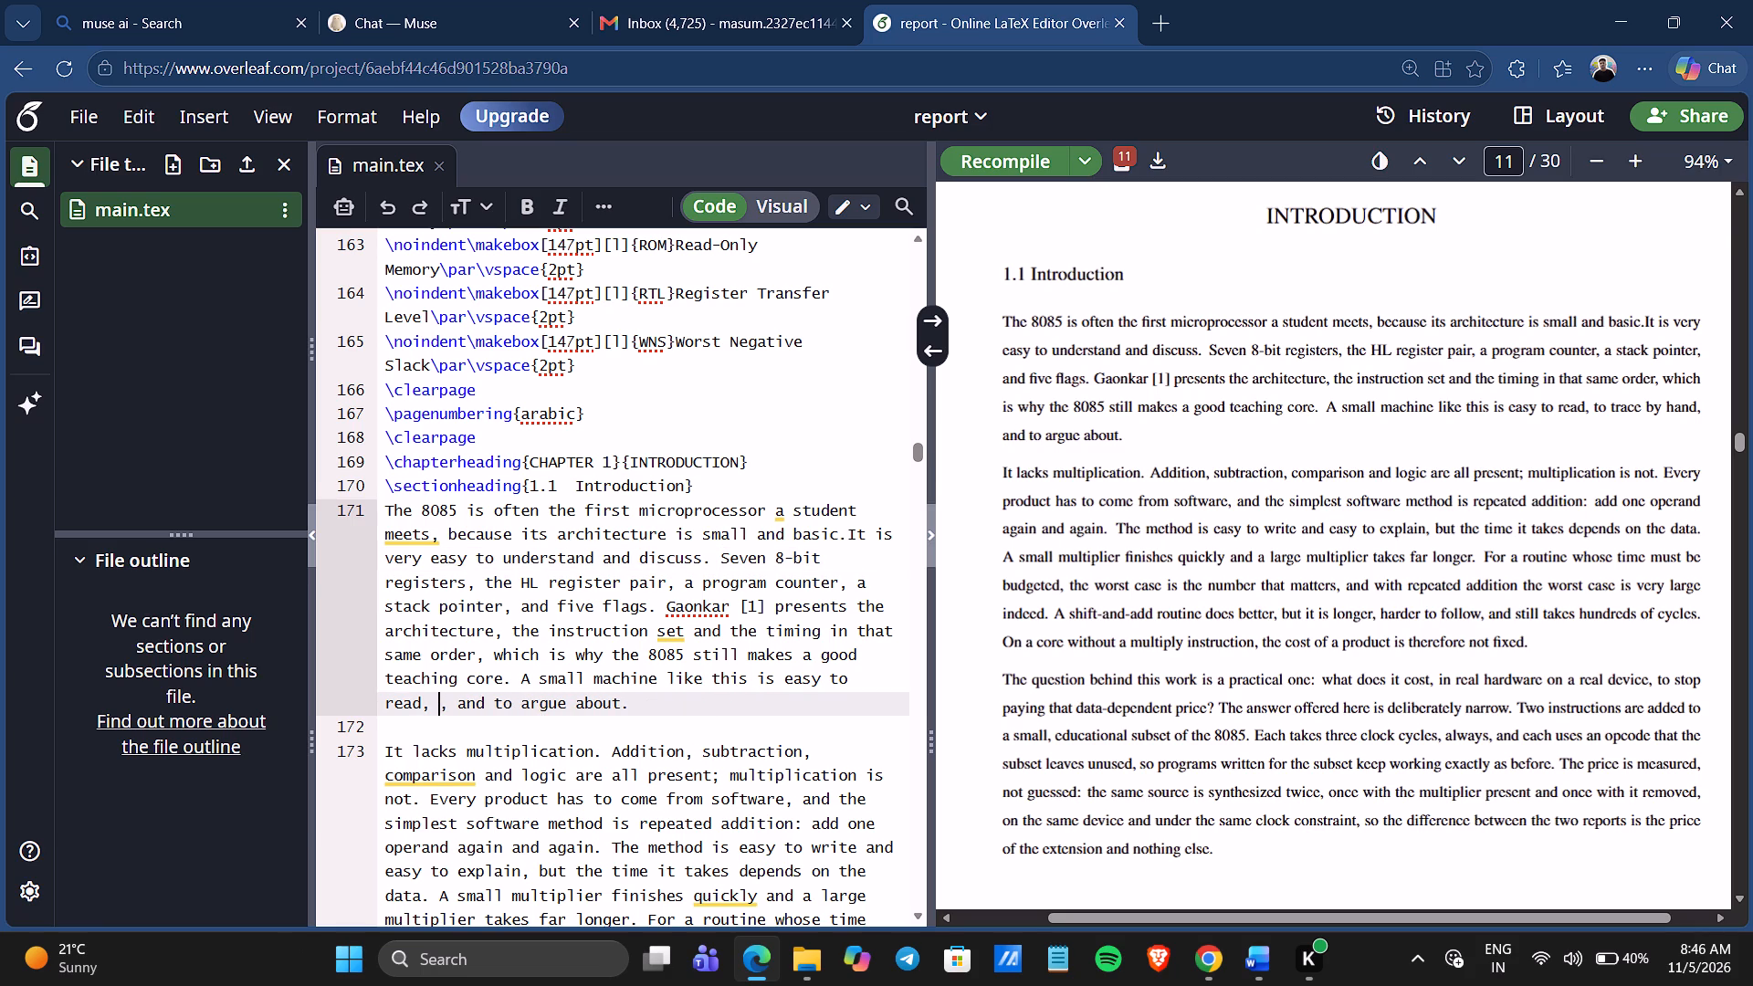
pyautogui.write('eastb')
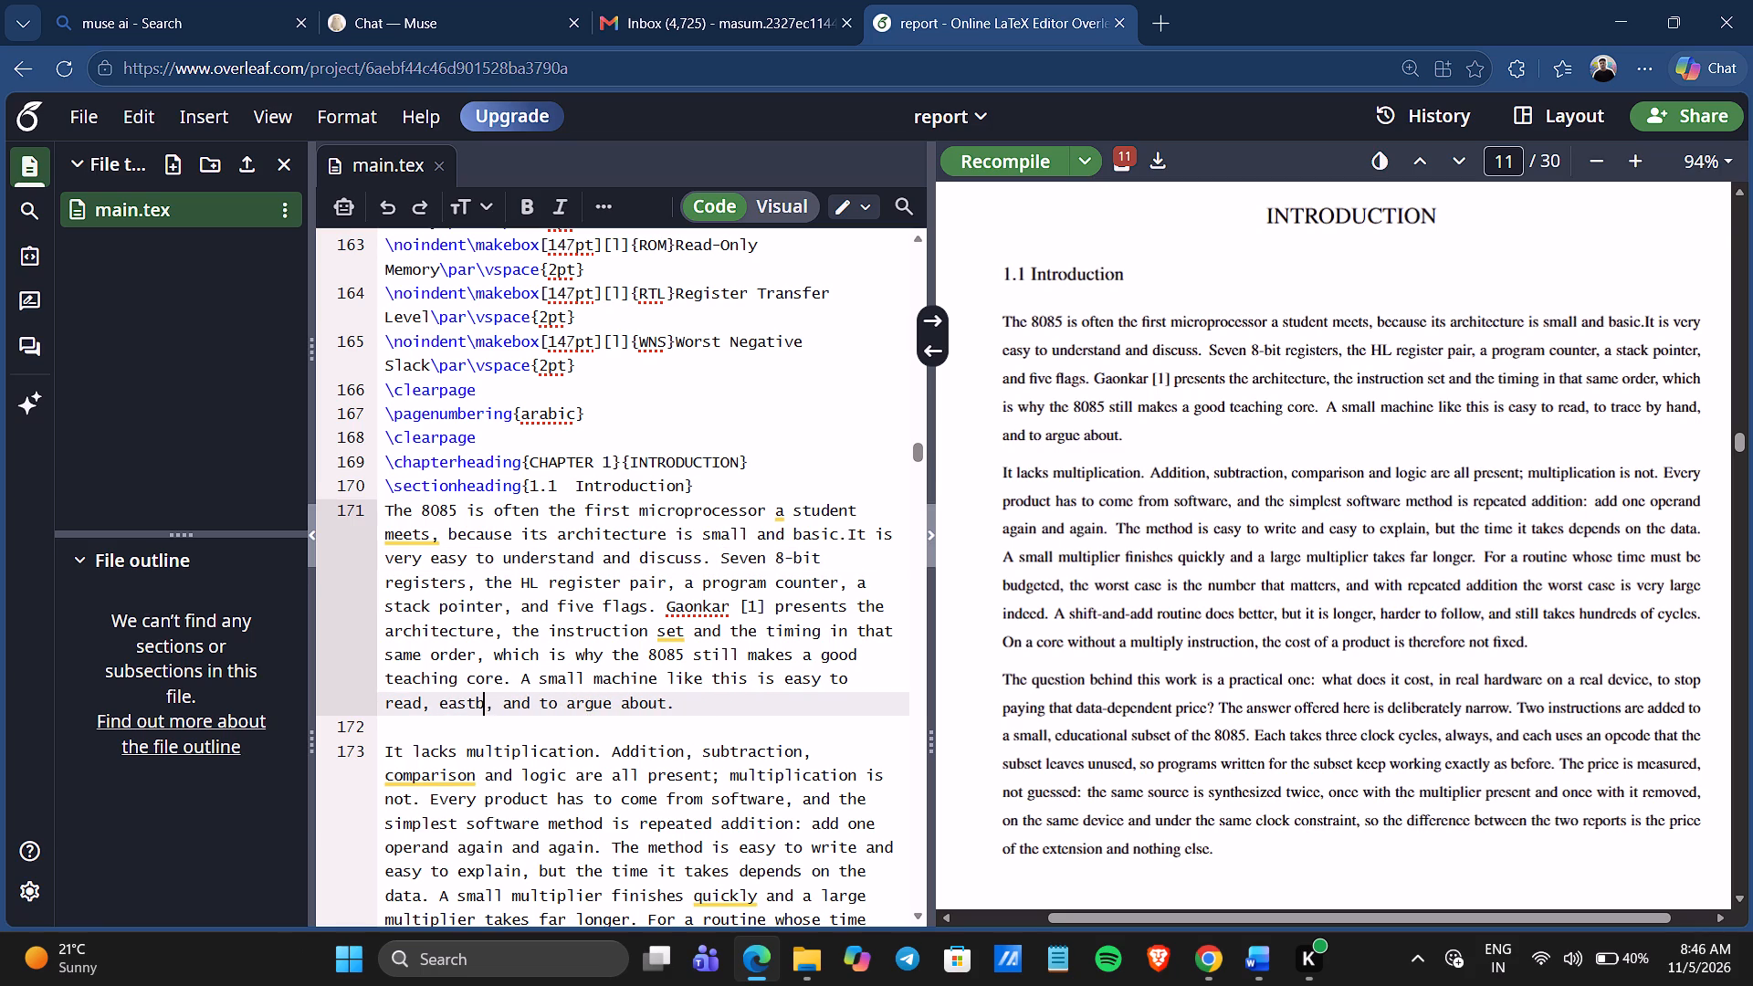
pyautogui.press('BackSpace')
pyautogui.press('BackSpace')
pyautogui.write('y to study')
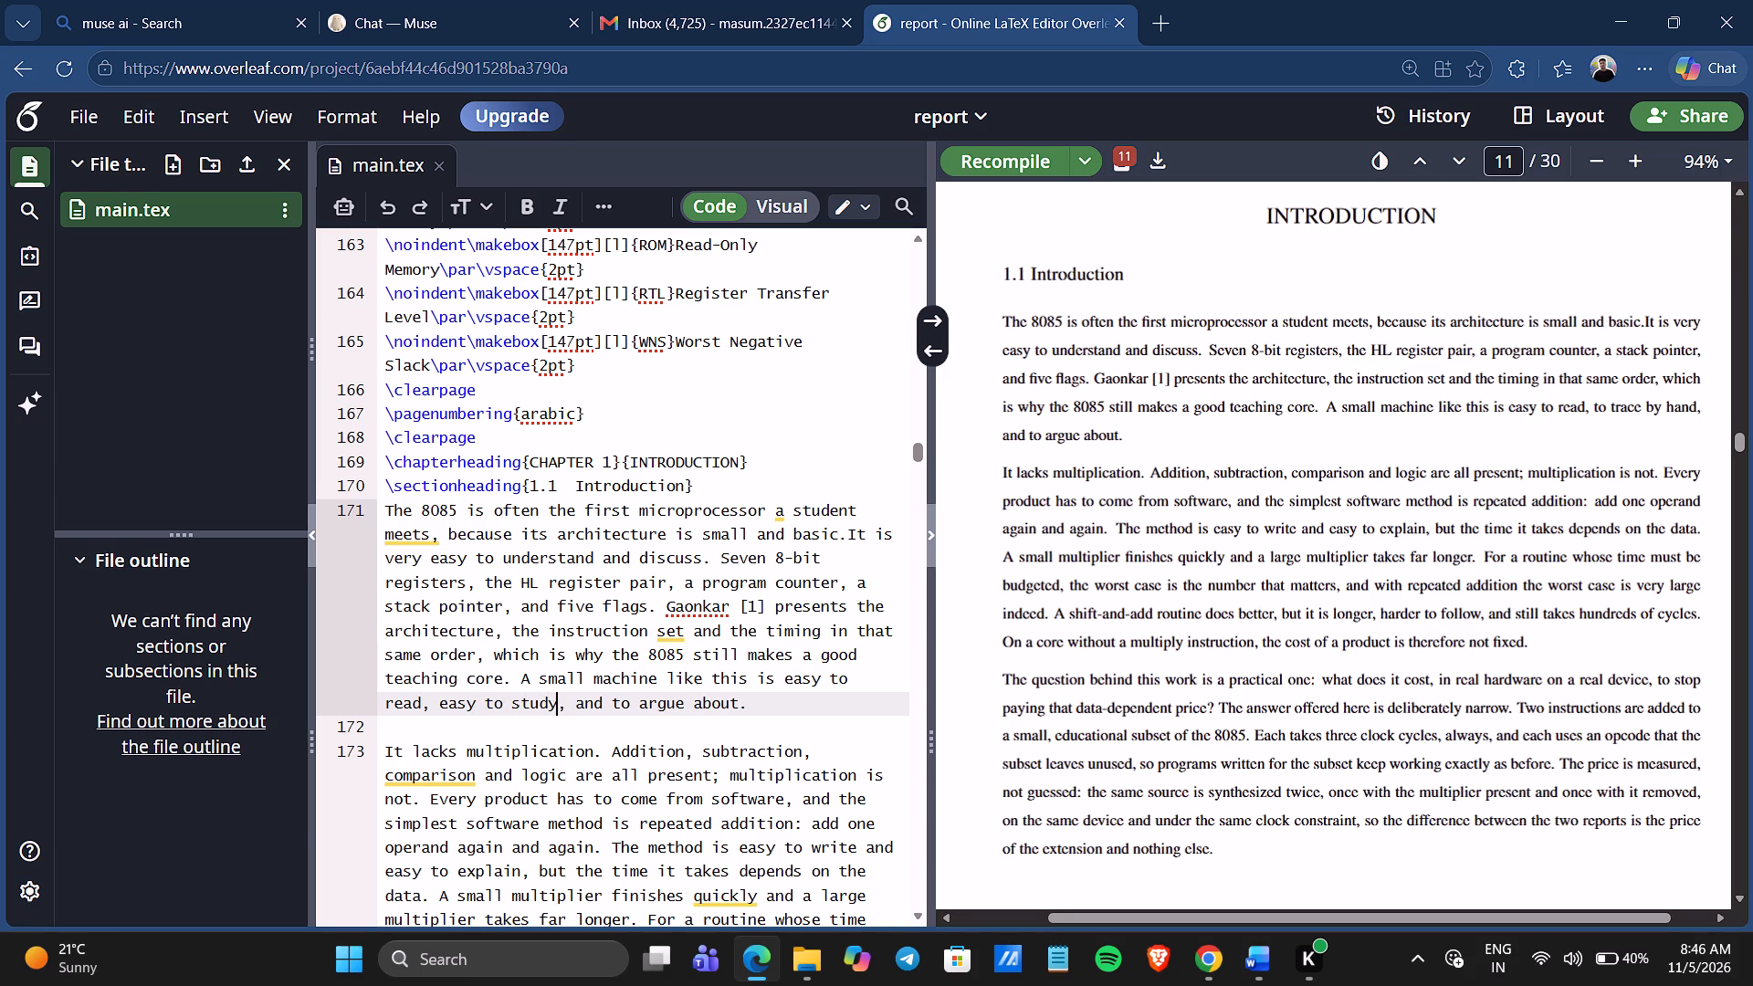
# Replace ", and to argue" with "and explain" so the sentence's ending reads "easy to study and explain about.".
pyautogui.click(681, 700)
pyautogui.press('BackSpace')
pyautogui.press('BackSpace')
pyautogui.press('BackSpace')
pyautogui.press('BackSpace')
pyautogui.press('BackSpace')
pyautogui.press('BackSpace')
pyautogui.press('BackSpace')
pyautogui.press('BackSpace')
pyautogui.press('BackSpace')
pyautogui.press('BackSpace')
pyautogui.press('BackSpace')
pyautogui.press('BackSpace')
pyautogui.press('BackSpace')
pyautogui.press('BackSpace')
pyautogui.press('space')
pyautogui.write('and')
pyautogui.press('space')
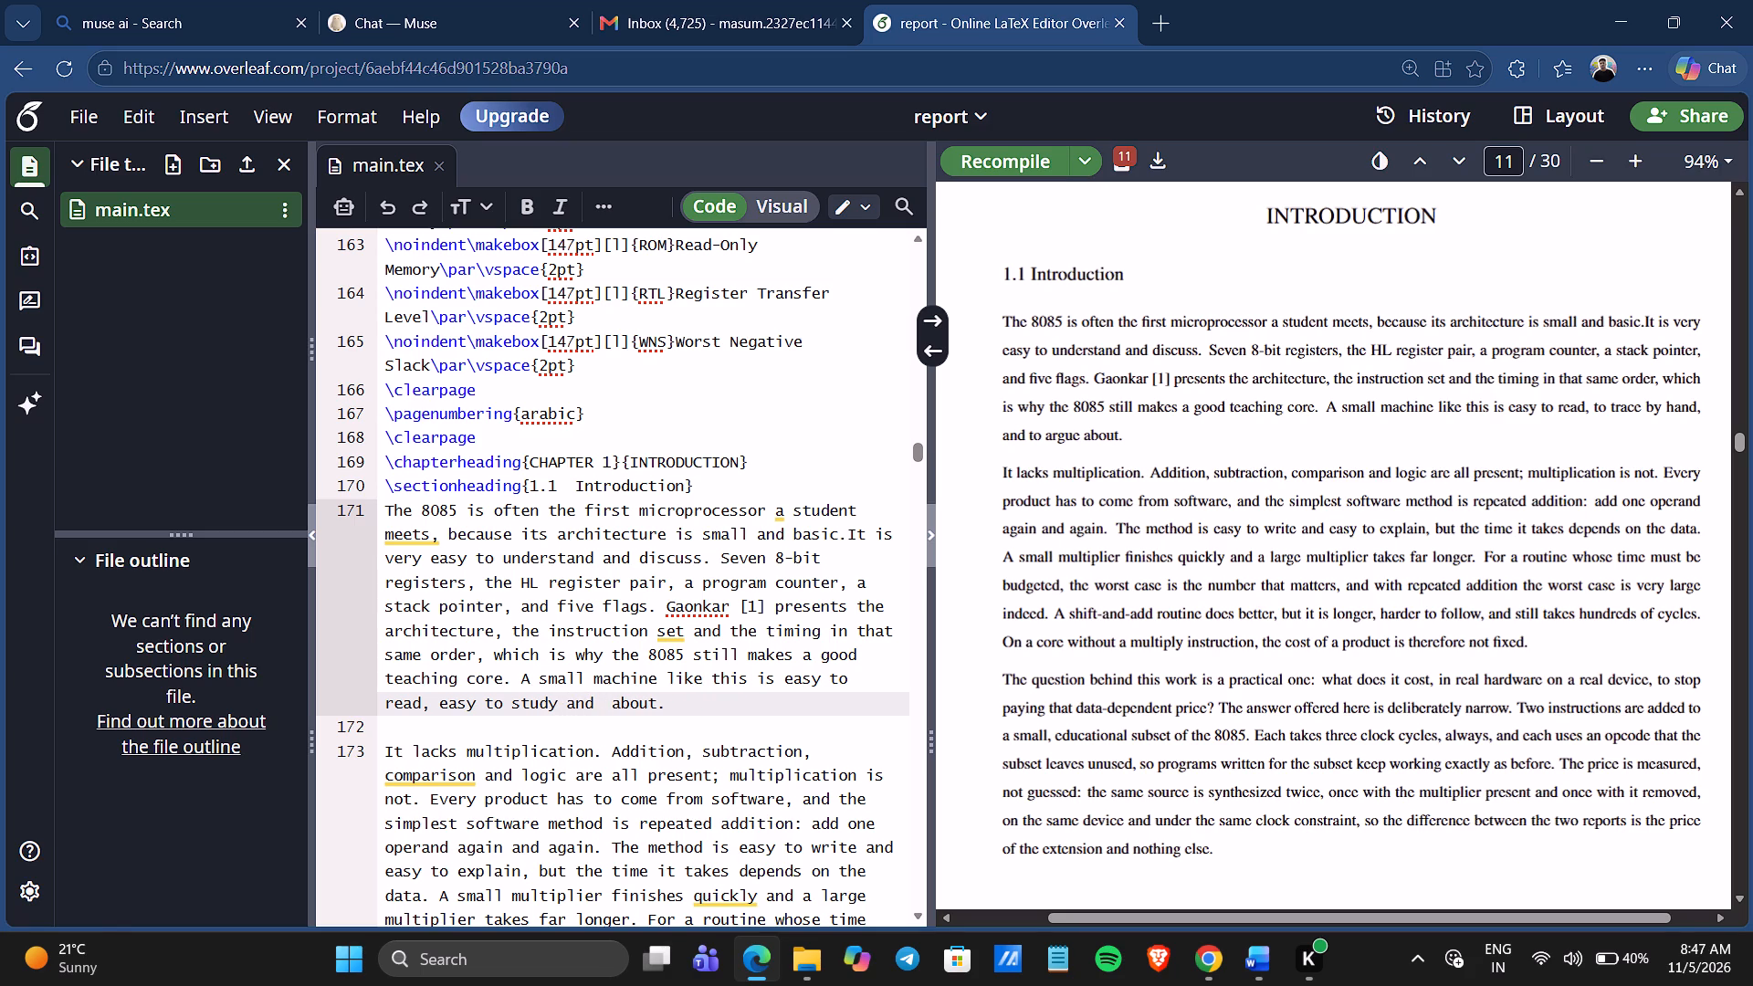
pyautogui.press('e')
pyautogui.press('x')
pyautogui.write('plain')
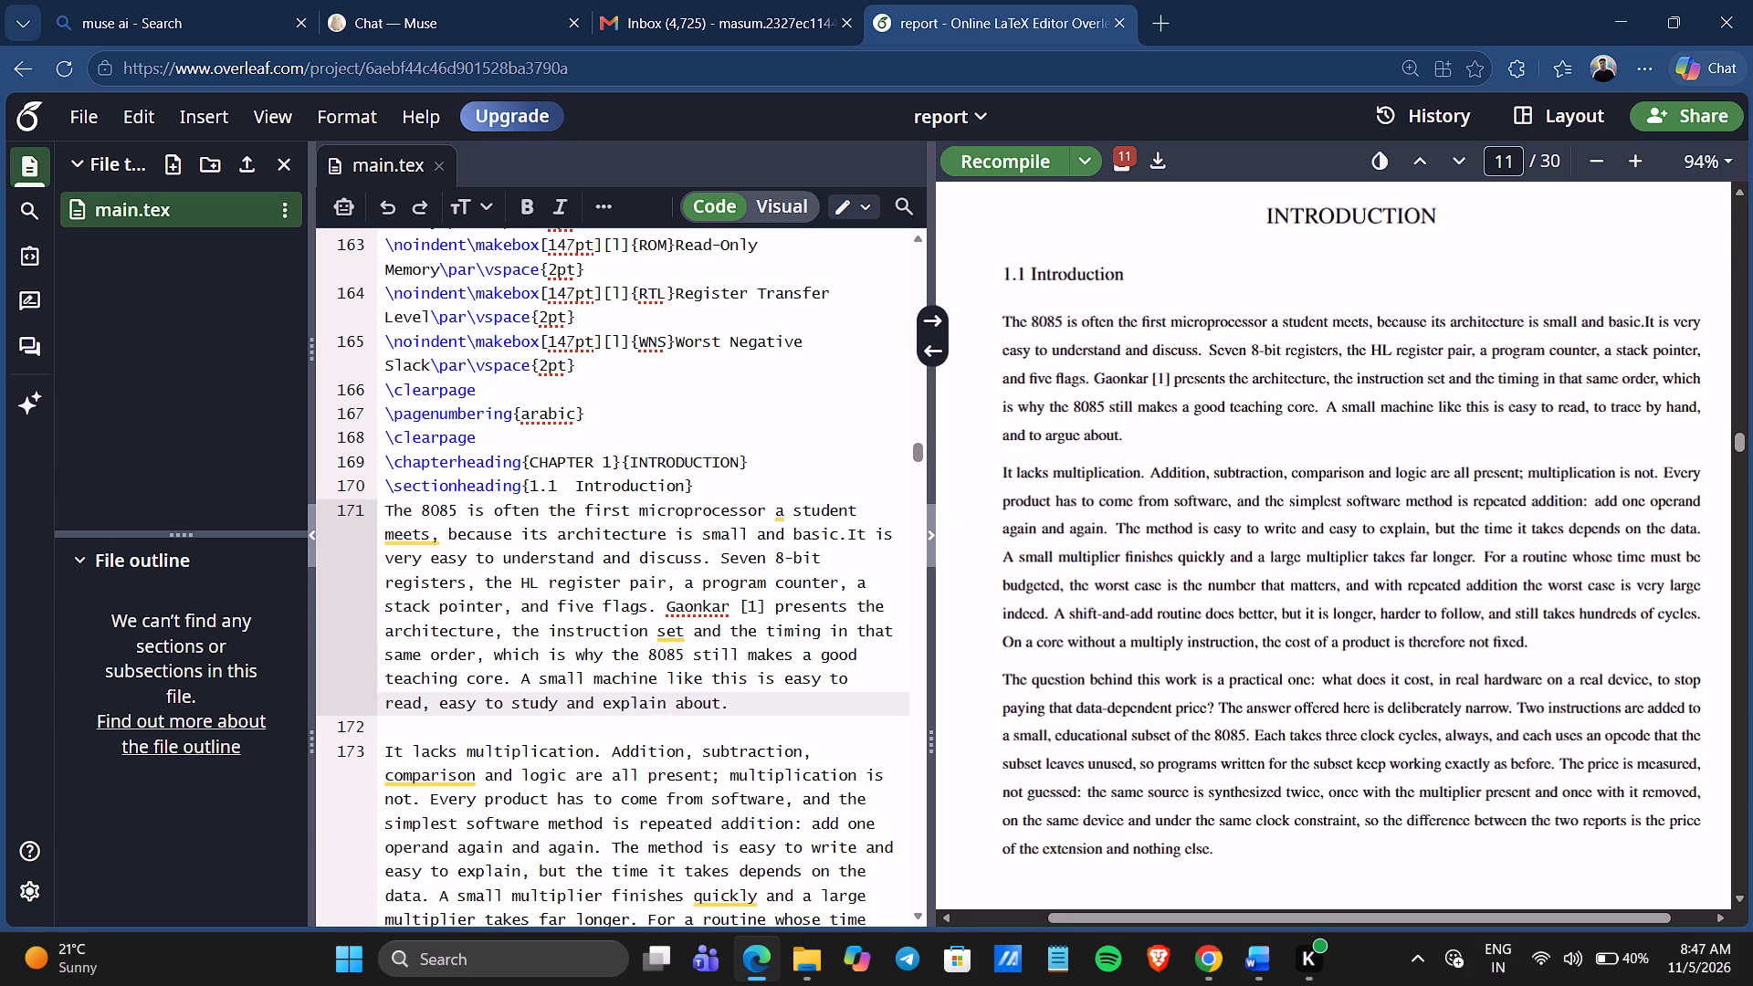
# In the second paragraph's opening sentence, add "instruction" after "It lacks multiplication".
pyautogui.scroll(-1, 711, 757)
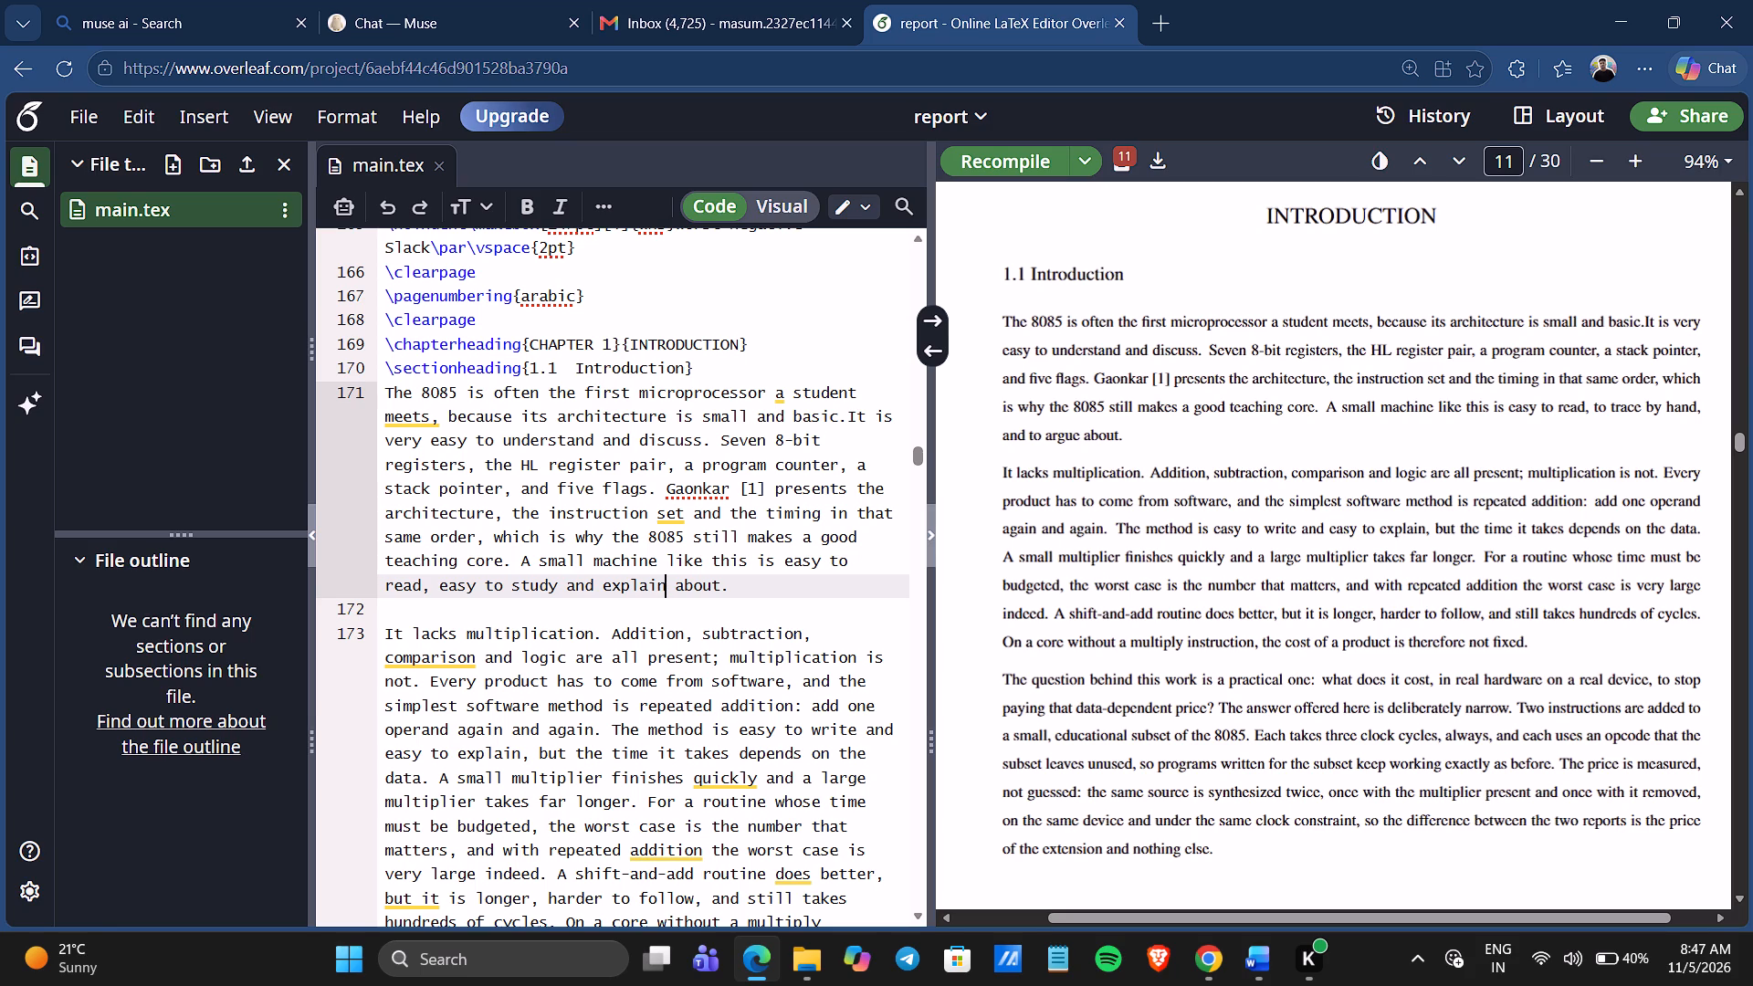
pyautogui.click(588, 635)
pyautogui.press('Right')
pyautogui.press('space')
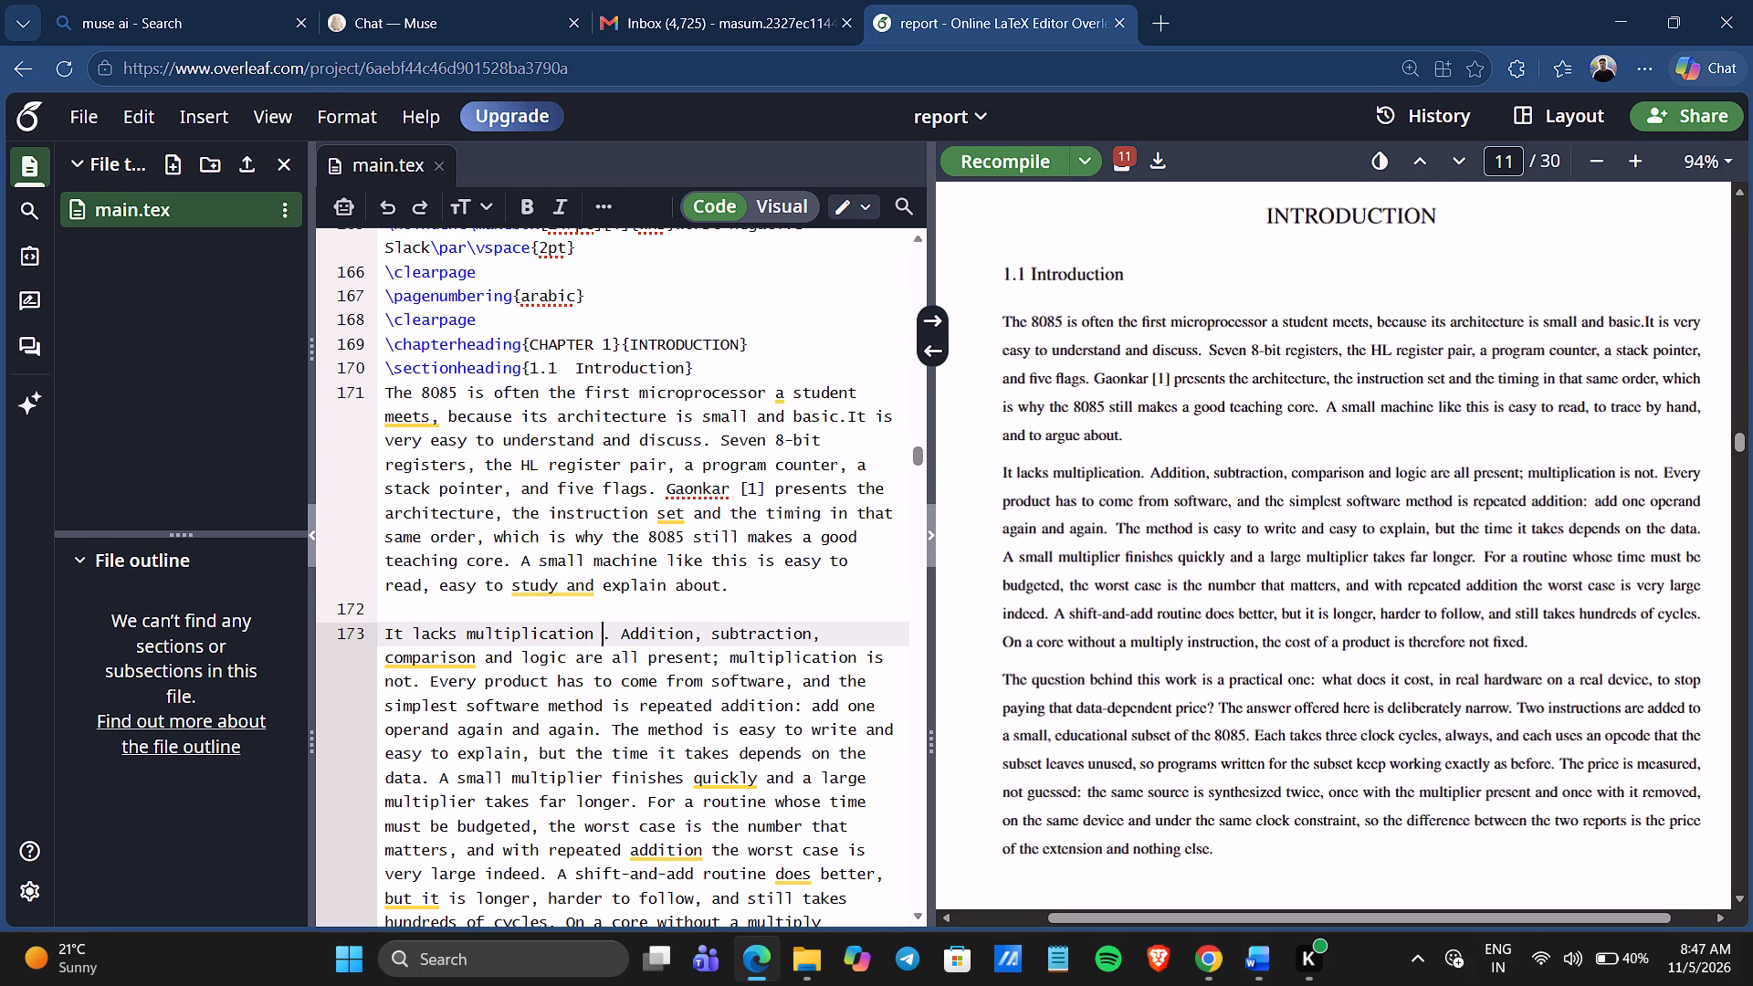
pyautogui.write('instruc')
pyautogui.press('r')
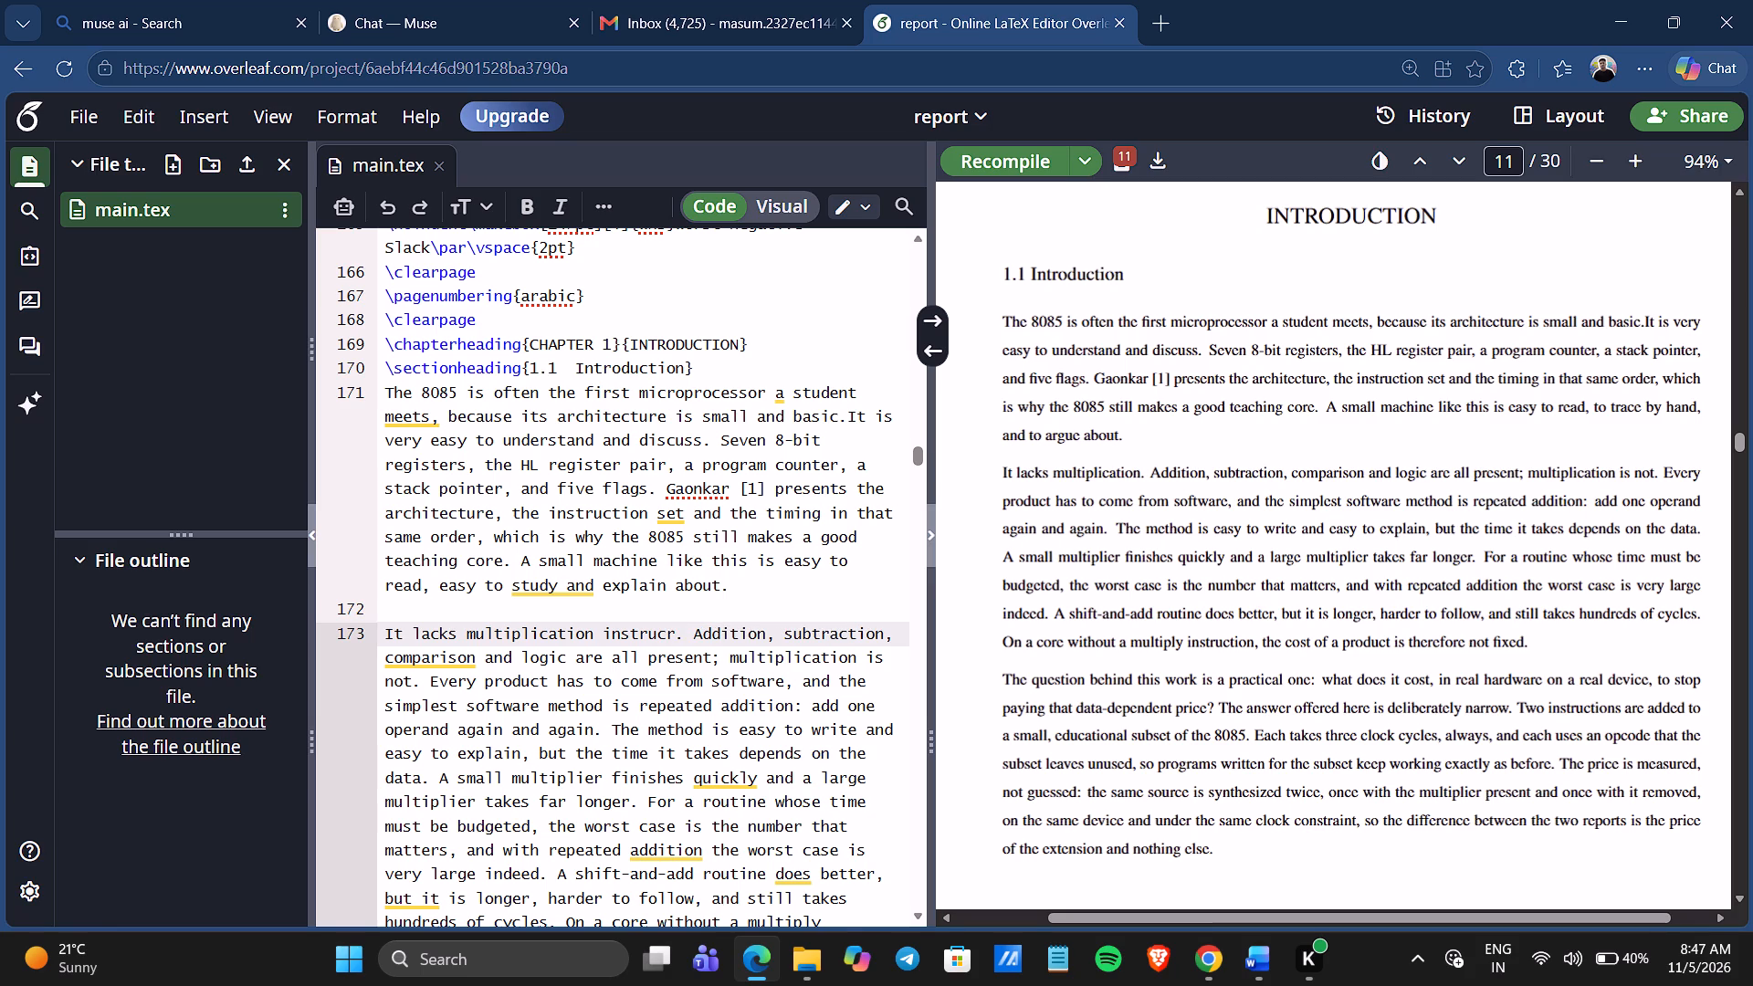
pyautogui.write('ion')
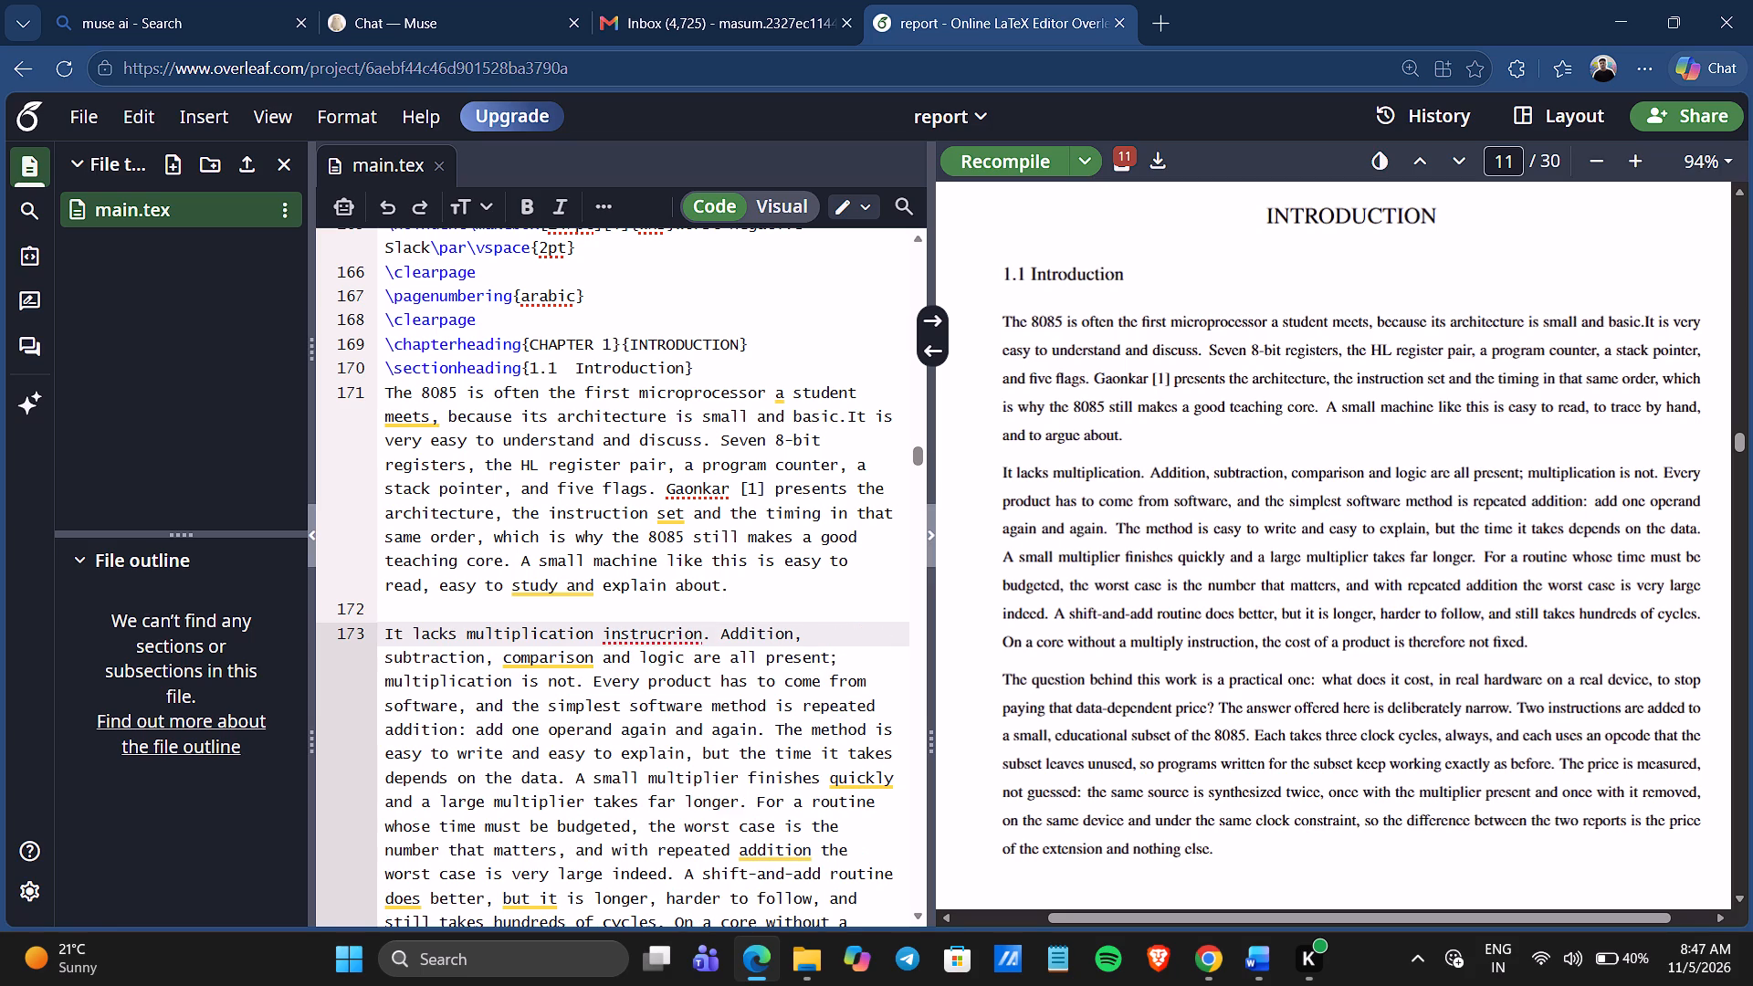
pyautogui.press('Left')
pyautogui.press('Left')
pyautogui.press('Left')
pyautogui.press('Left')
pyautogui.press('Right')
pyautogui.press('BackSpace')
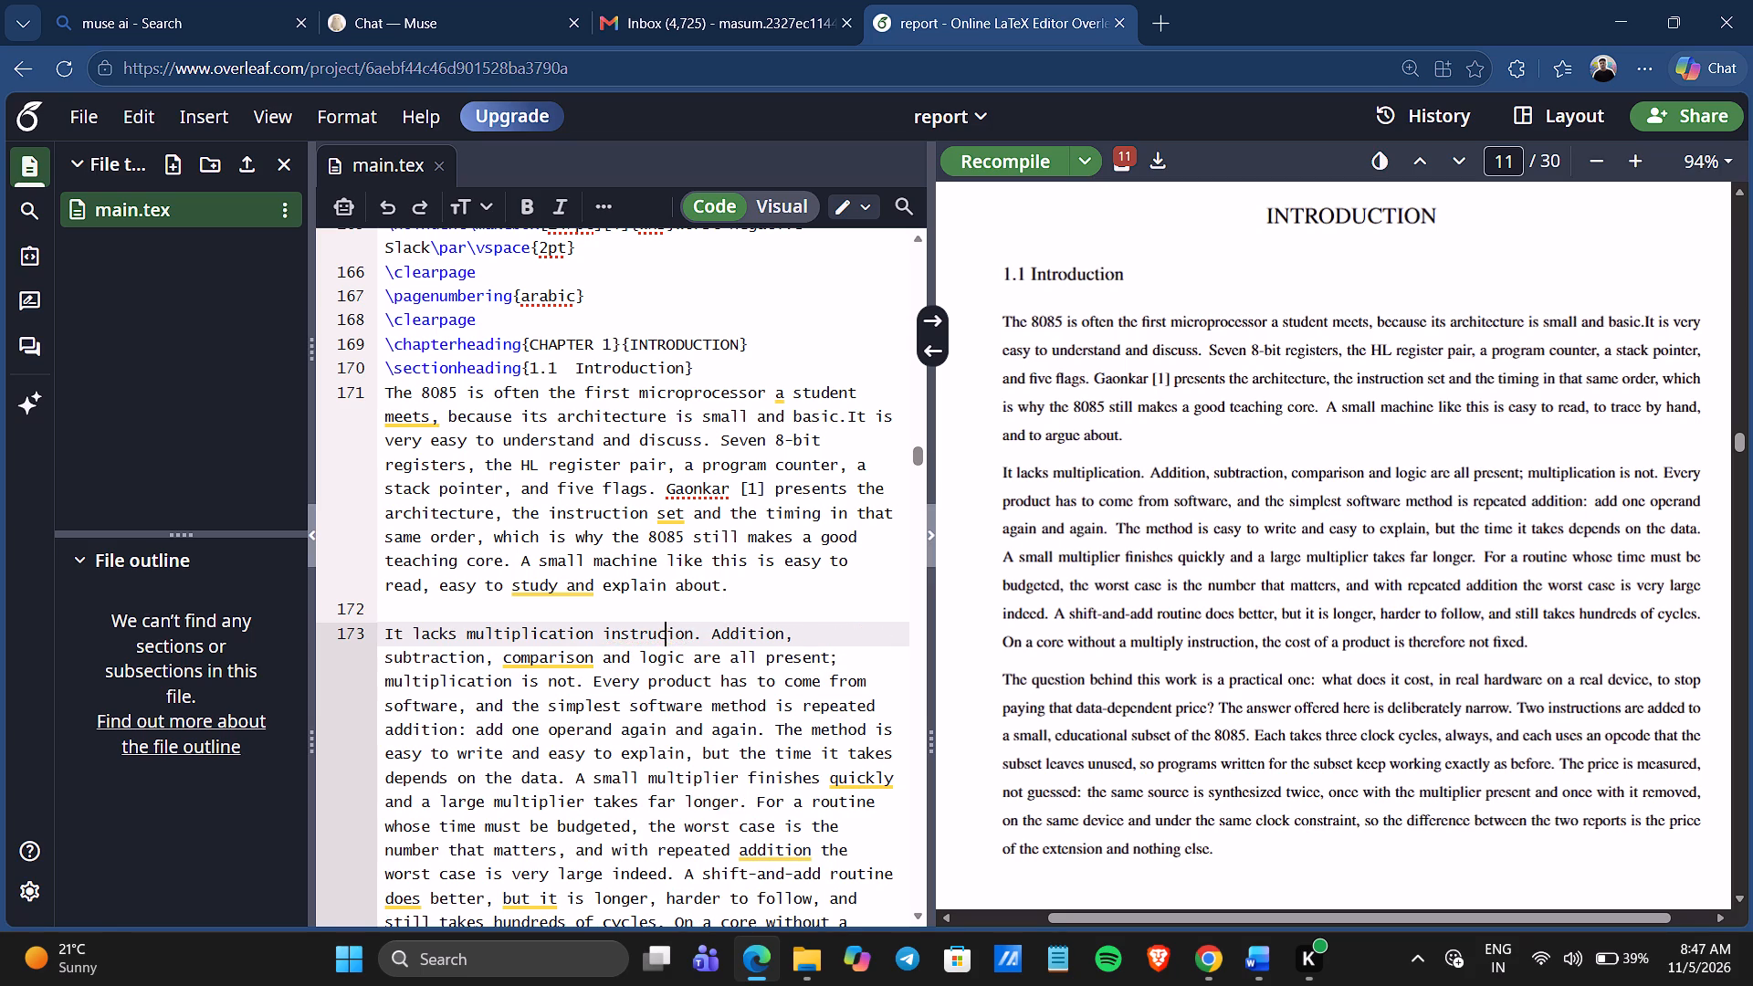
pyautogui.press('t')
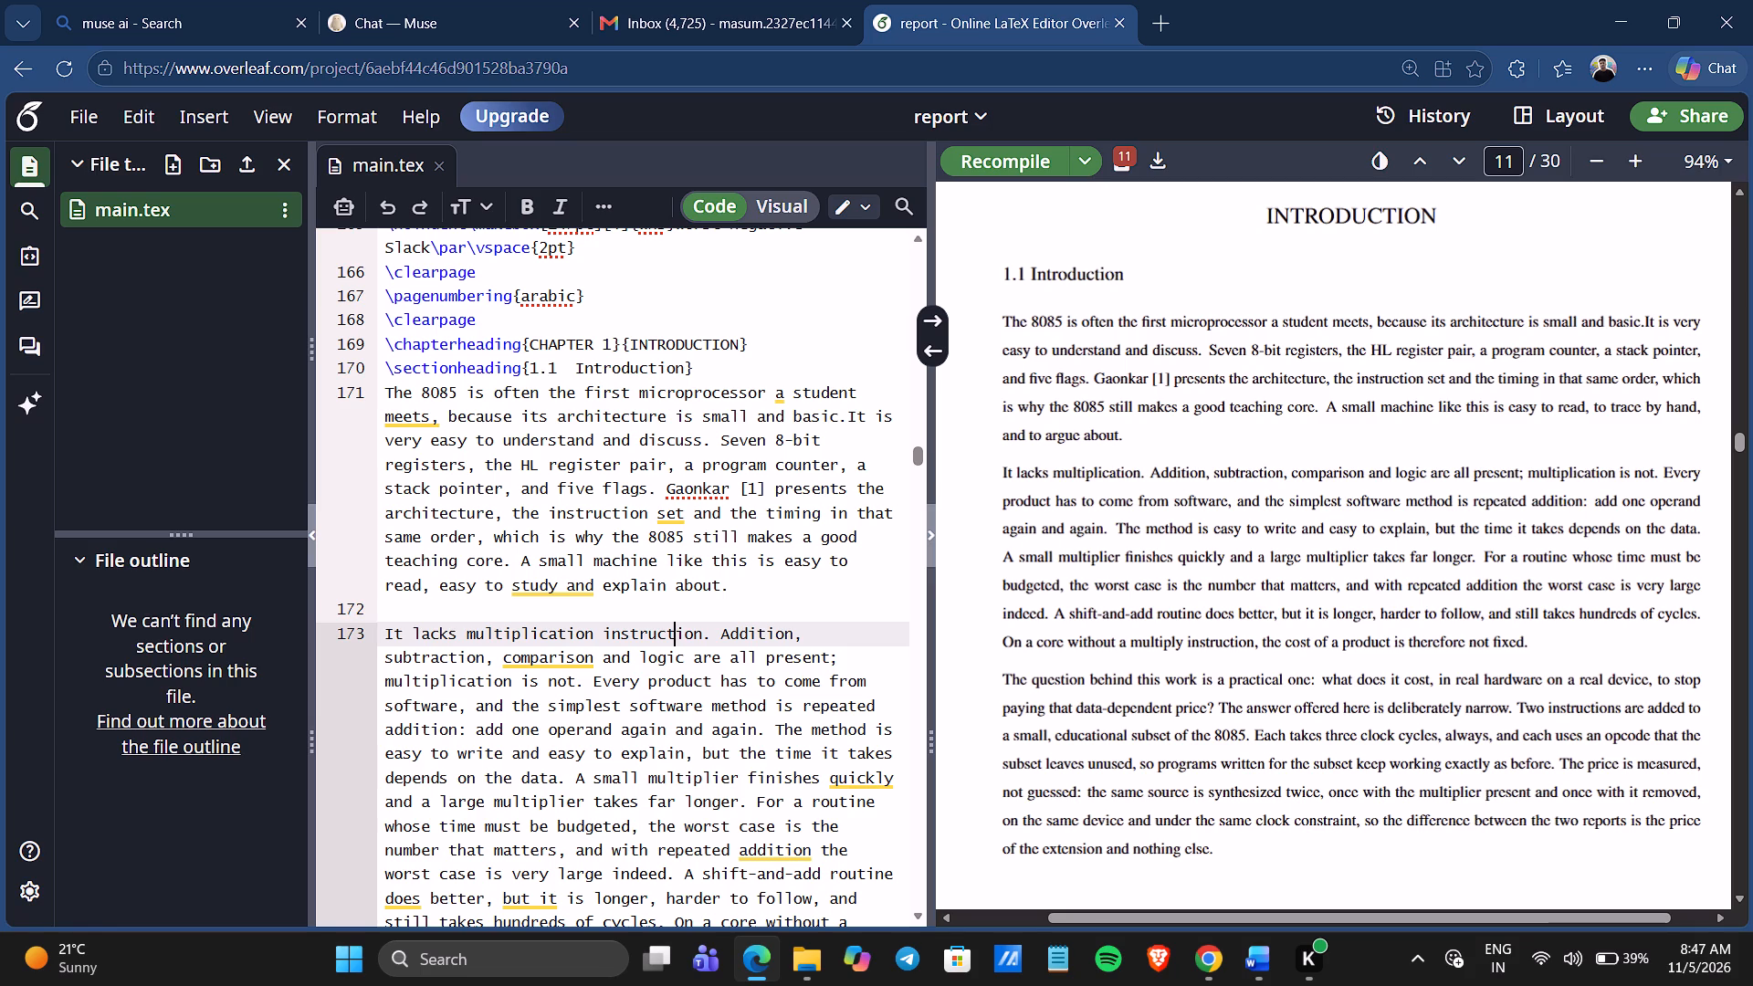
# Delete "; multiplication is not" from the sentence listing addition, subtraction, comparison and logic, keeping its full stop.
pyautogui.click(570, 683)
pyautogui.press('Right')
pyautogui.press('BackSpace')
pyautogui.press('BackSpace')
pyautogui.press('BackSpace')
pyautogui.press('BackSpace')
pyautogui.press('BackSpace')
pyautogui.press('BackSpace')
pyautogui.press('BackSpace')
pyautogui.press('BackSpace')
pyautogui.press('BackSpace')
pyautogui.press('BackSpace')
pyautogui.press('BackSpace')
pyautogui.press('BackSpace')
pyautogui.press('BackSpace')
pyautogui.press('BackSpace')
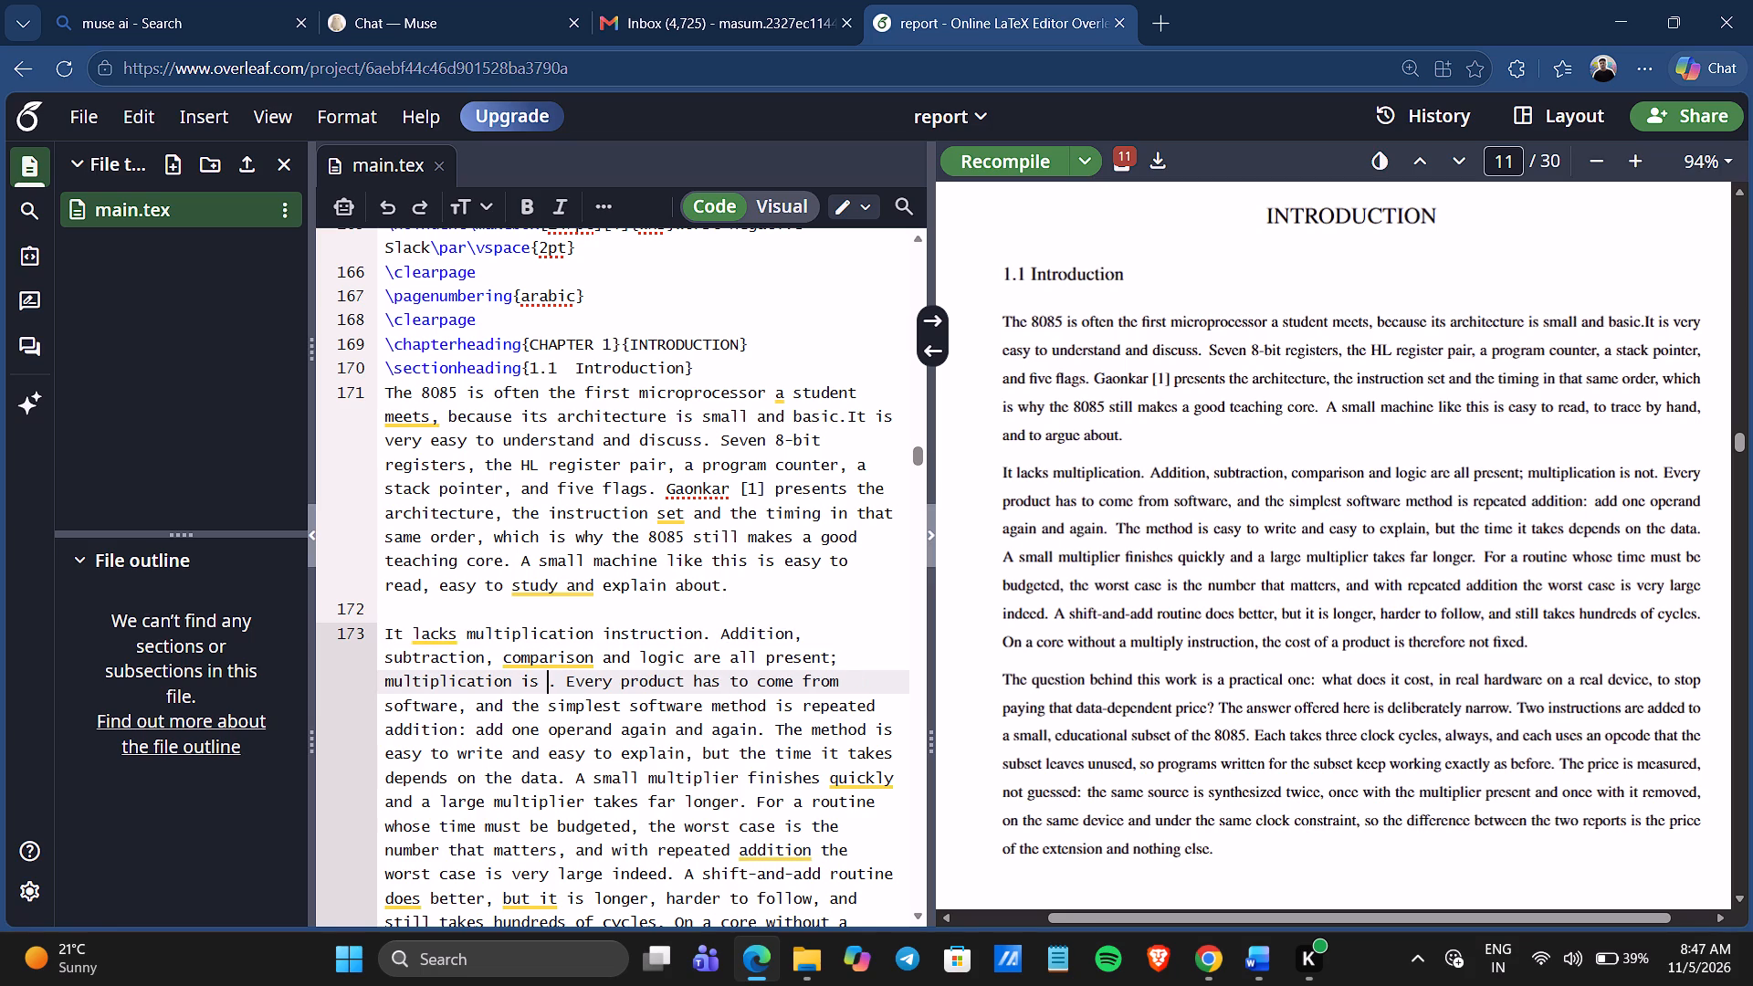
pyautogui.press('BackSpace')
pyautogui.press('BackSpace')
pyautogui.press('BackSpace')
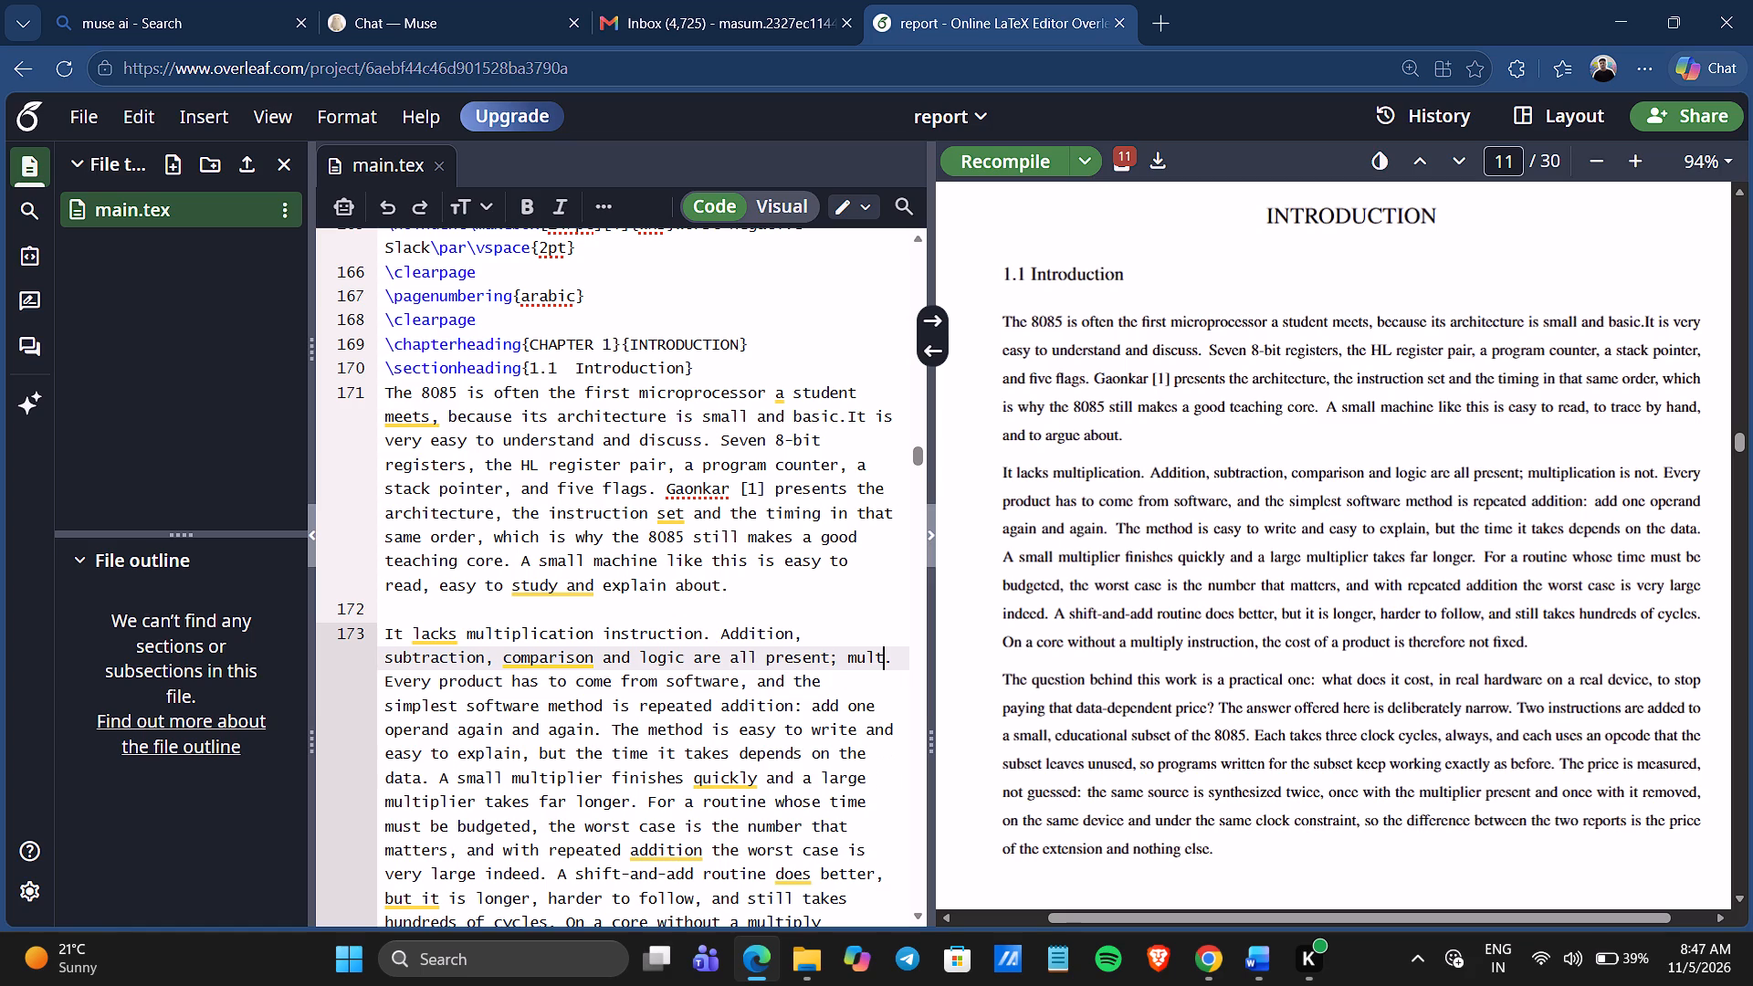
pyautogui.press('BackSpace')
pyautogui.press('BackSpace')
pyautogui.press('BackSpace')
pyautogui.press('BackSpace')
pyautogui.press('BackSpace')
pyautogui.press('BackSpace')
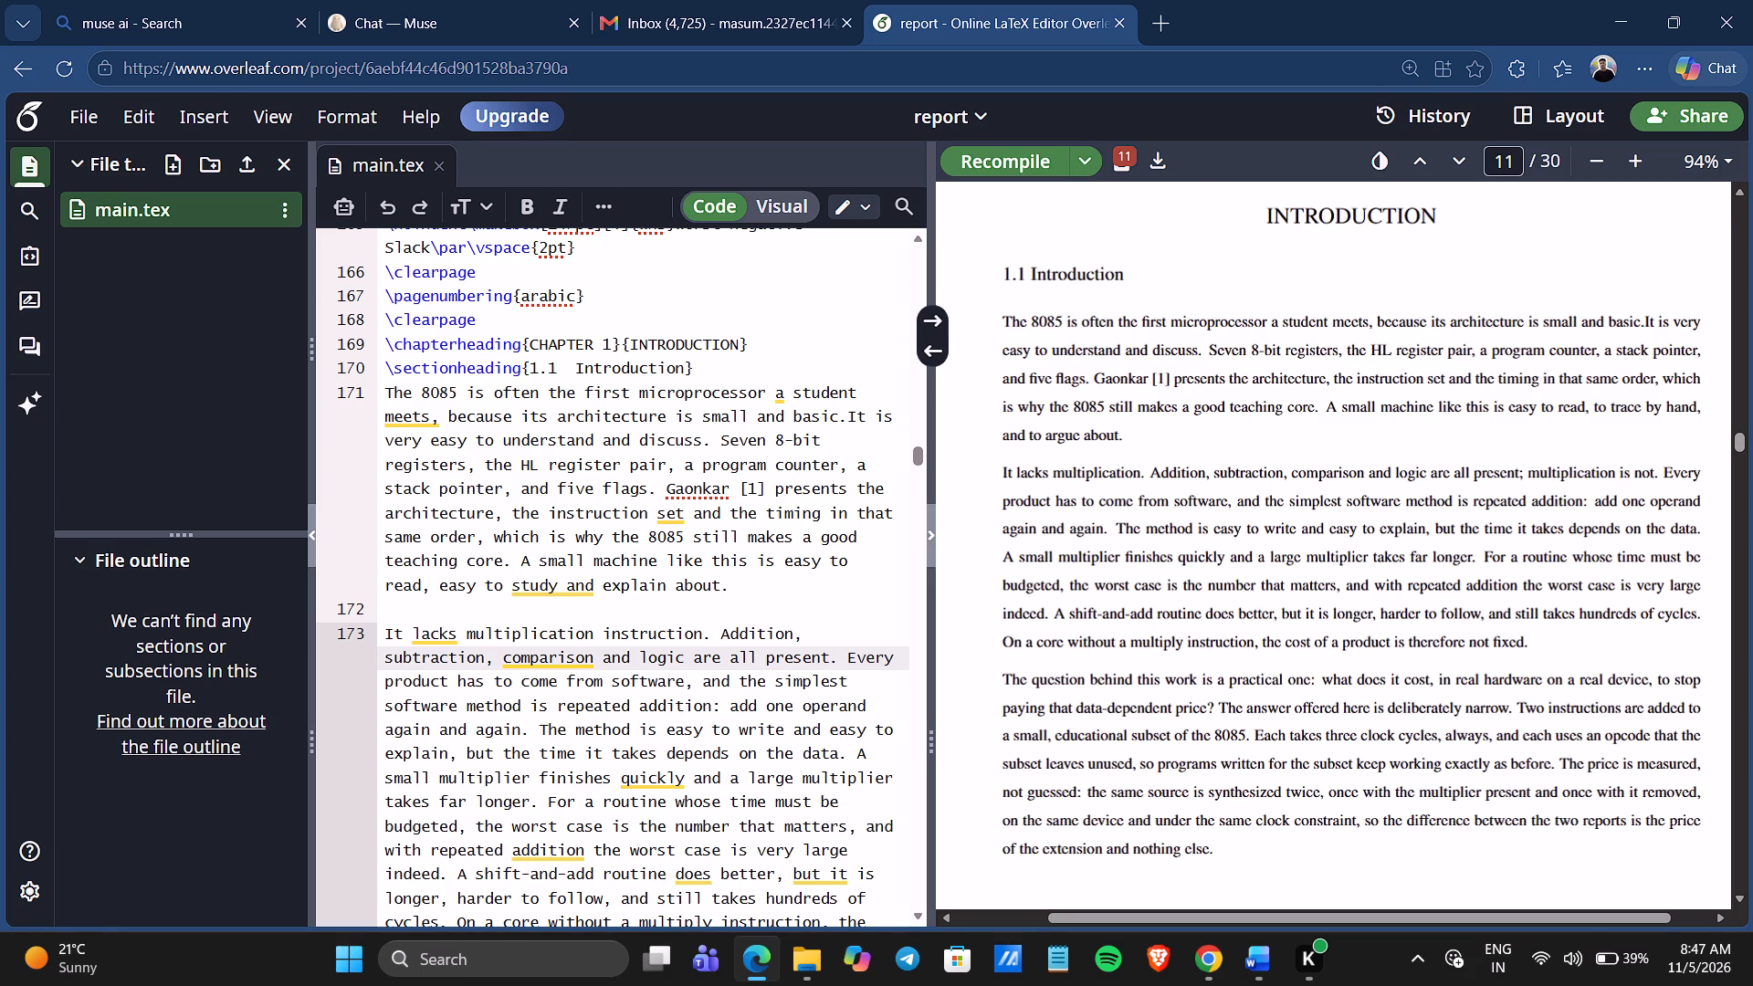
# Move the sentence "It lacks multiplication instruction." from the paragraph's start to directly after "logic are all present.".
pyautogui.moveTo(703, 634); pyautogui.dragTo(393, 642)
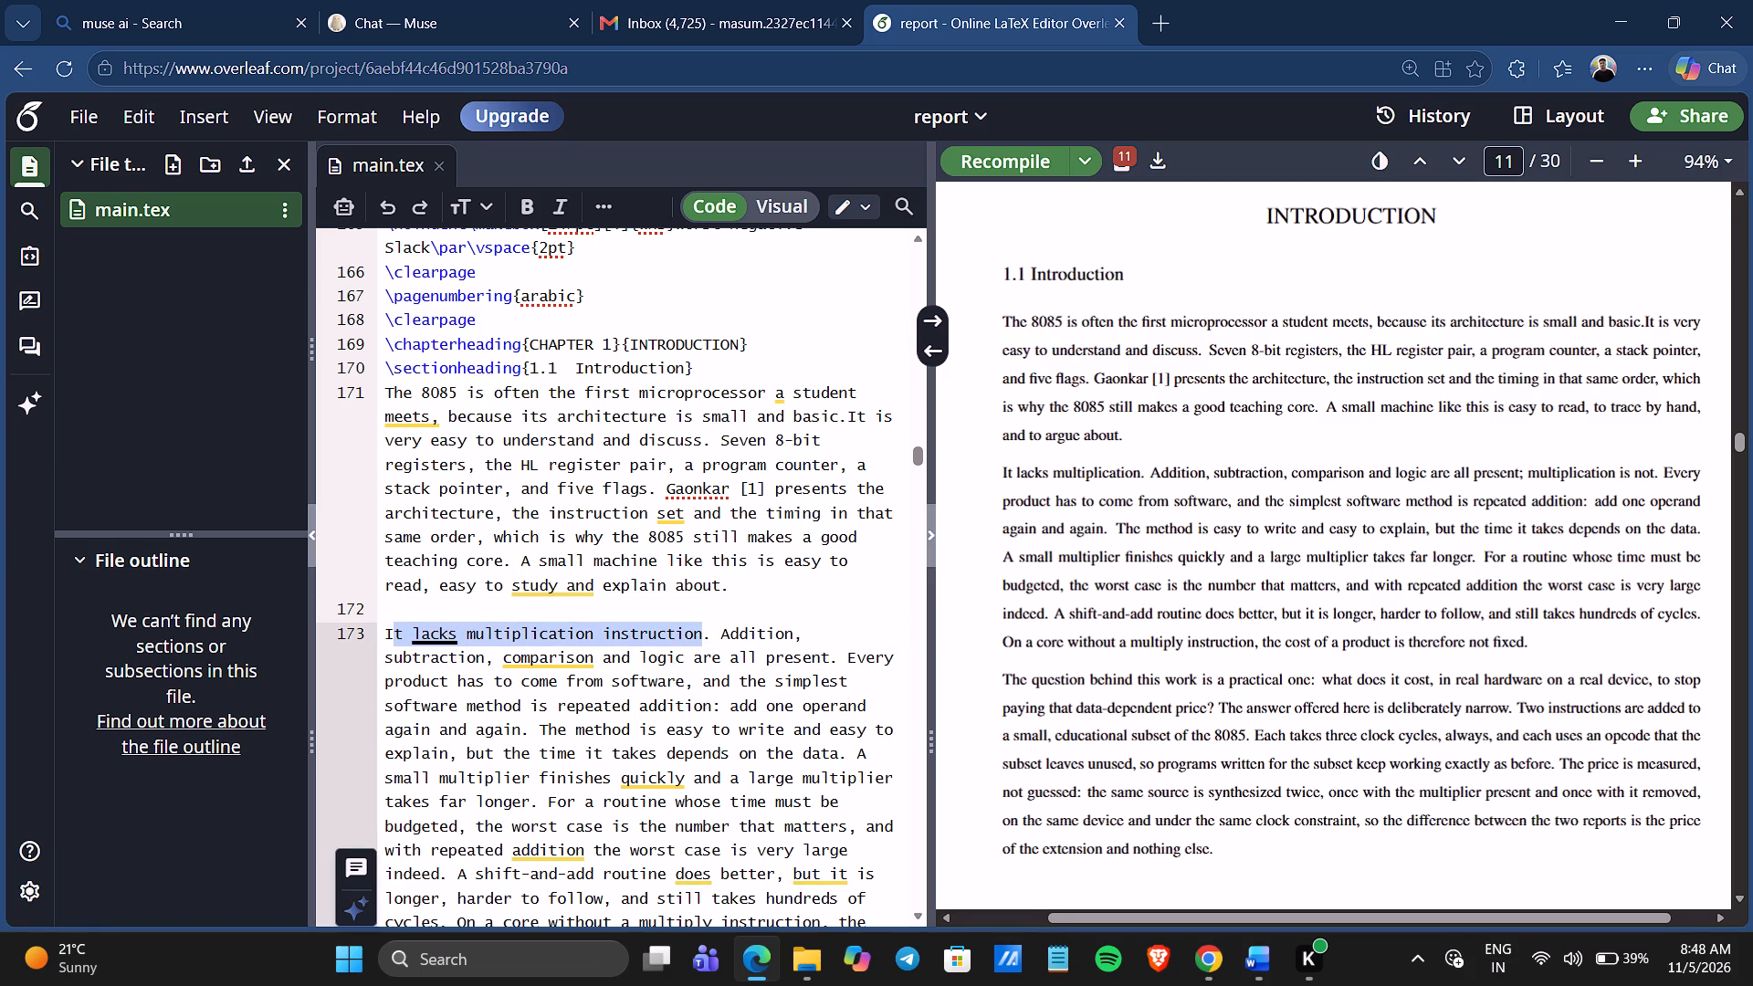
pyautogui.hotkey('shift', 'Left')
pyautogui.hotkey('ctrl', 'x')
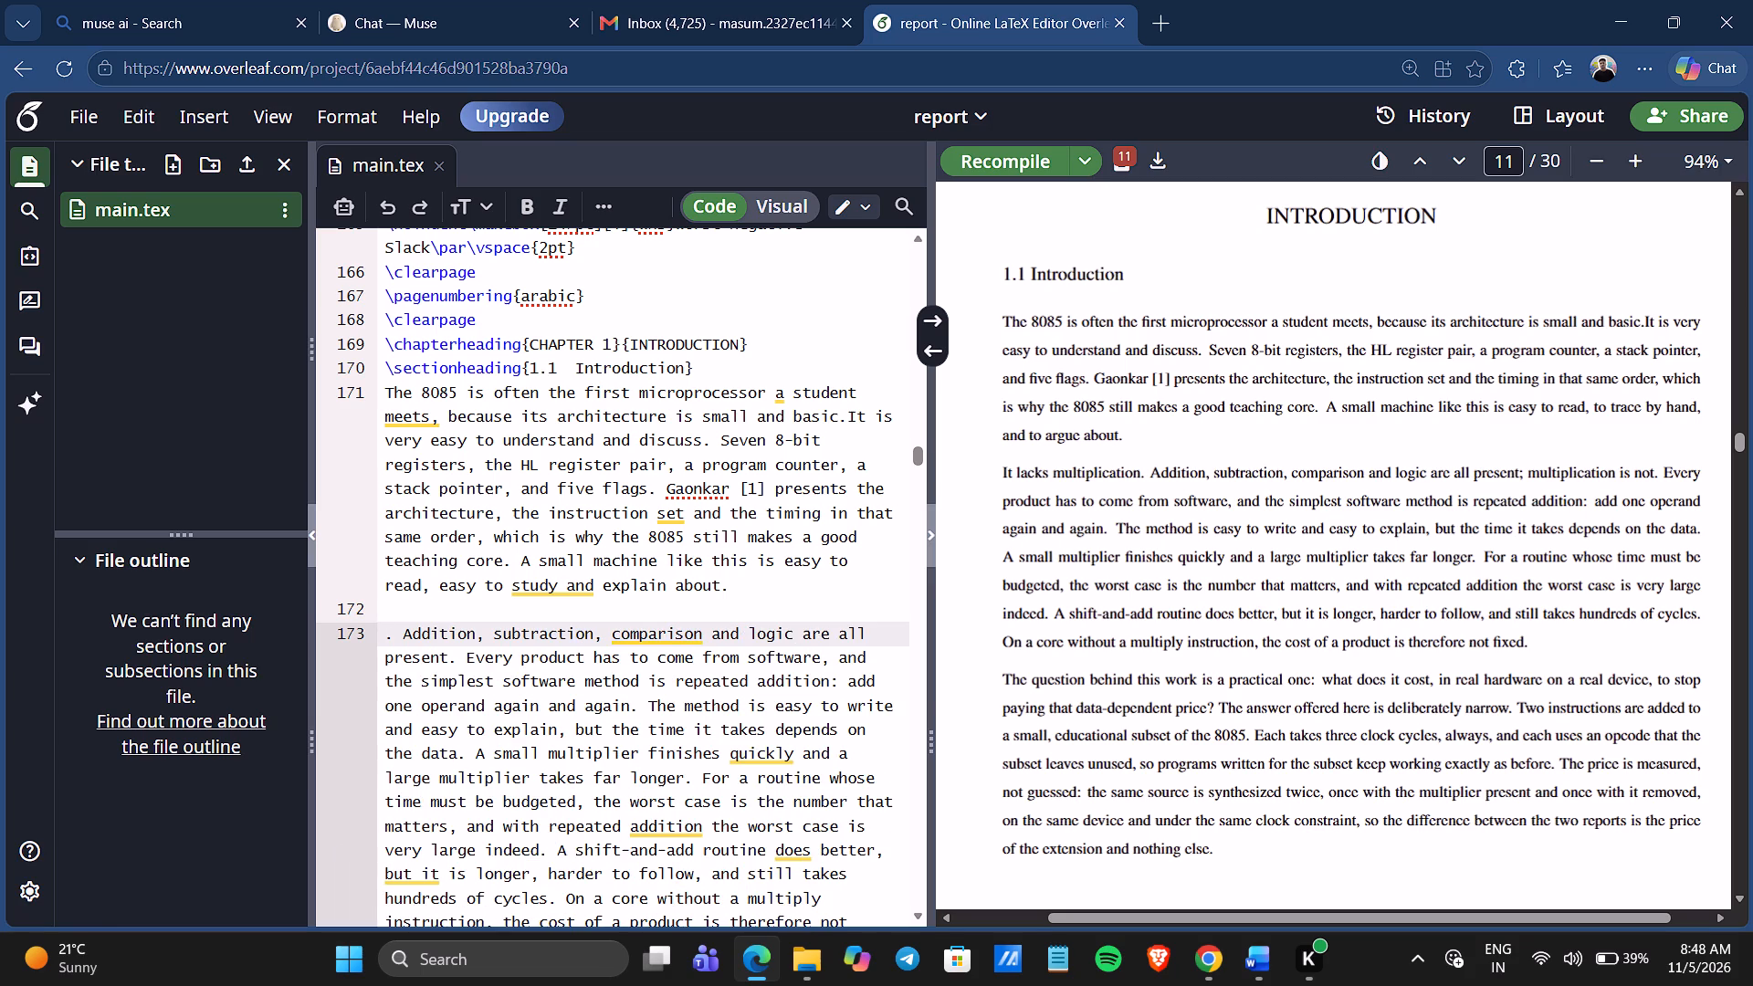
pyautogui.press('Right')
pyautogui.press('BackSpace')
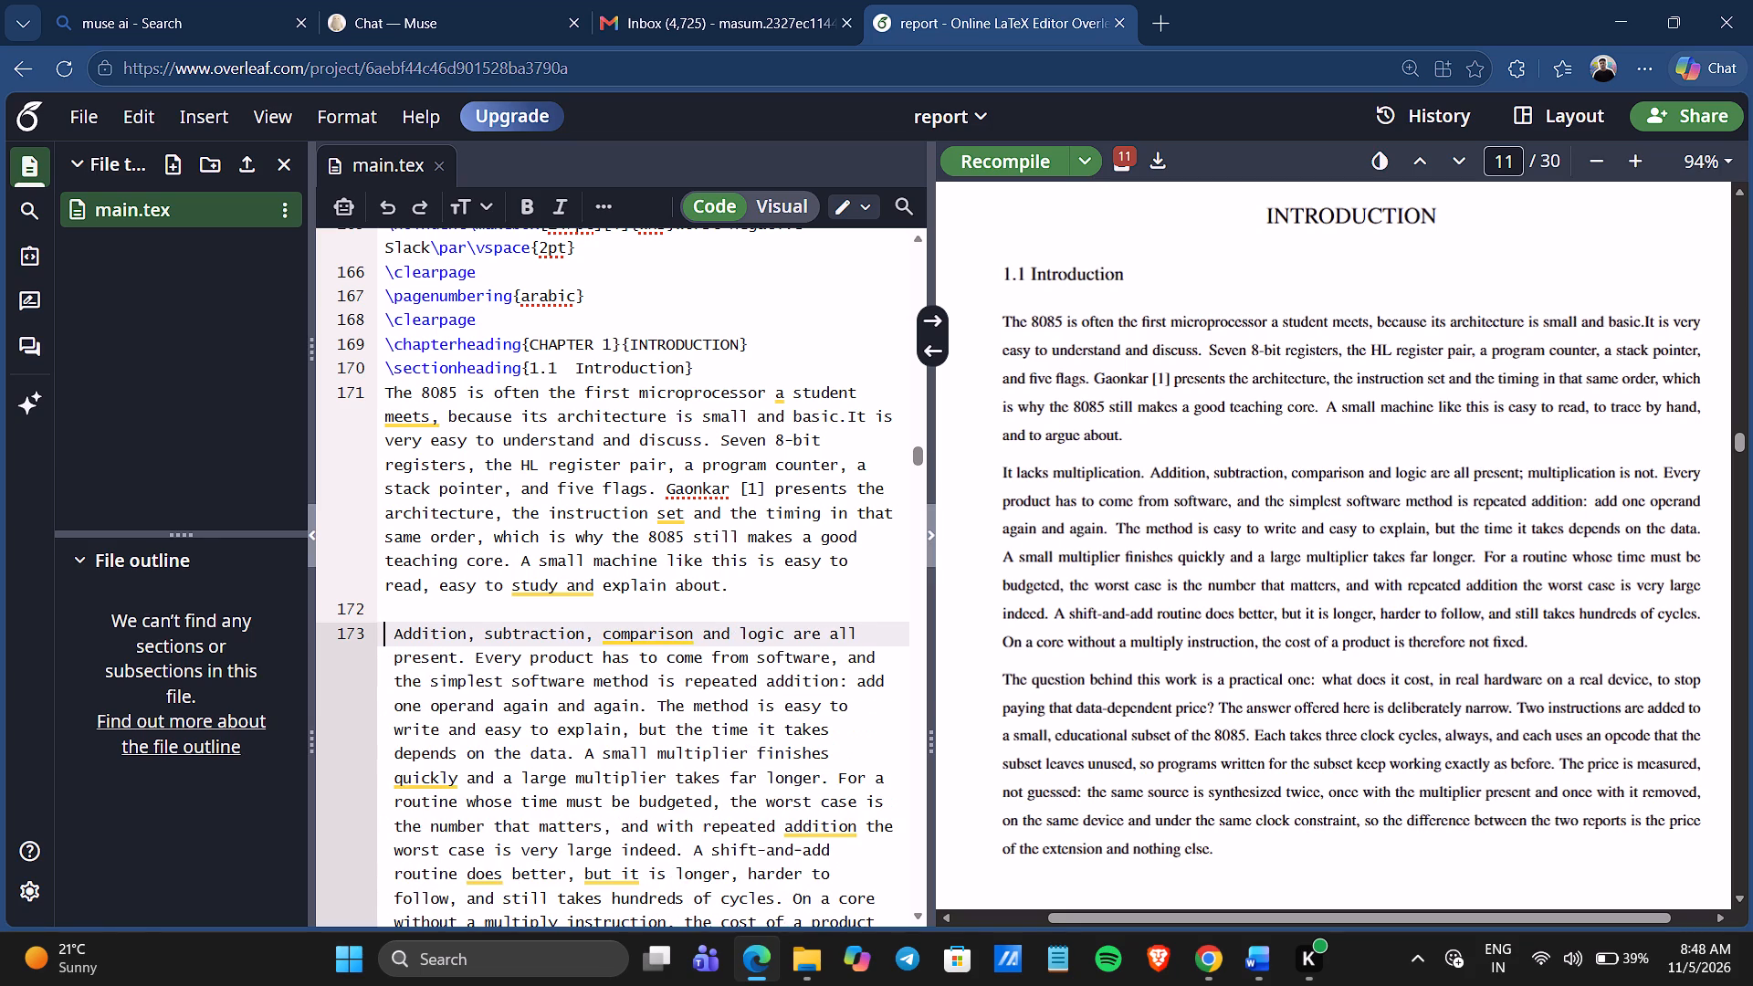
pyautogui.press('Right')
pyautogui.press('BackSpace')
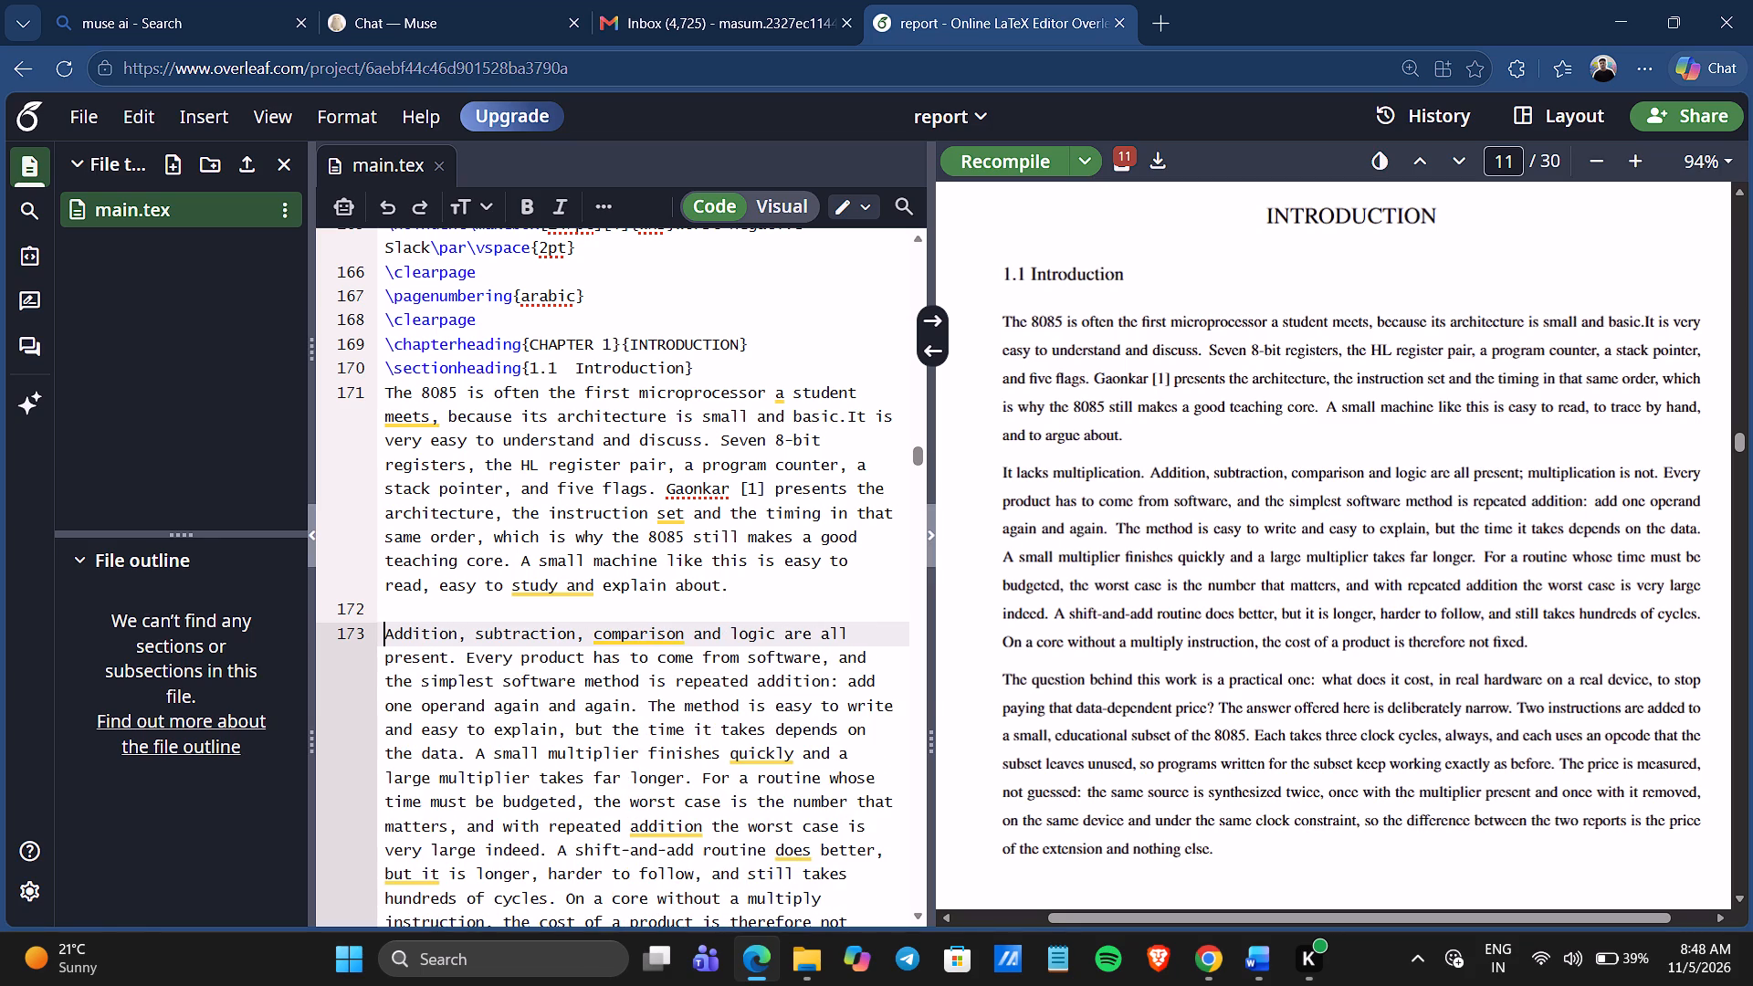
pyautogui.click(457, 656)
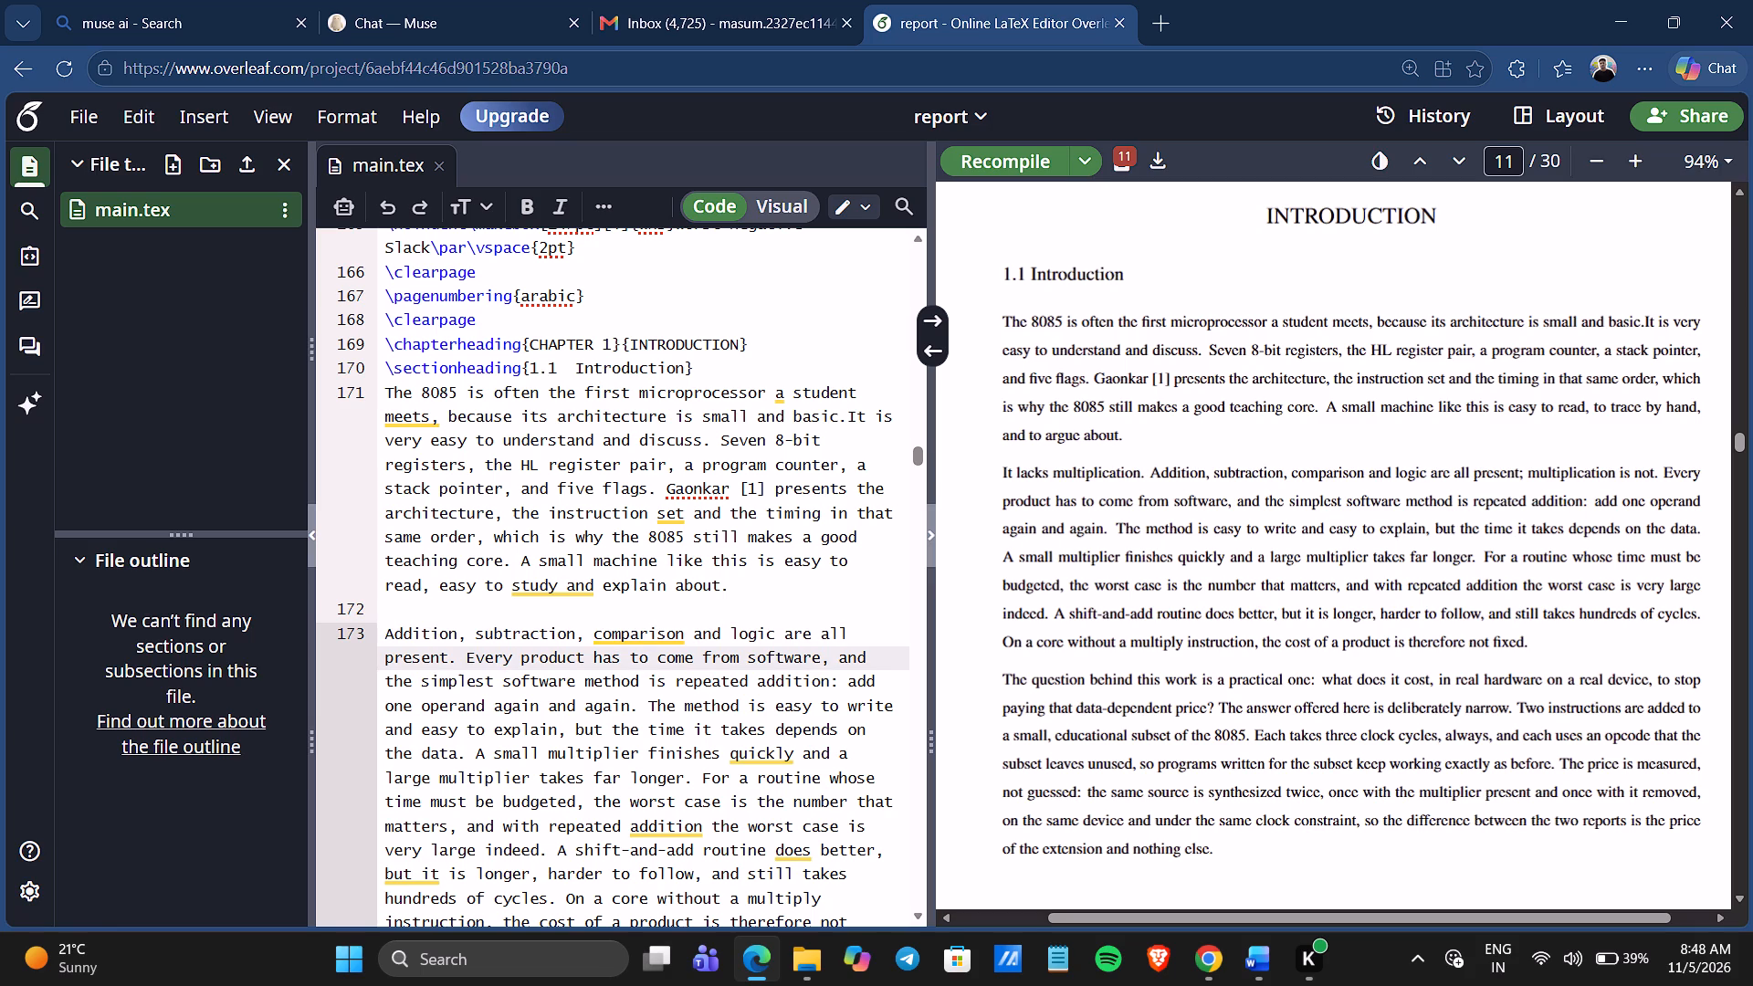
pyautogui.hotkey('ctrl', 'v')
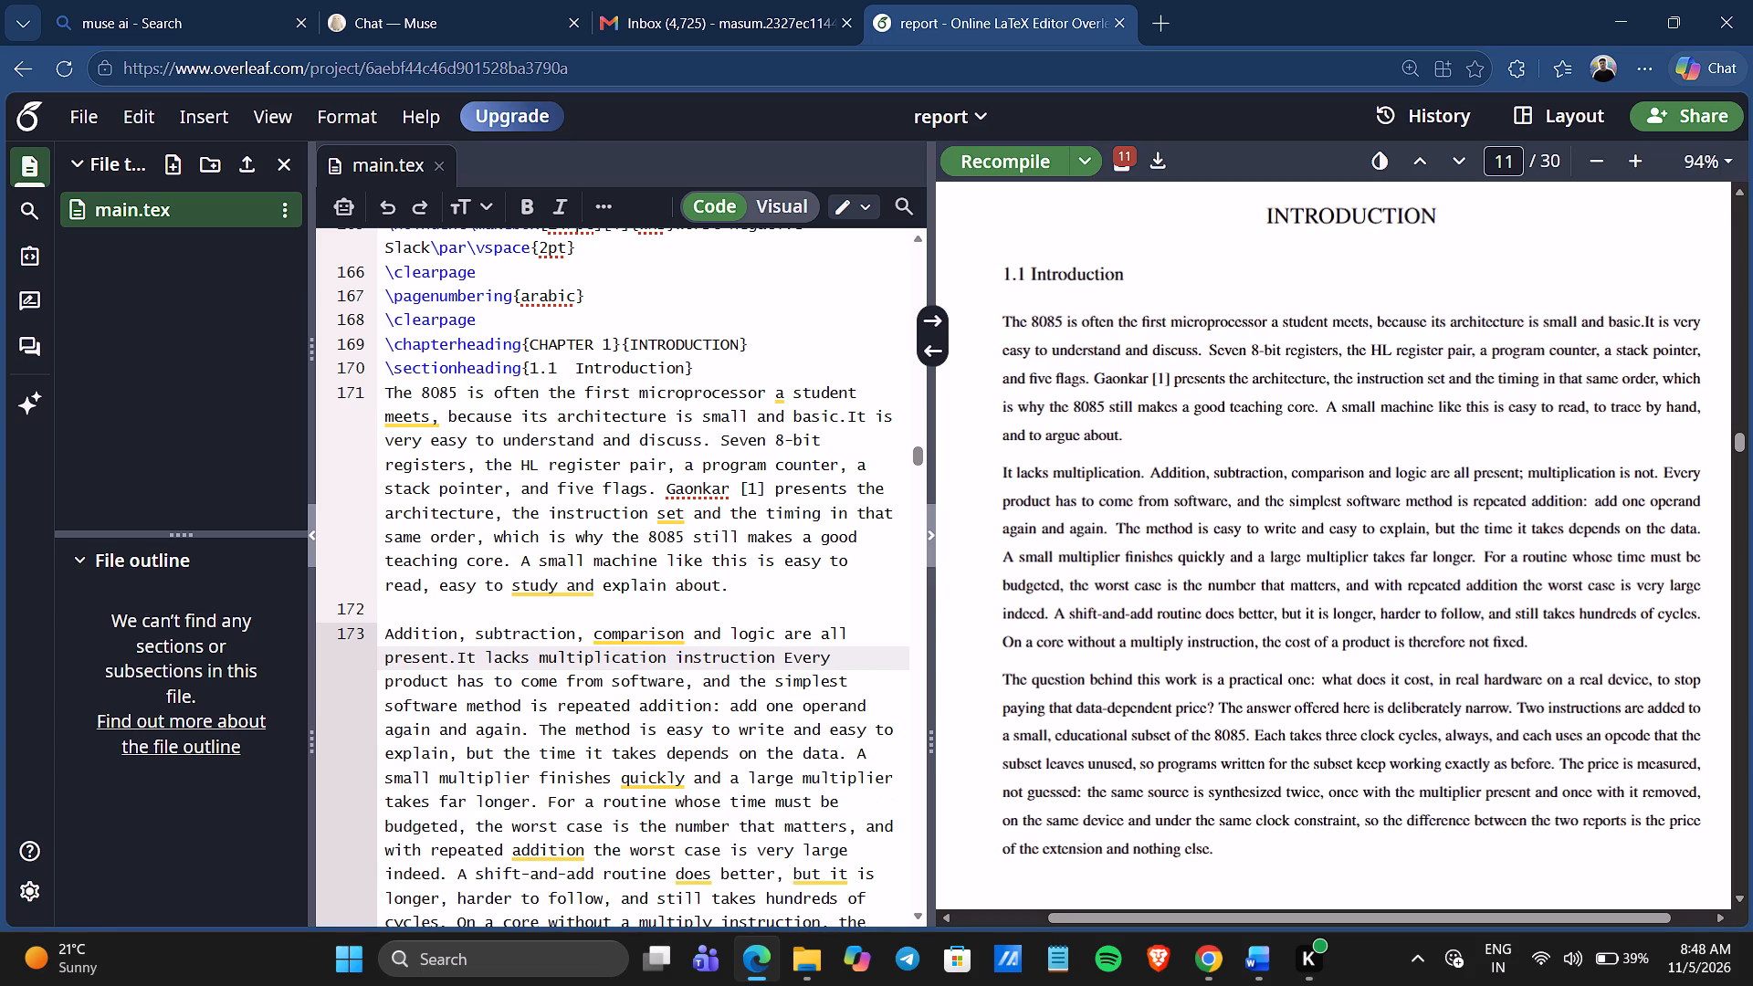
pyautogui.press('.')
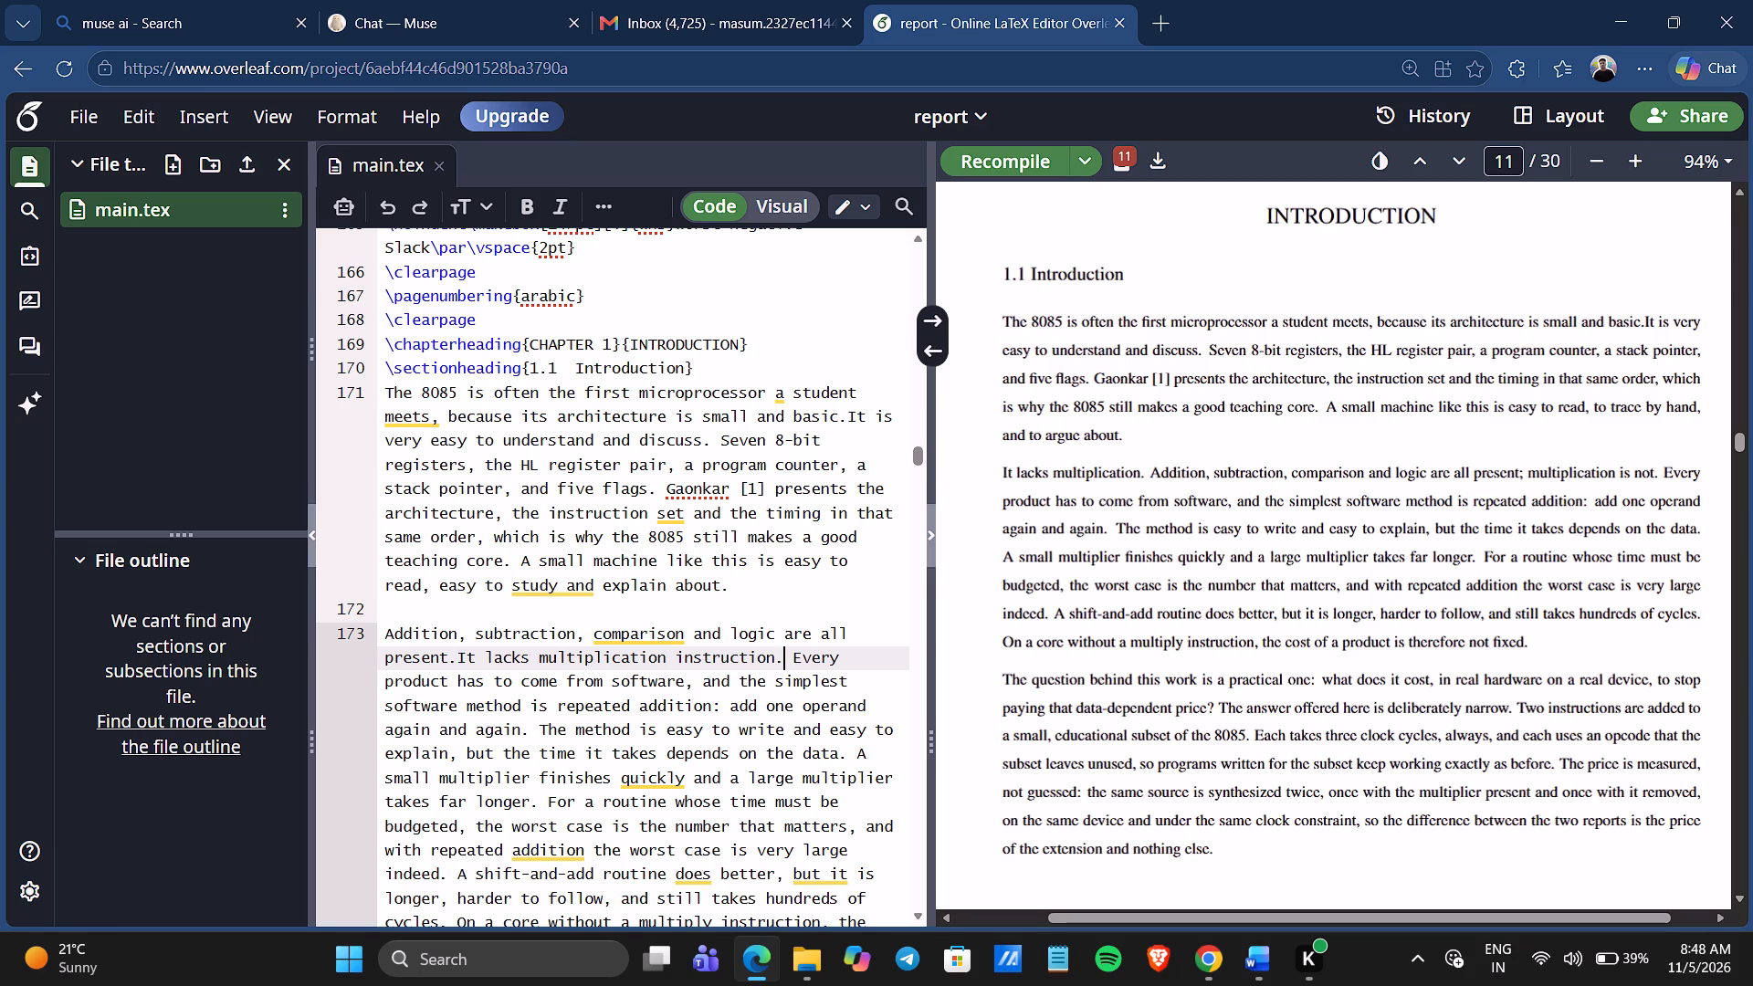
# Add "in 8085" after "are all present" and put a space between the full stop and "It lacks".
pyautogui.click(449, 662)
pyautogui.press('space')
pyautogui.write('in')
pyautogui.press('space')
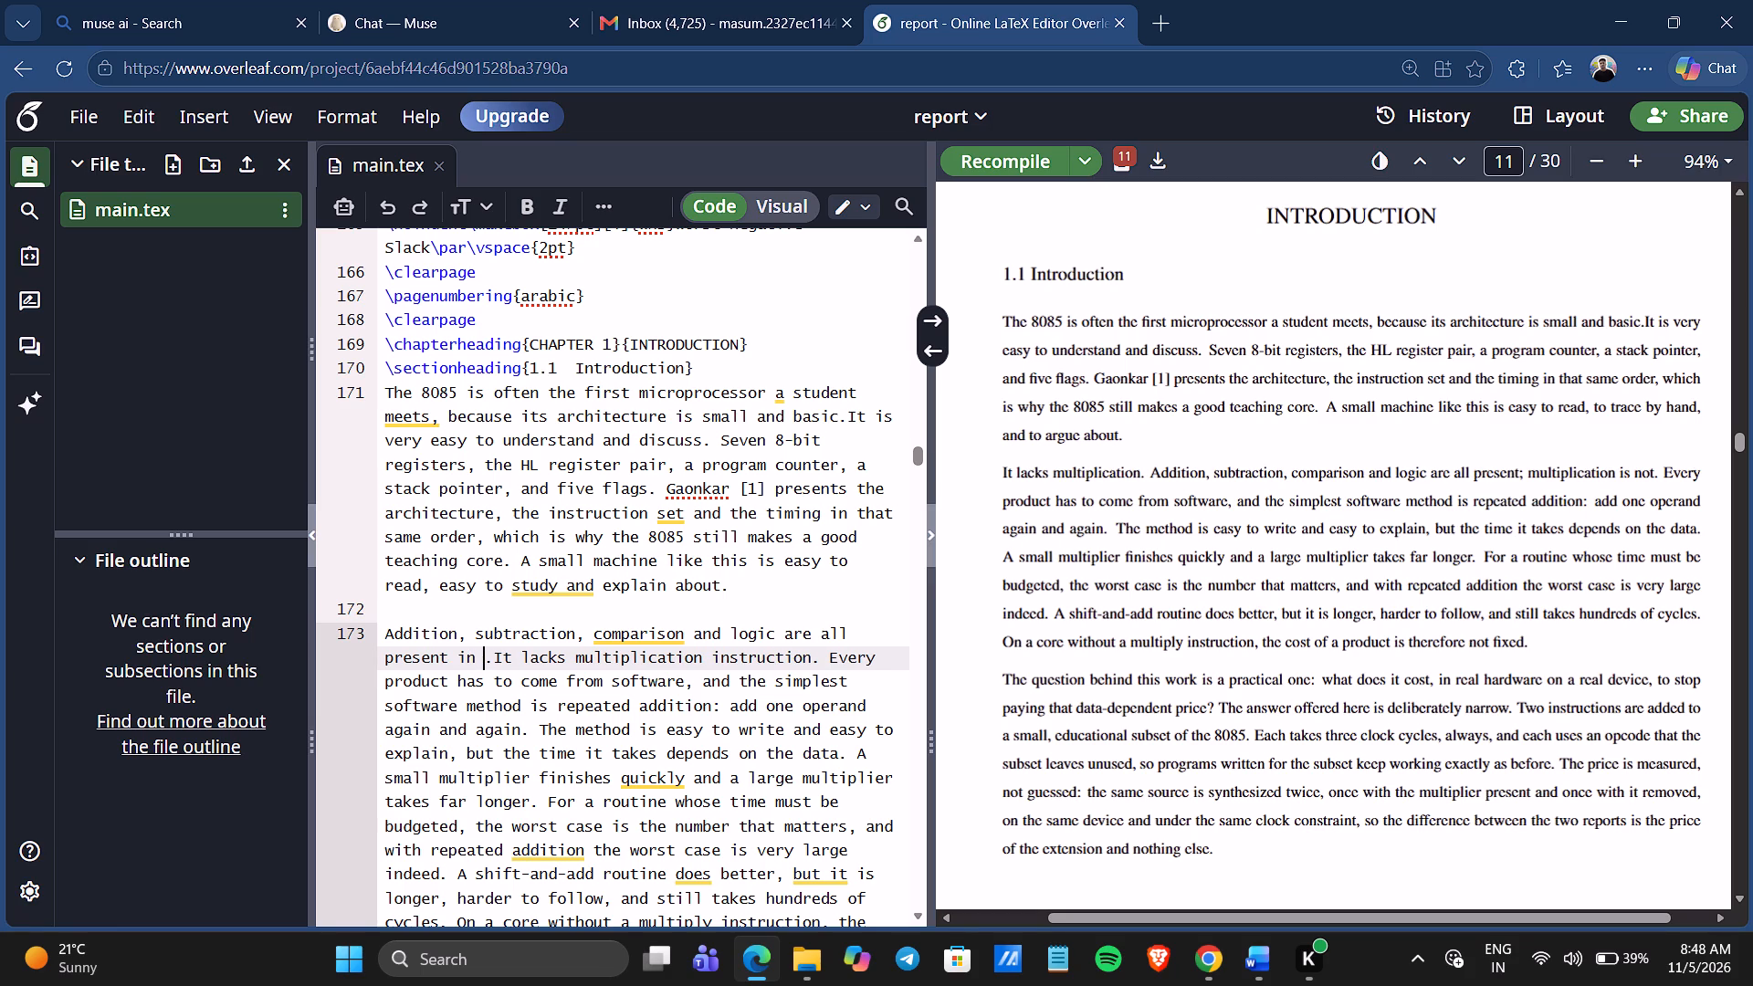
pyautogui.write('808')
pyautogui.write('5')
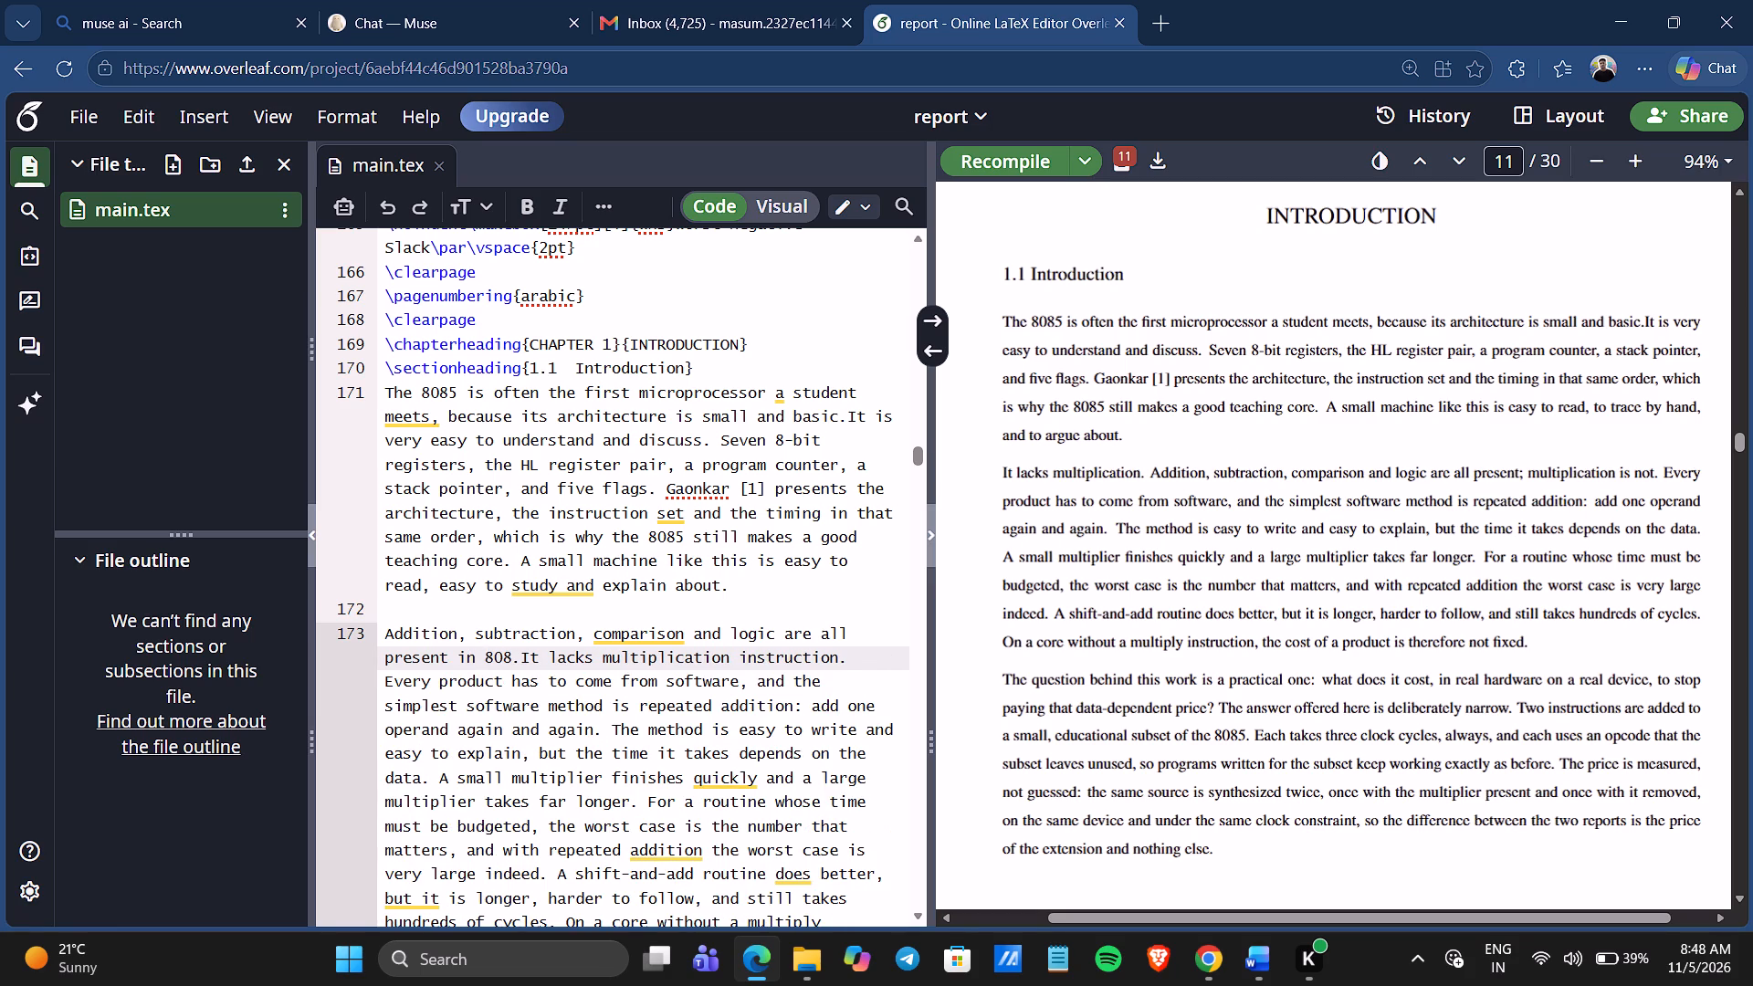
pyautogui.press('space')
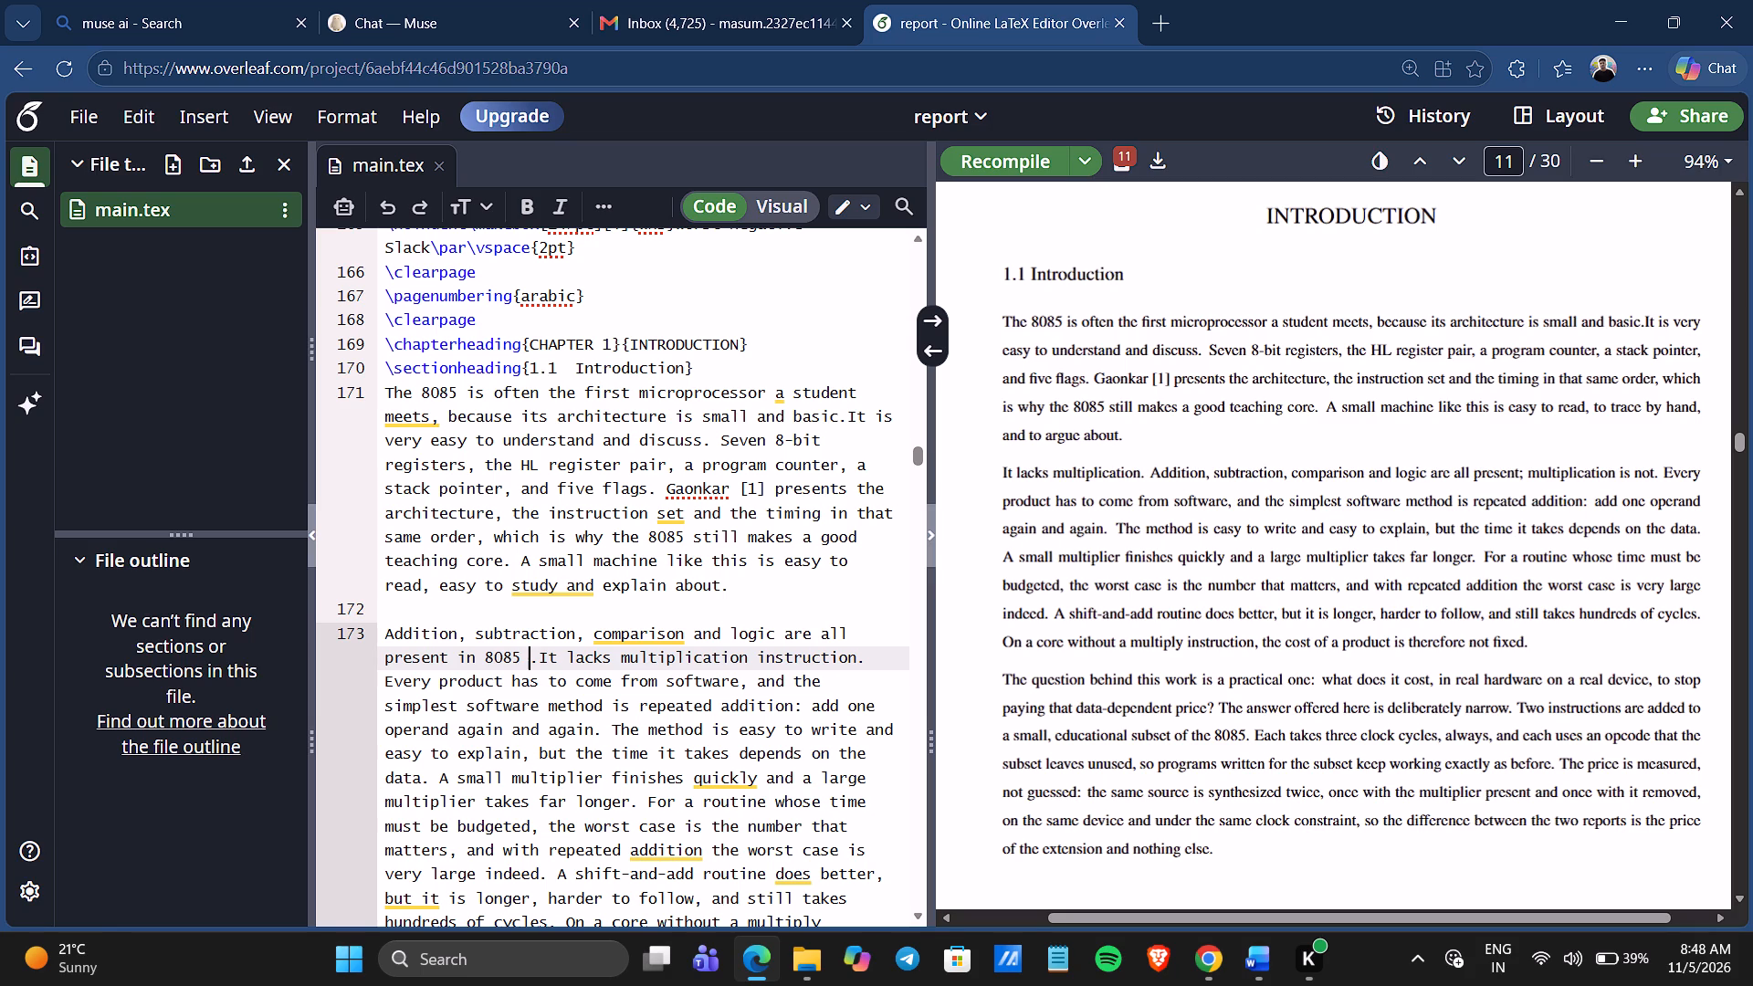
pyautogui.press('BackSpace')
pyautogui.press('Right')
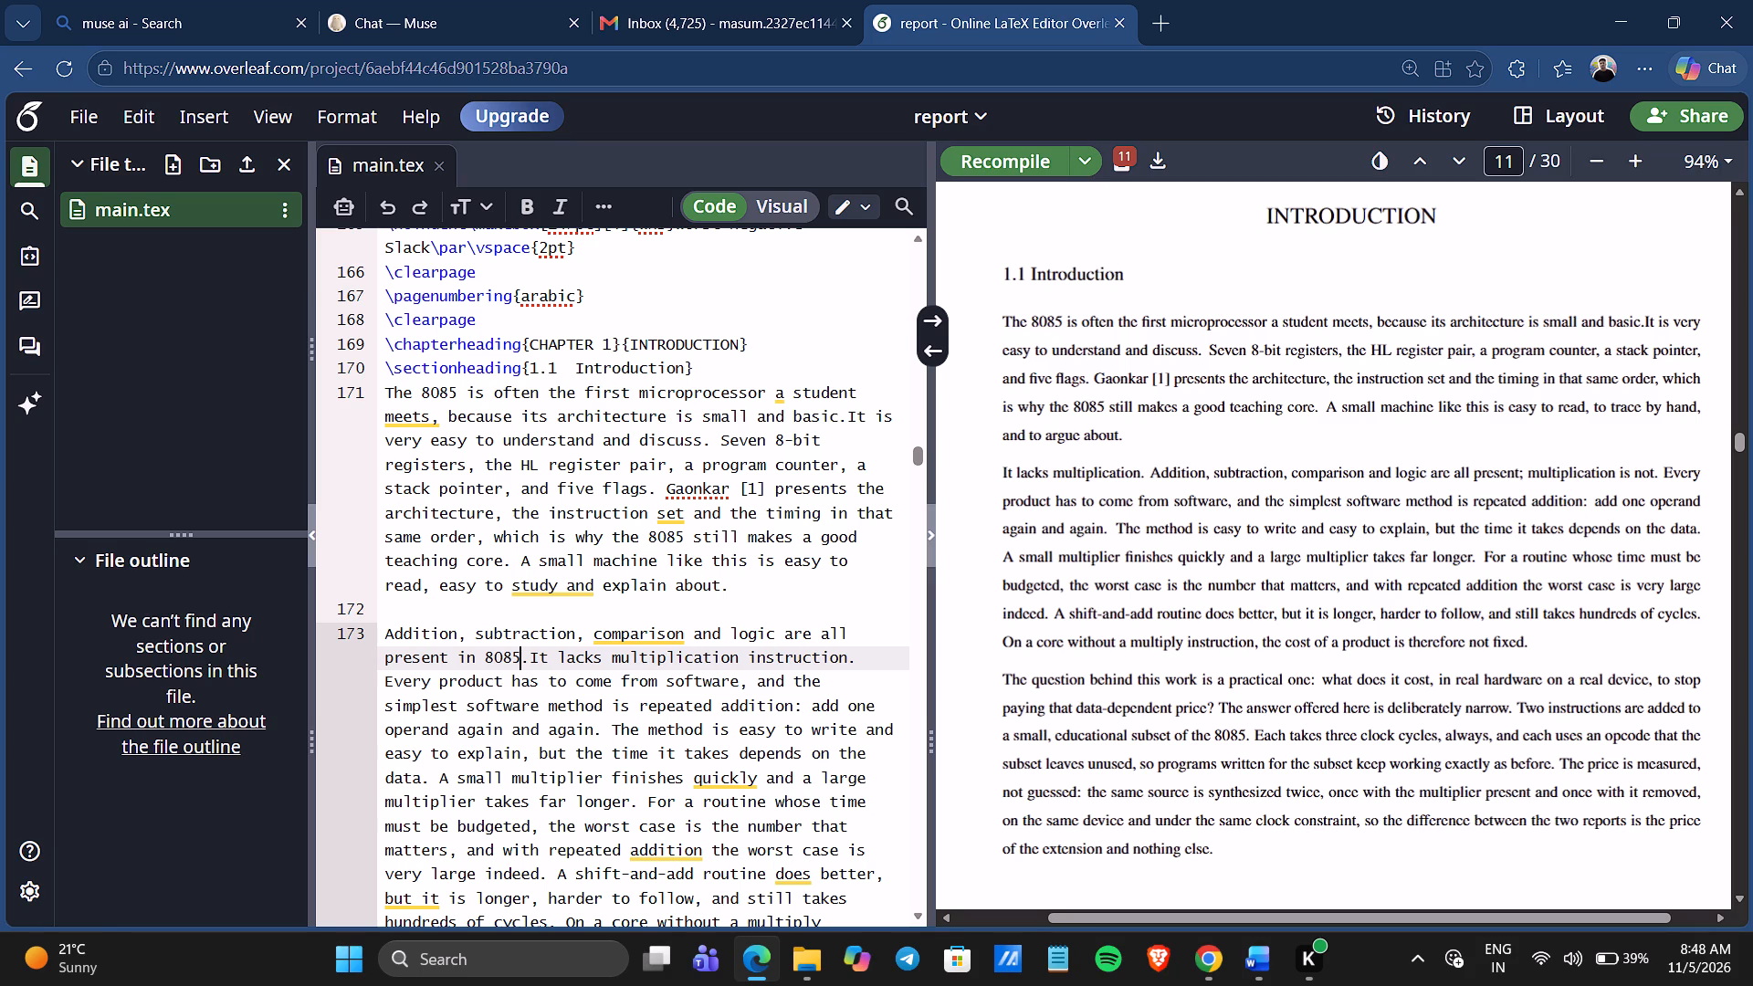
pyautogui.press('space')
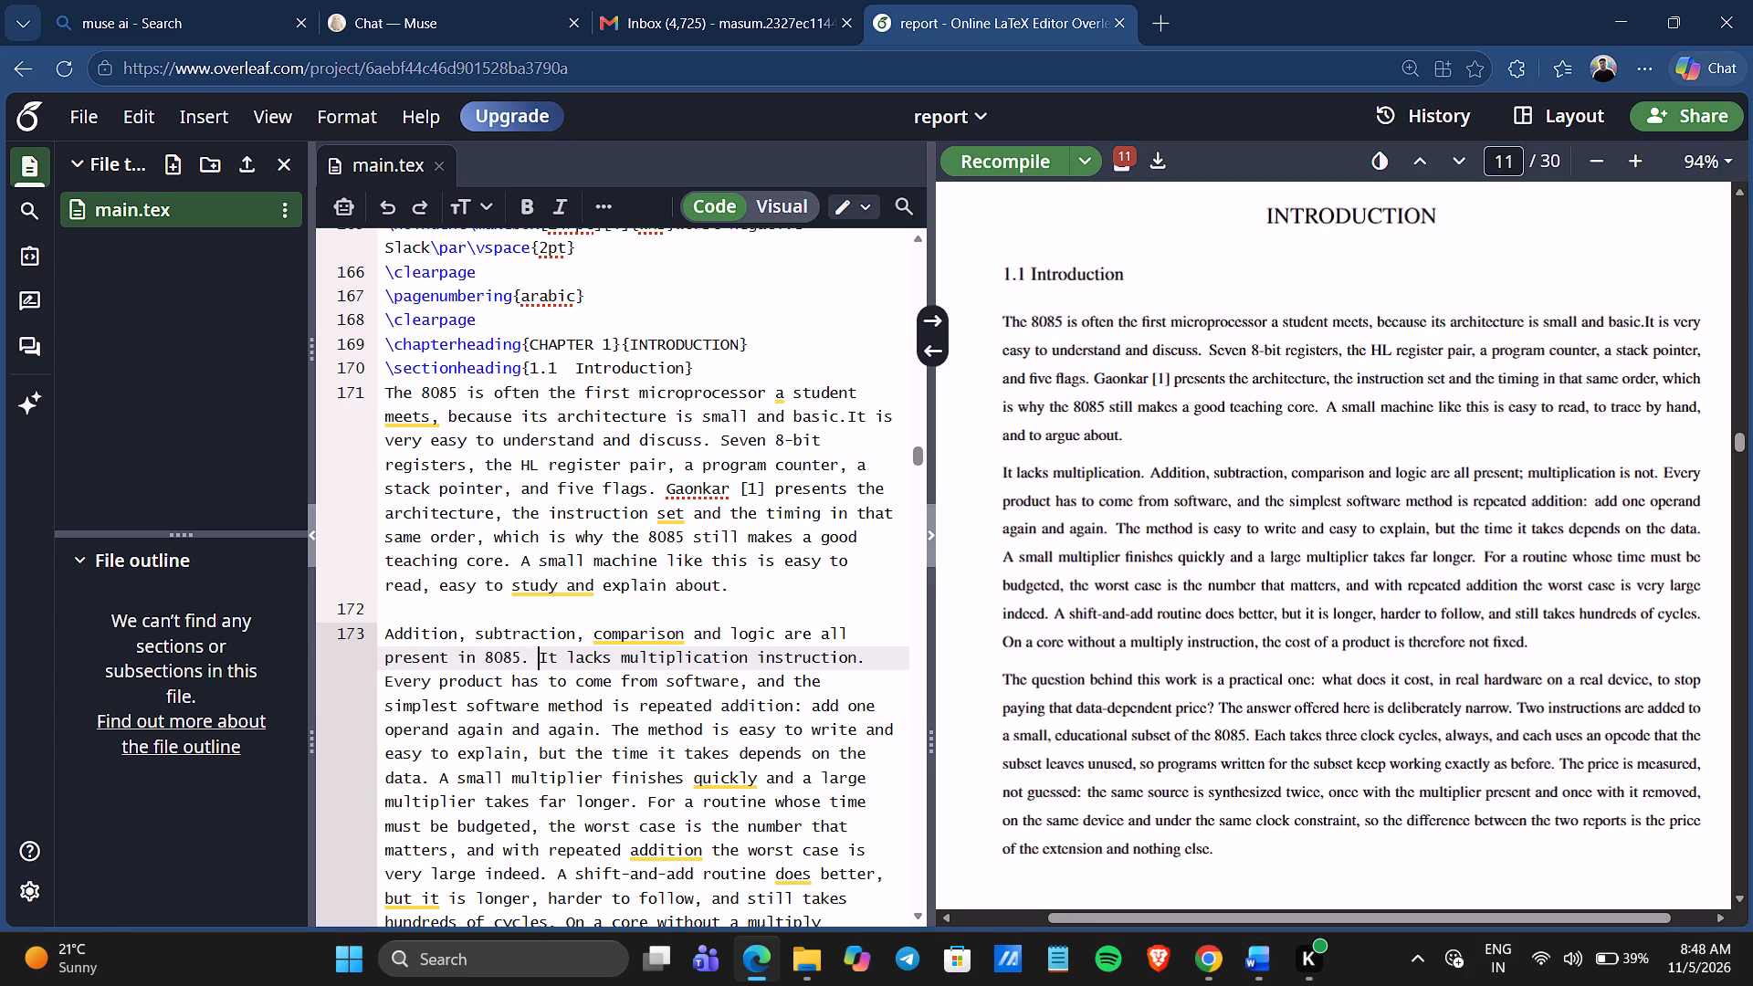
pyautogui.press('BackSpace')
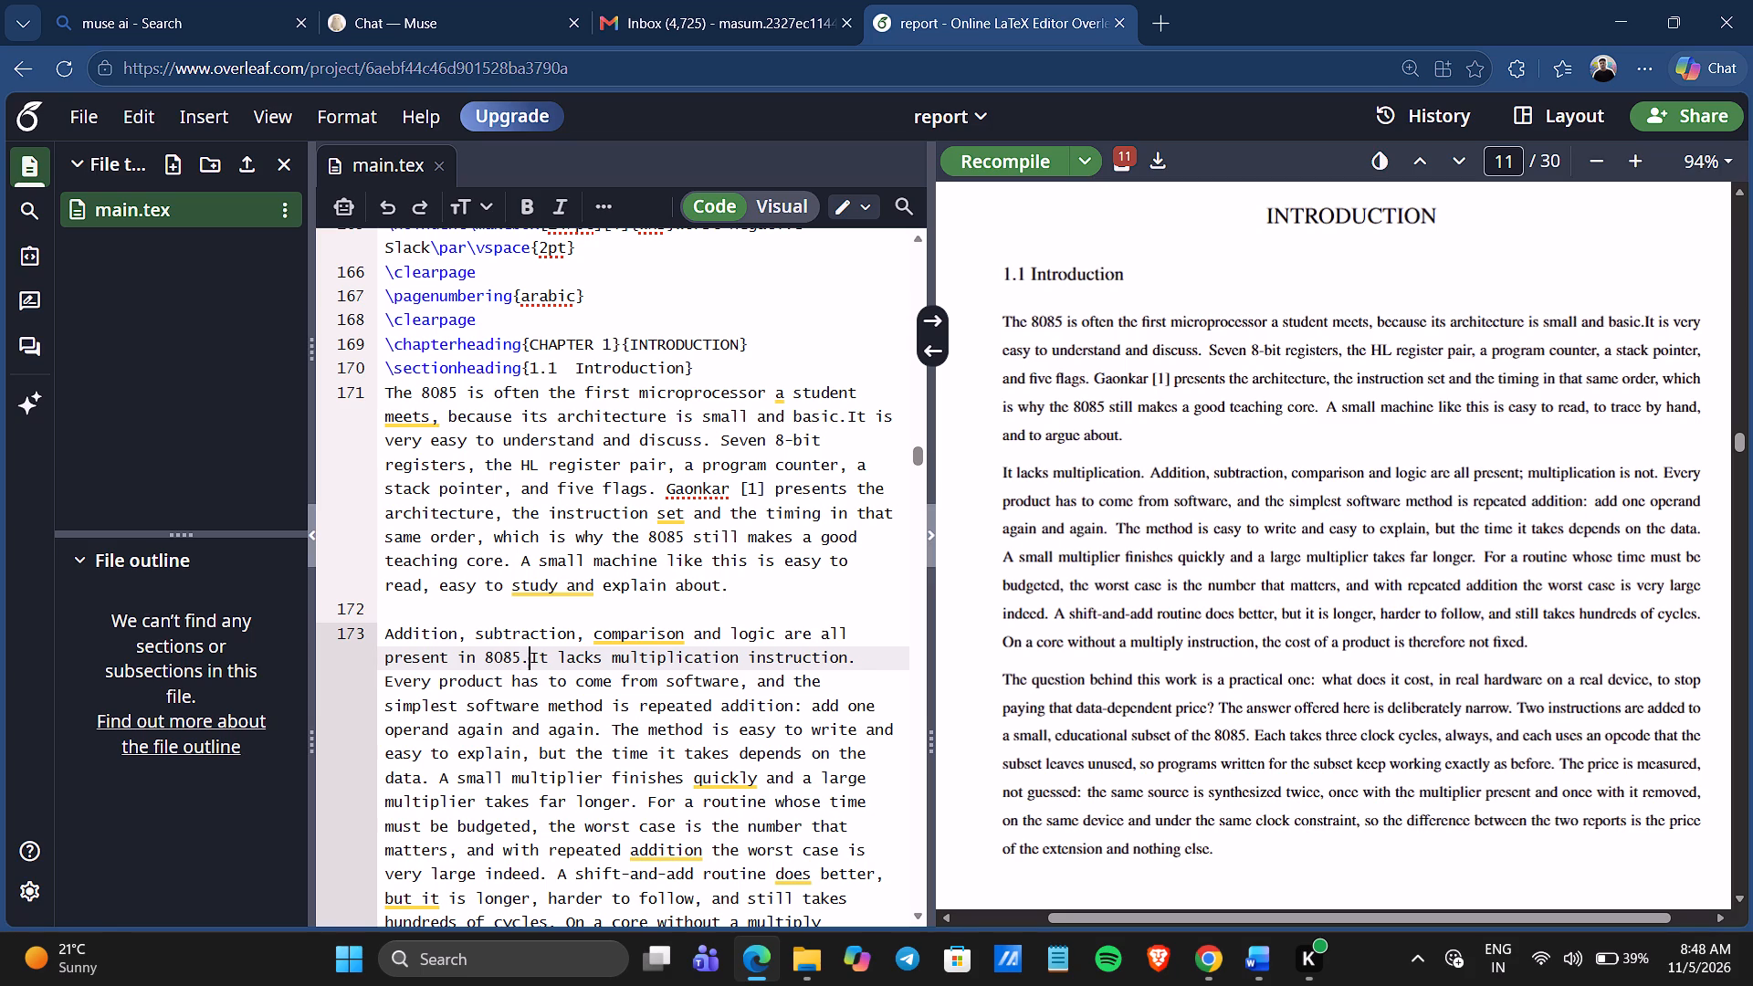
pyautogui.press('space')
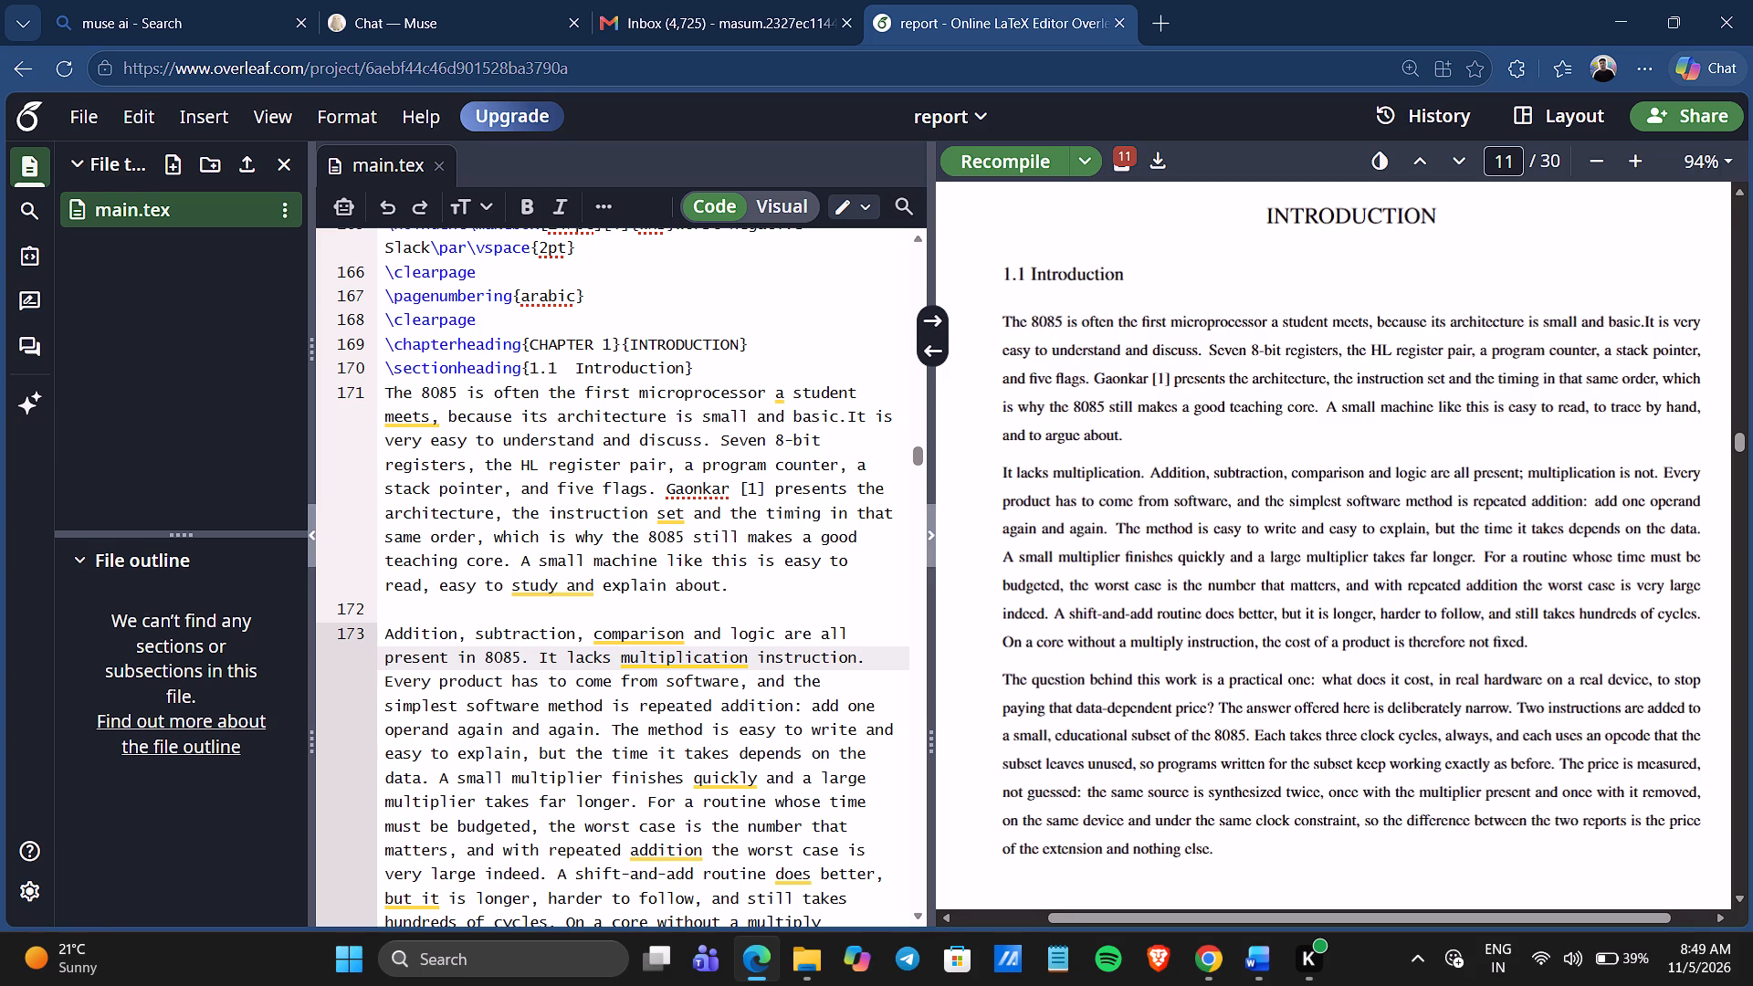
# In the second paragraph, replace "product has to come from software, and the simplest software method is" with "multiplication is performed by" before "repeated addition".
pyautogui.moveTo(603, 713); pyautogui.dragTo(501, 624)
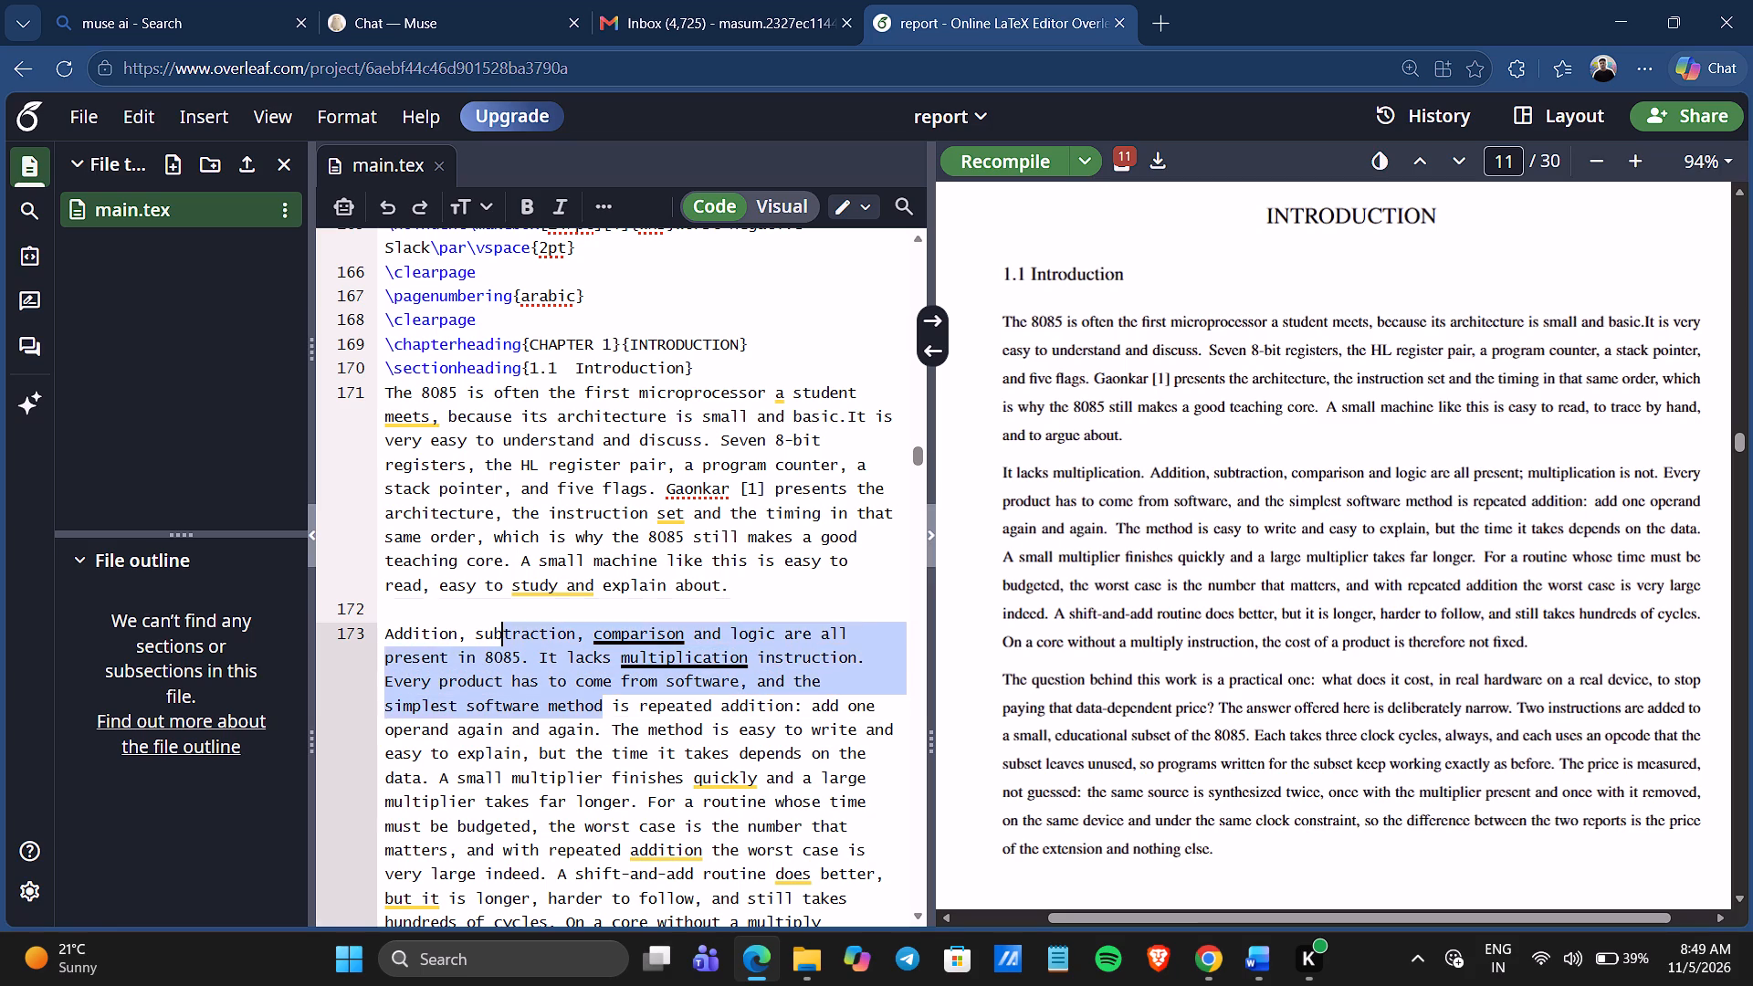
pyautogui.moveTo(501, 624); pyautogui.dragTo(384, 710)
pyautogui.press('BackSpace')
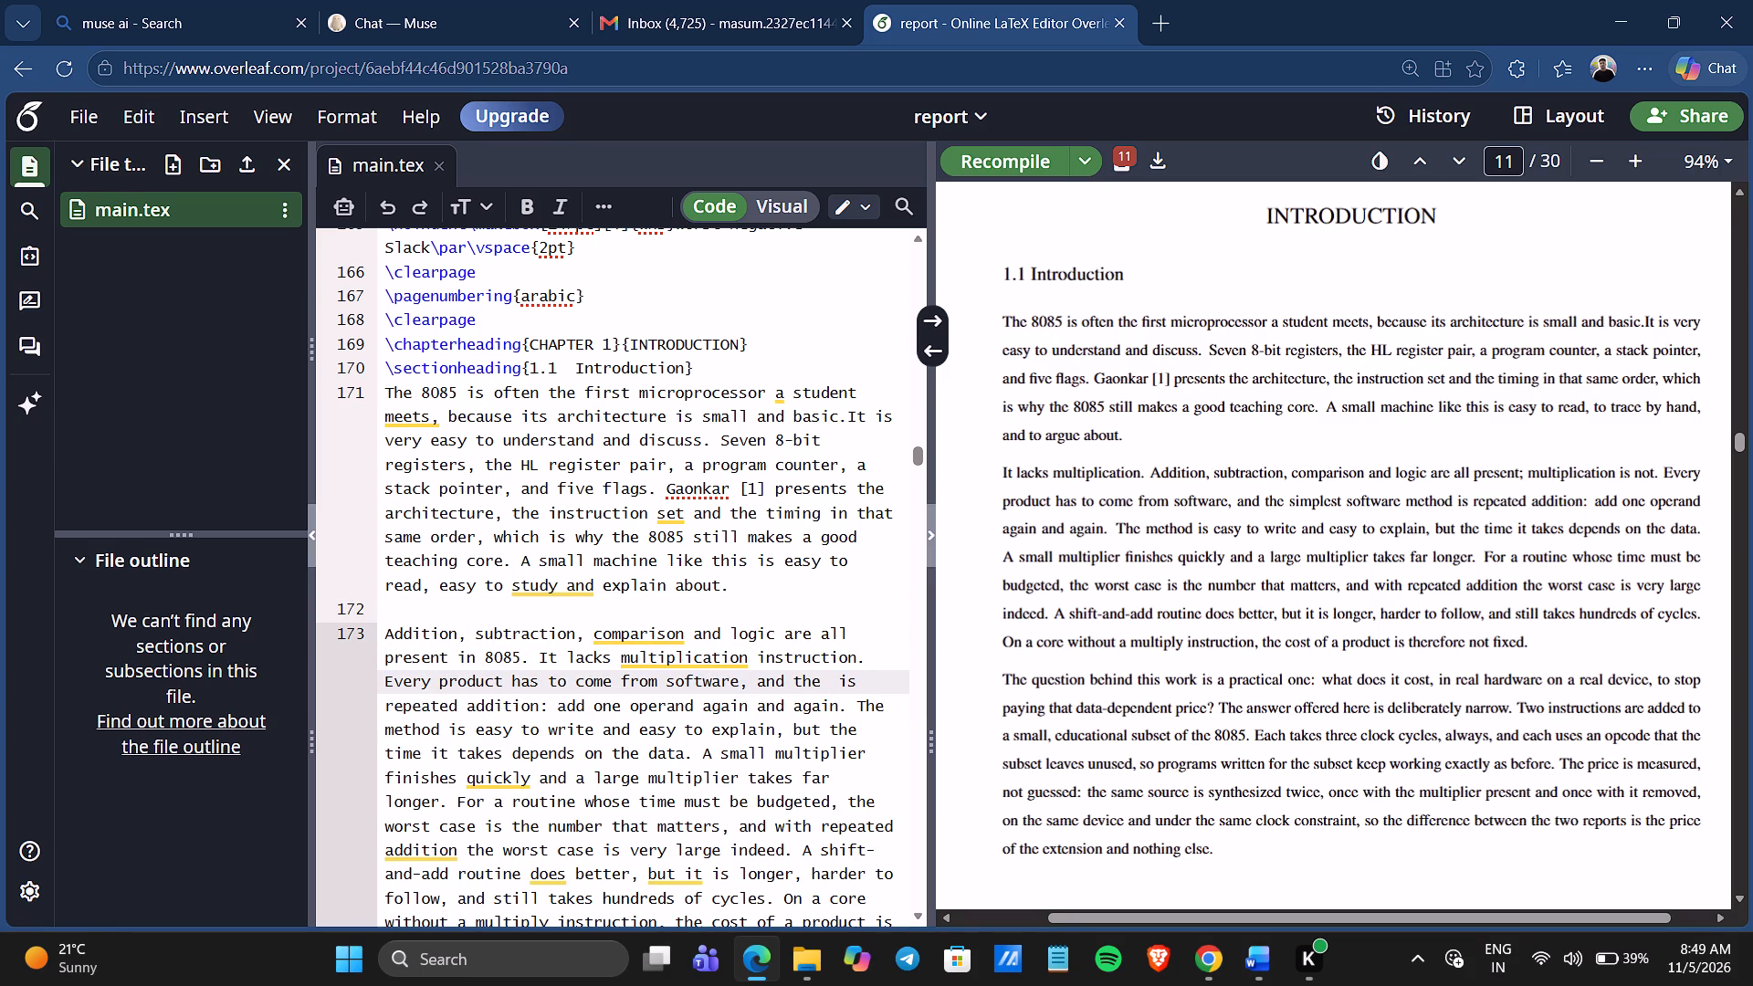
pyautogui.press('BackSpace')
pyautogui.press('BackSpace')
pyautogui.press('BackSpace')
pyautogui.press('BackSpace')
pyautogui.press('BackSpace')
pyautogui.press('BackSpace')
pyautogui.press('BackSpace')
pyautogui.press('BackSpace')
pyautogui.press('BackSpace')
pyautogui.press('BackSpace')
pyautogui.press('BackSpace')
pyautogui.press('BackSpace')
pyautogui.press('BackSpace')
pyautogui.press('BackSpace')
pyautogui.press('BackSpace')
pyautogui.press('BackSpace')
pyautogui.press('BackSpace')
pyautogui.press('BackSpace')
pyautogui.press('BackSpace')
pyautogui.press('BackSpace')
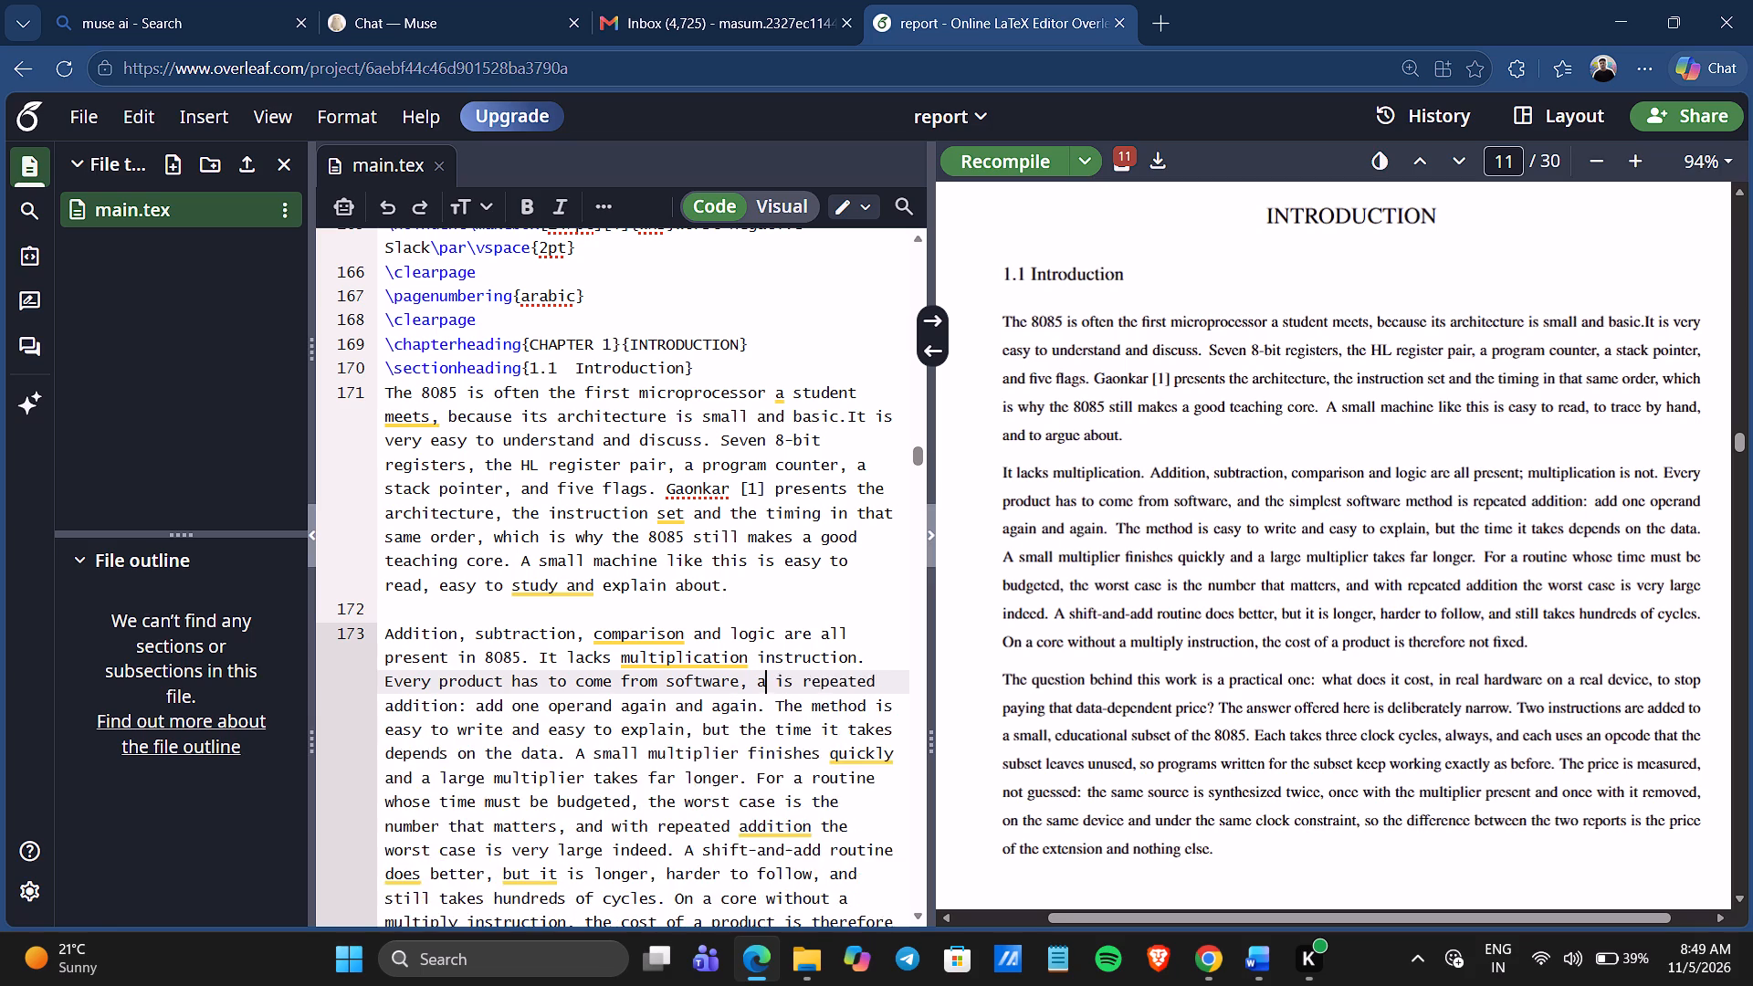
pyautogui.press('BackSpace')
pyautogui.press('BackSpace')
pyautogui.press('BackSpace')
pyautogui.press('BackSpace')
pyautogui.press('BackSpace')
pyautogui.press('BackSpace')
pyautogui.press('BackSpace')
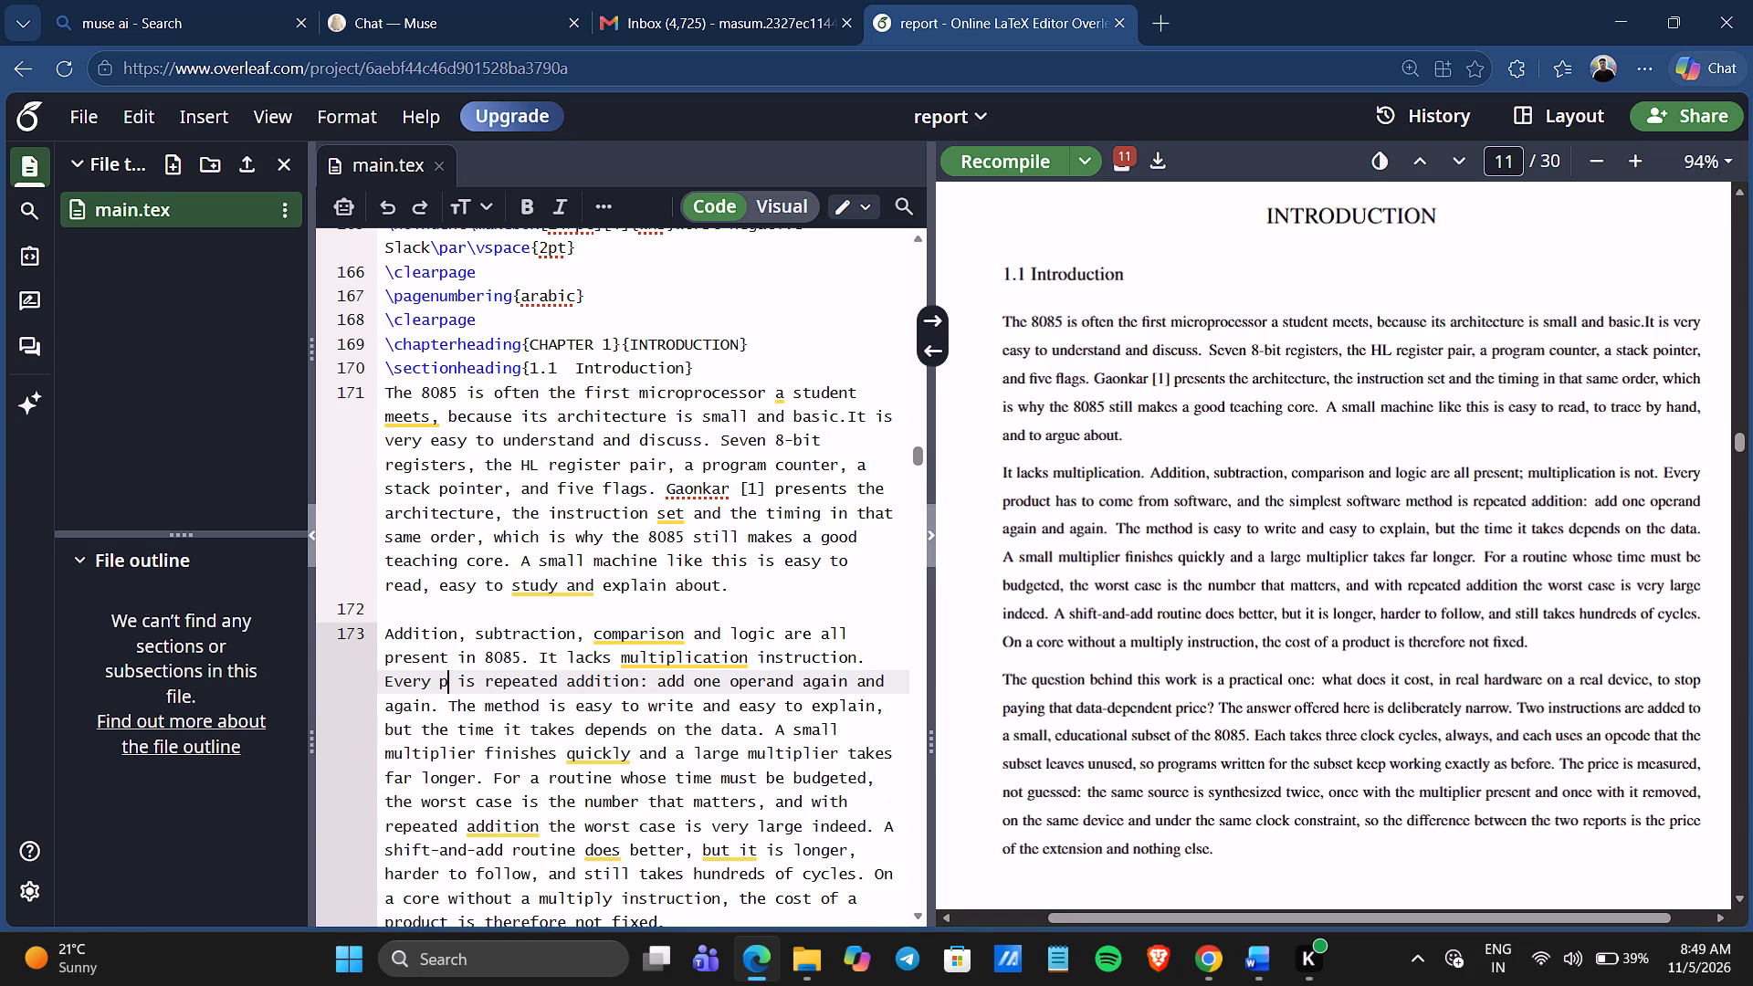
pyautogui.press('BackSpace')
pyautogui.write('mul')
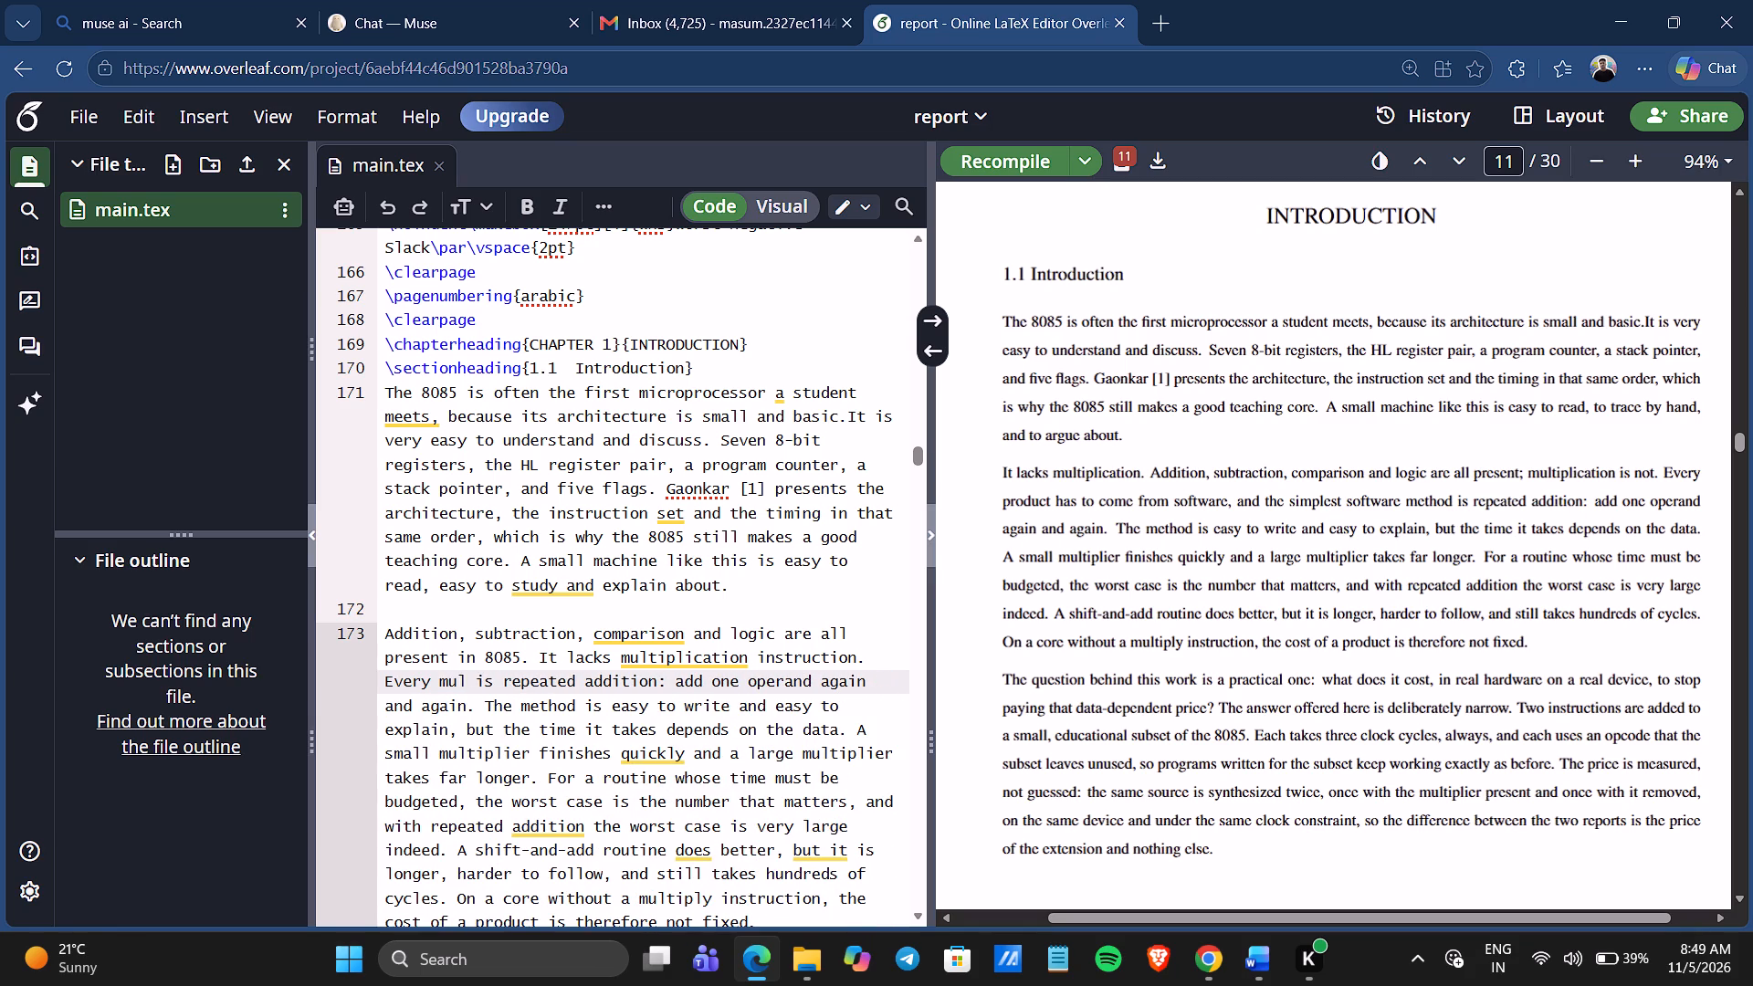
pyautogui.write('tiplication')
pyautogui.press('space')
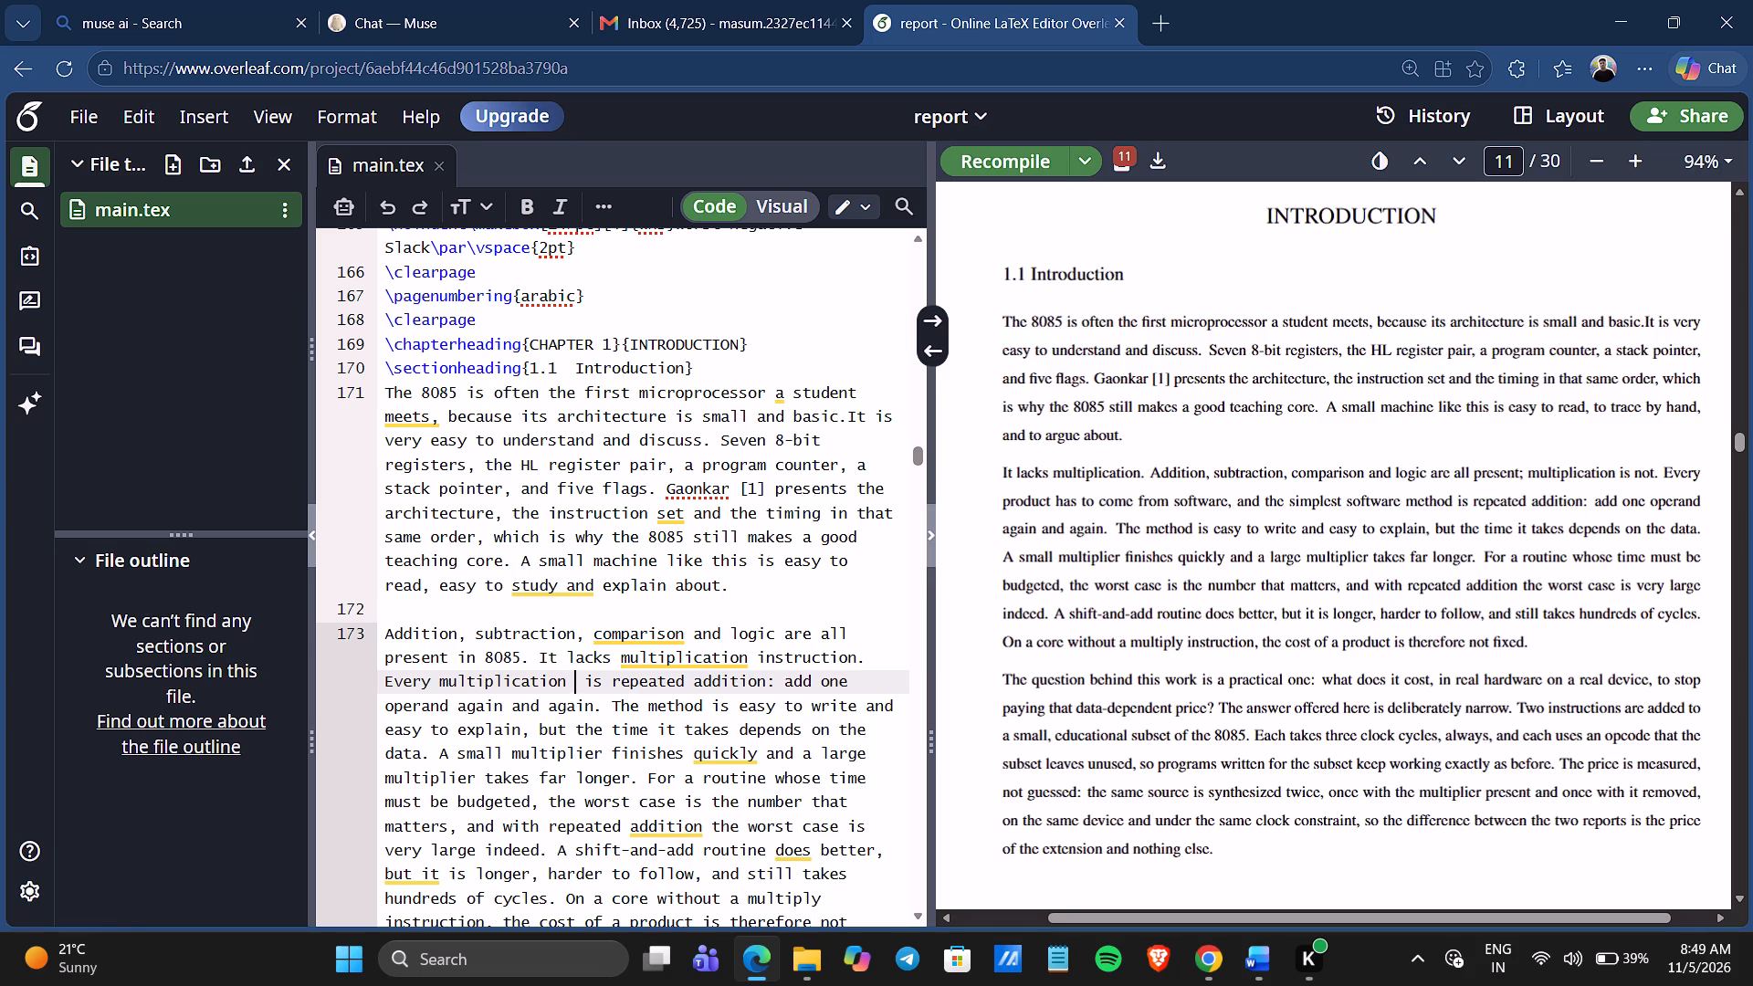
pyautogui.write('is performed')
pyautogui.press('space')
pyautogui.write('by')
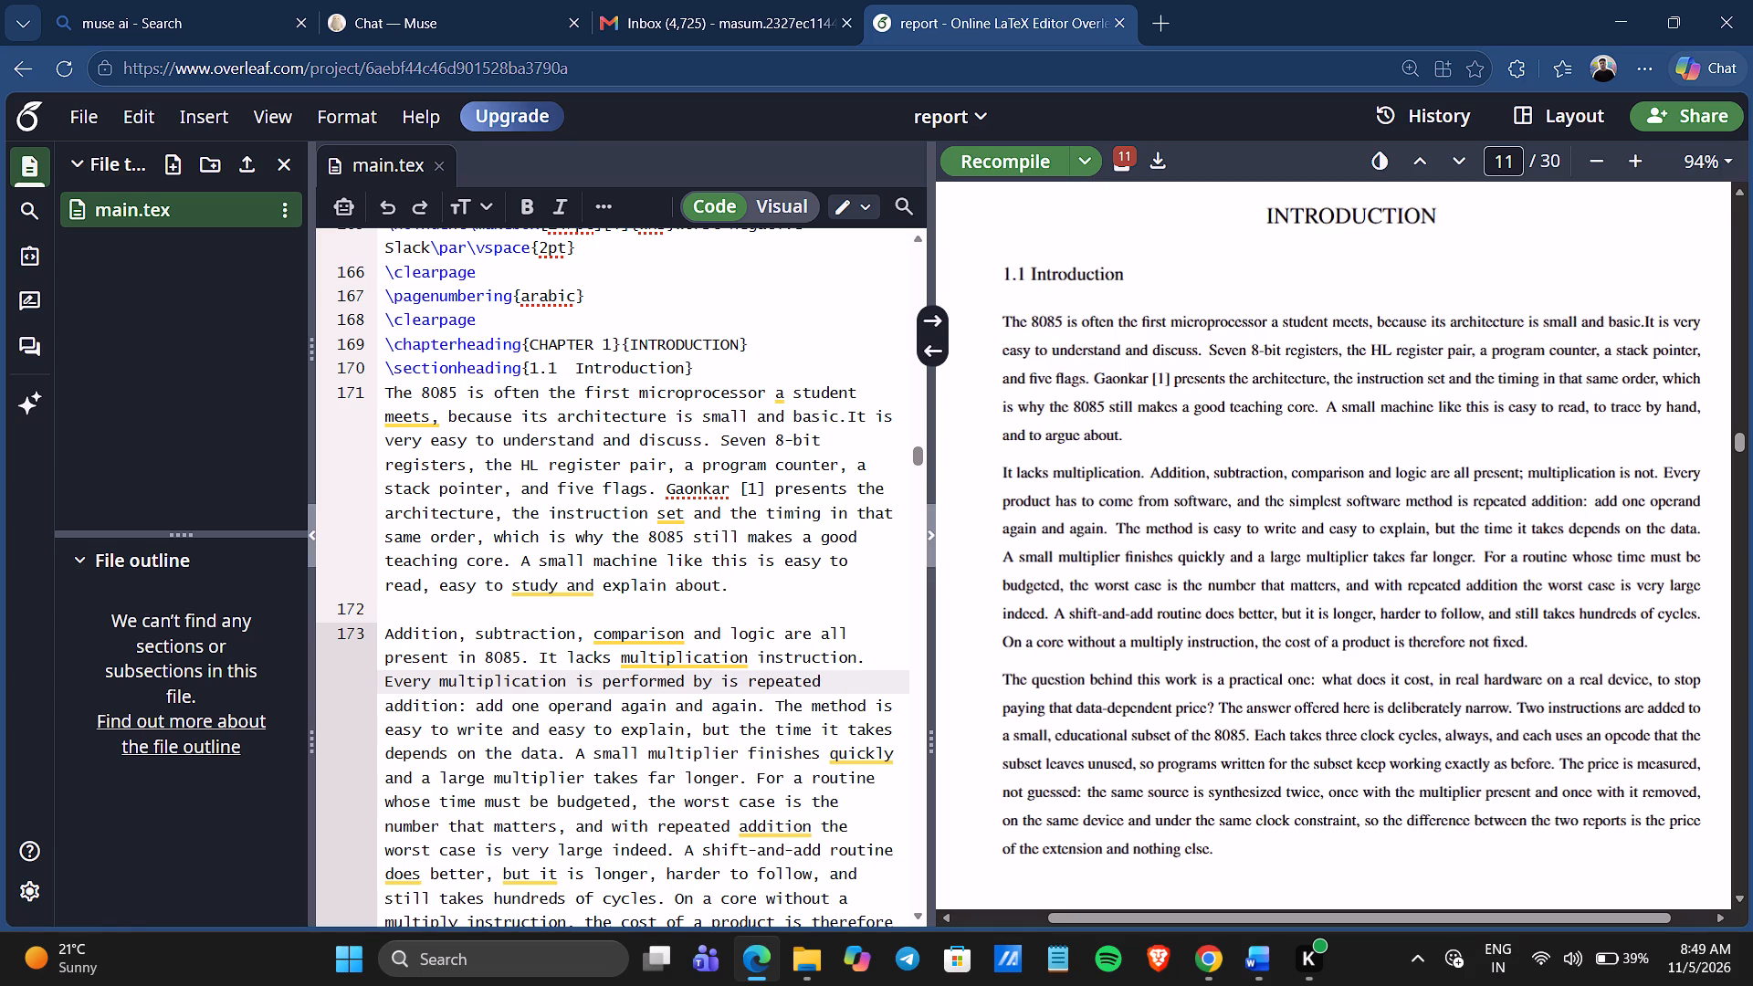
pyautogui.click(737, 674)
pyautogui.press('BackSpace')
pyautogui.press('BackSpace')
pyautogui.press('Right')
pyautogui.press('BackSpace')
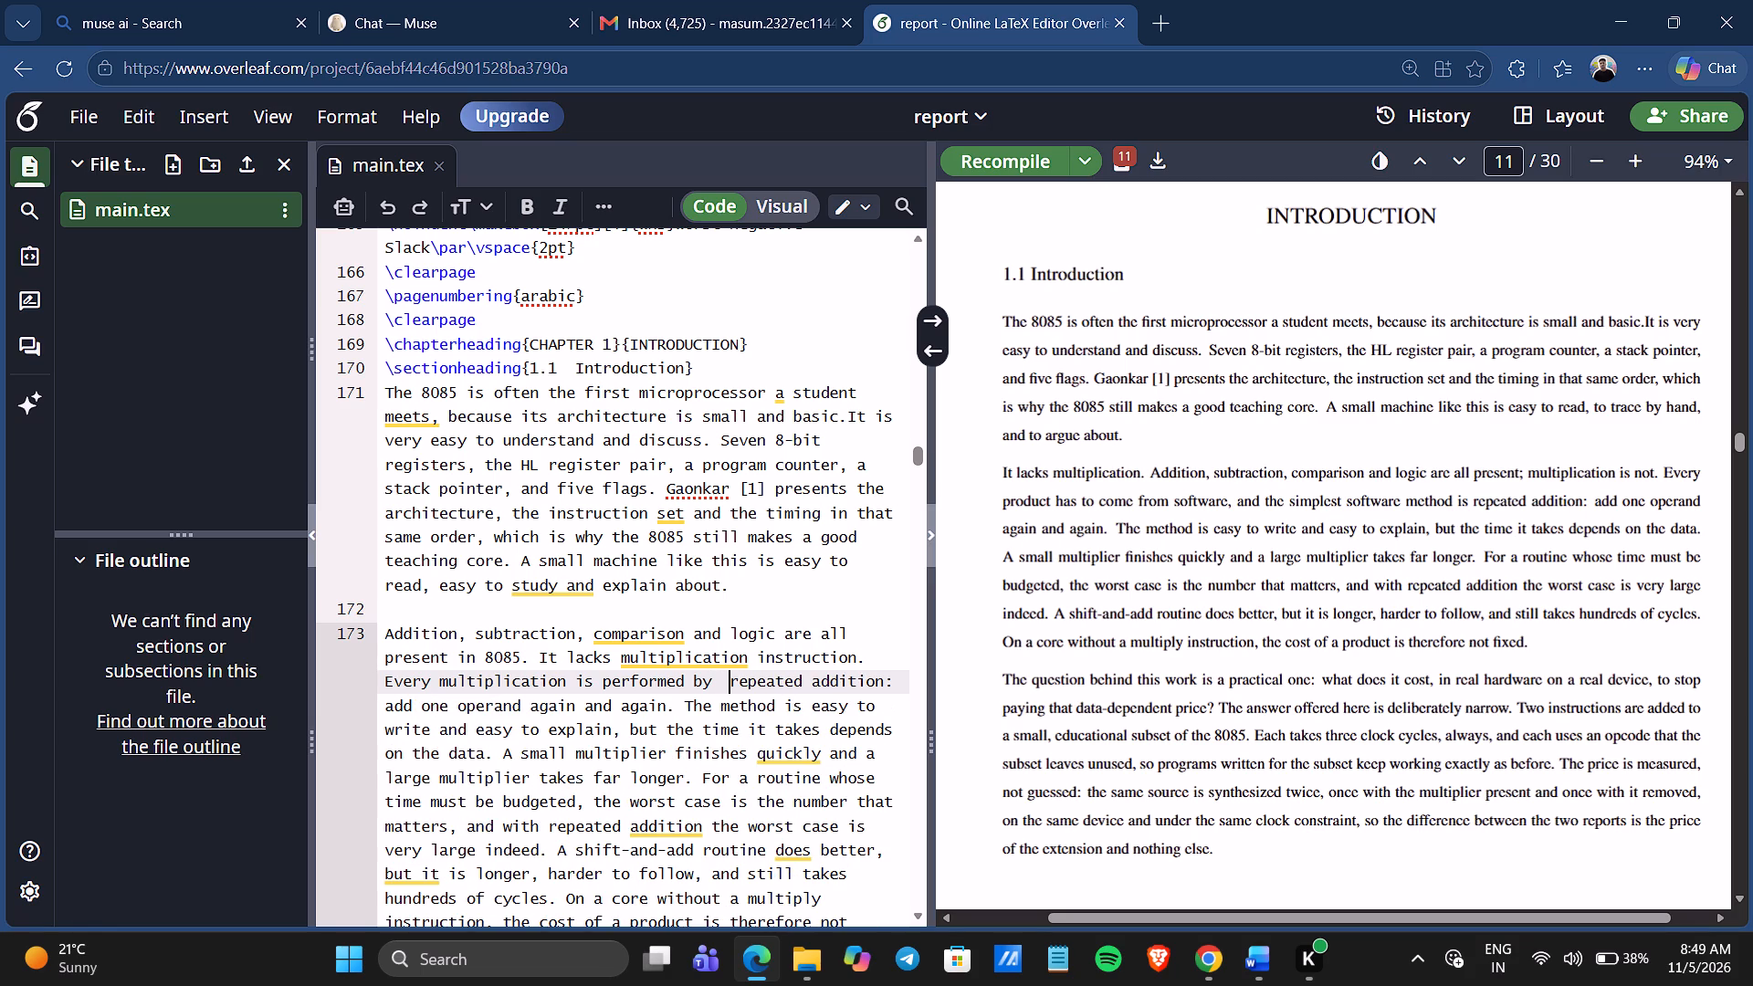
# Add "method" after "repeated addition", before the colon.
pyautogui.click(872, 681)
pyautogui.press('space')
pyautogui.write('method')
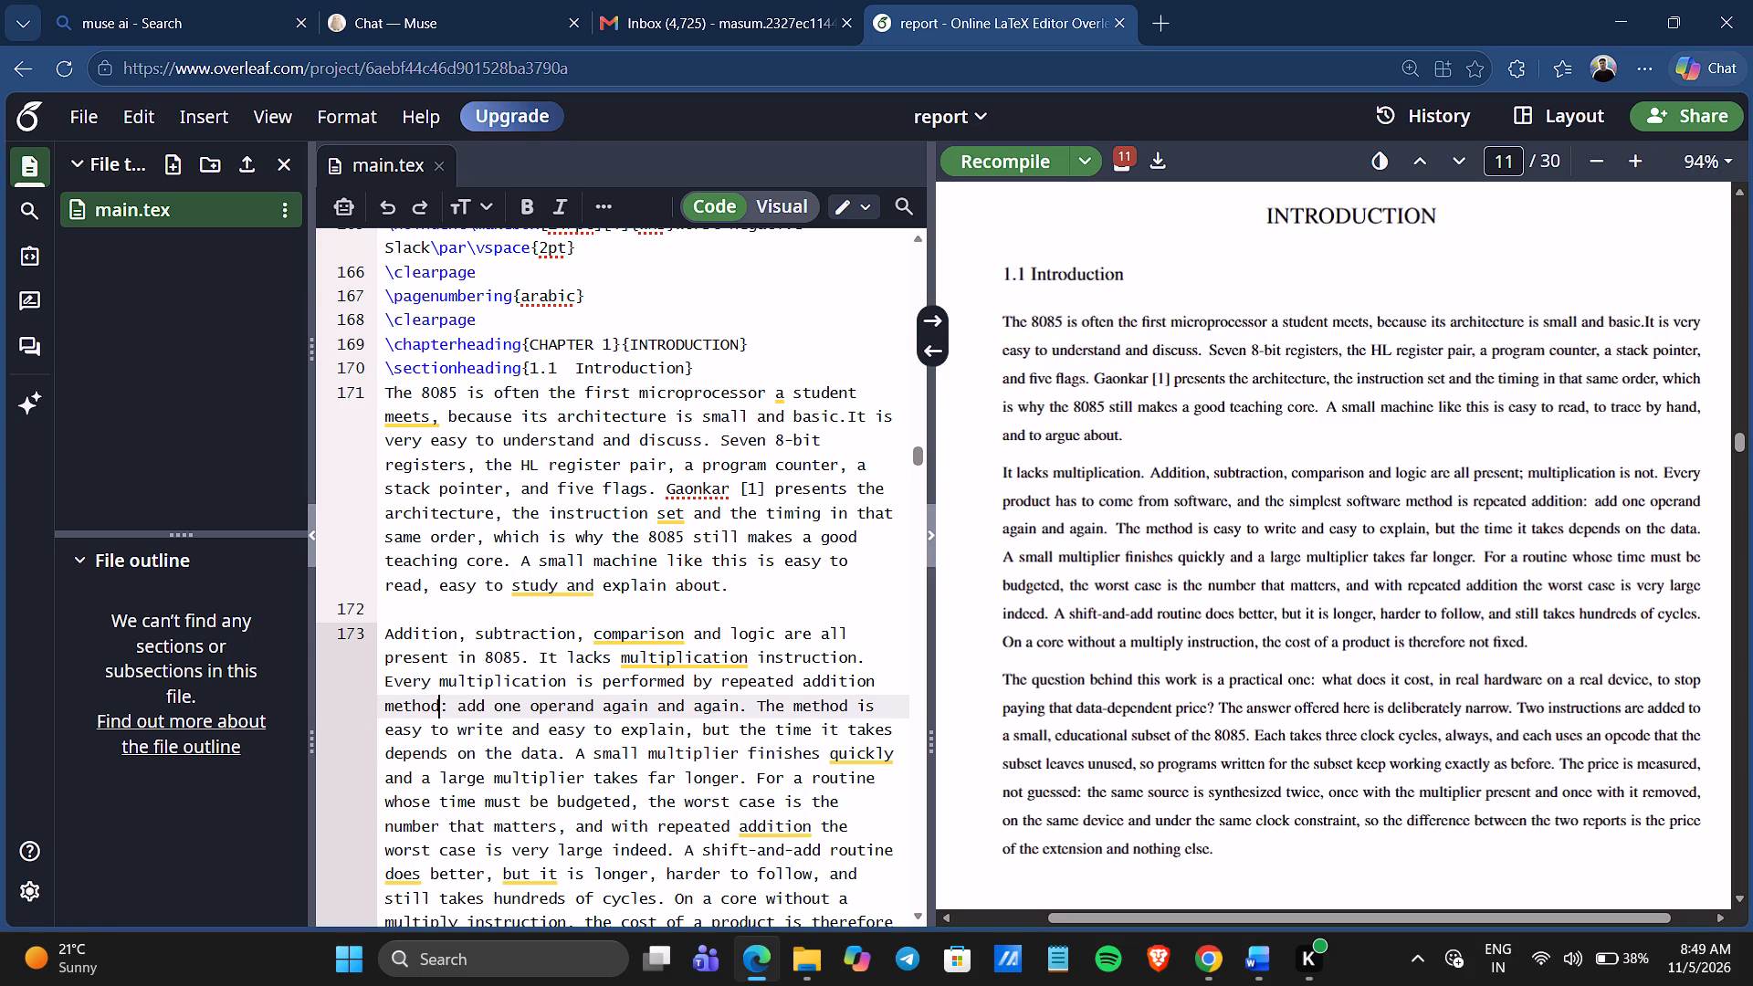
# Replace the colon after "repeated addition method" with "which is".
pyautogui.click(447, 702)
pyautogui.press('BackSpace')
pyautogui.press('space')
pyautogui.write('wfich')
pyautogui.press('space')
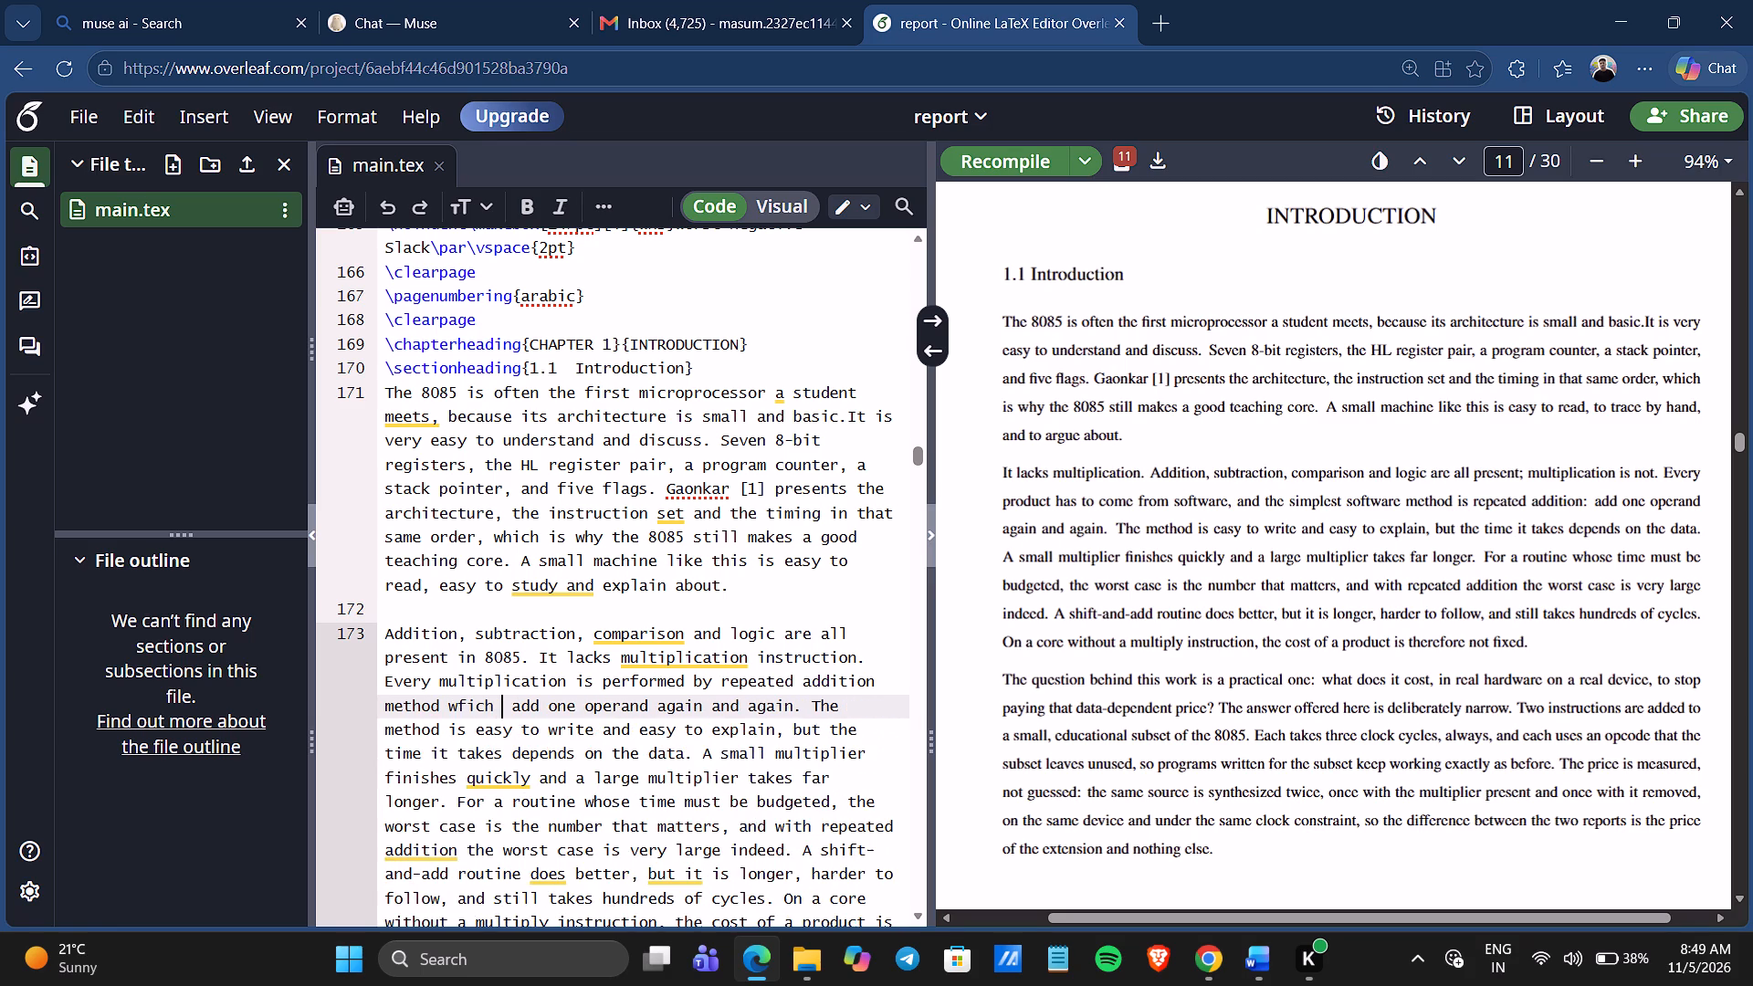
pyautogui.press('BackSpace')
pyautogui.press('BackSpace')
pyautogui.press('BackSpace')
pyautogui.press('BackSpace')
pyautogui.press('BackSpace')
pyautogui.write('hioch')
pyautogui.press('BackSpace')
pyautogui.press('BackSpace')
pyautogui.write('ch')
pyautogui.press('BackSpace')
pyautogui.press('BackSpace')
pyautogui.press('c')
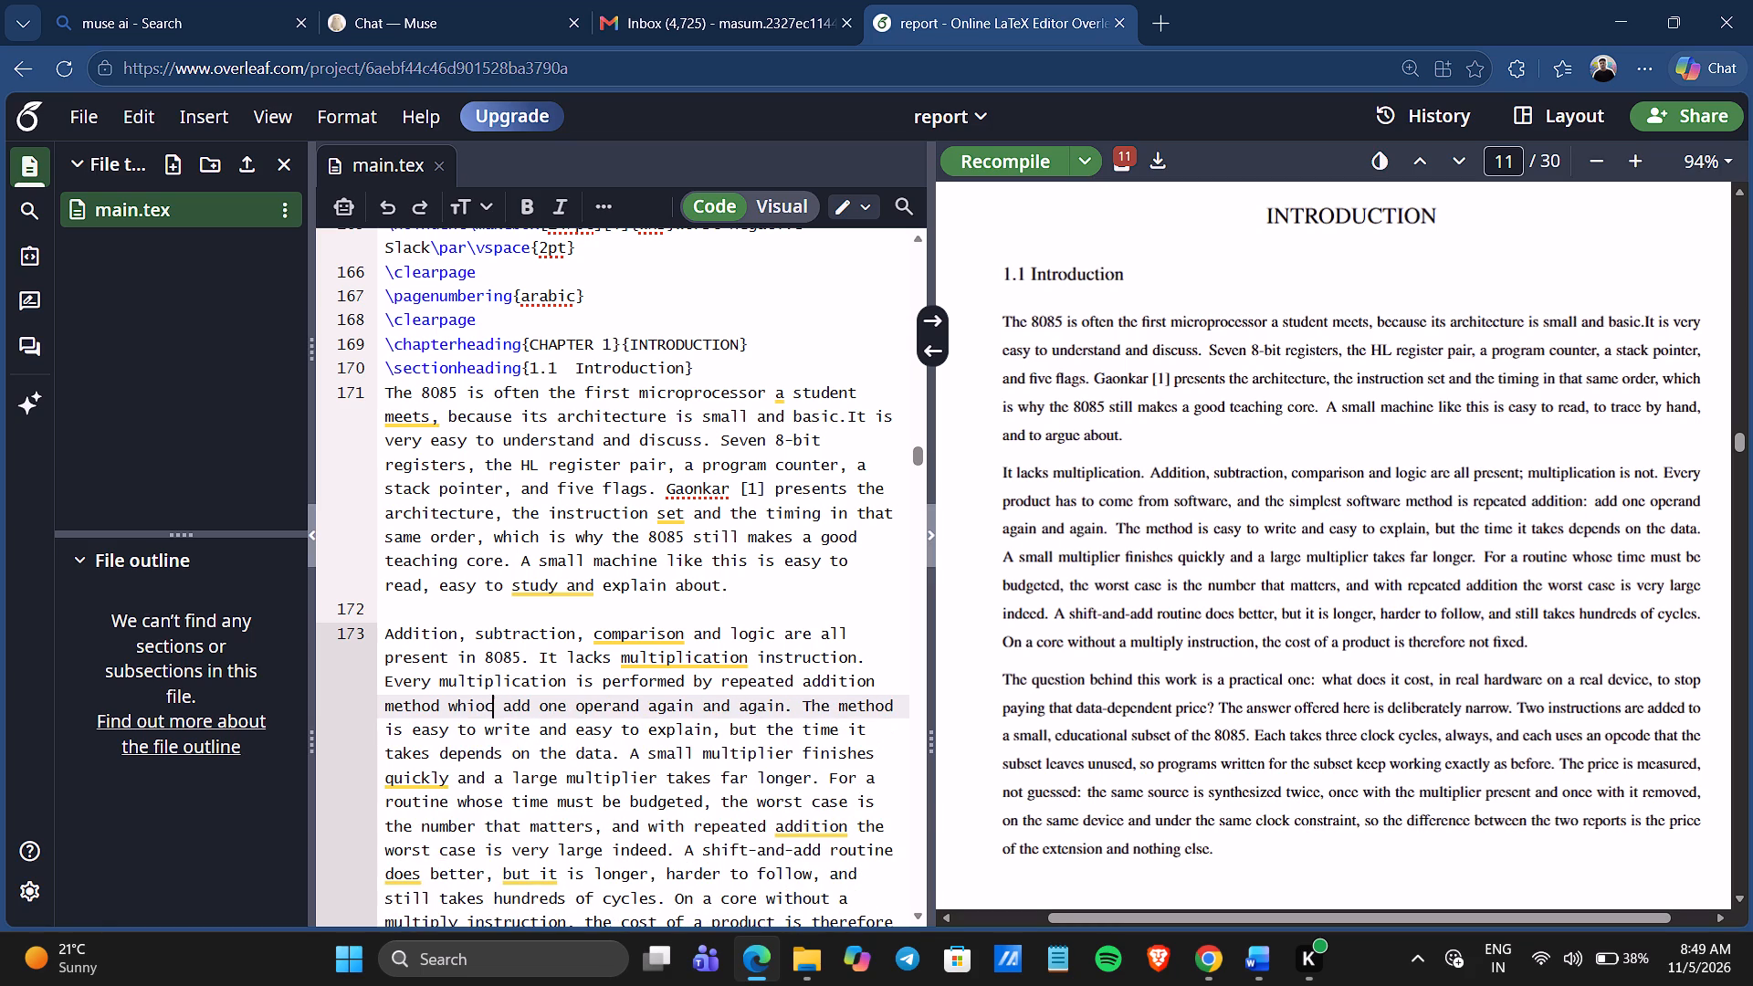
pyautogui.press('BackSpace')
pyautogui.press('BackSpace')
pyautogui.write('ch s')
pyautogui.press('BackSpace')
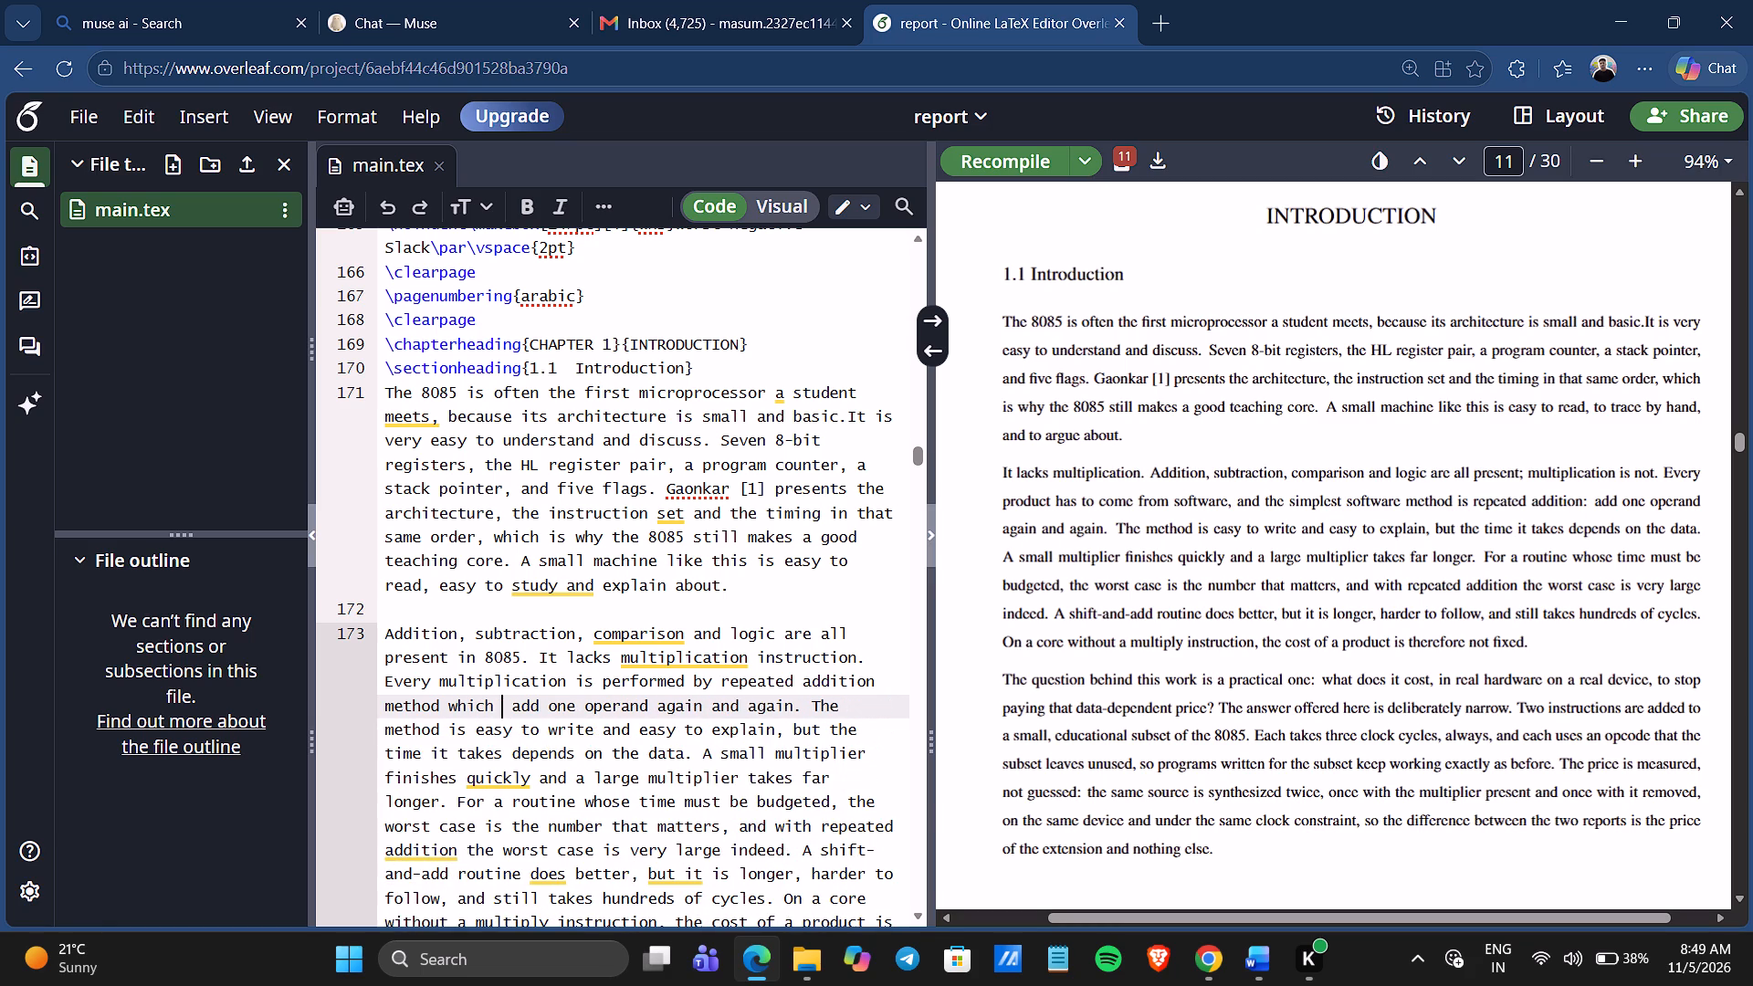
pyautogui.write('is')
pyautogui.press('space')
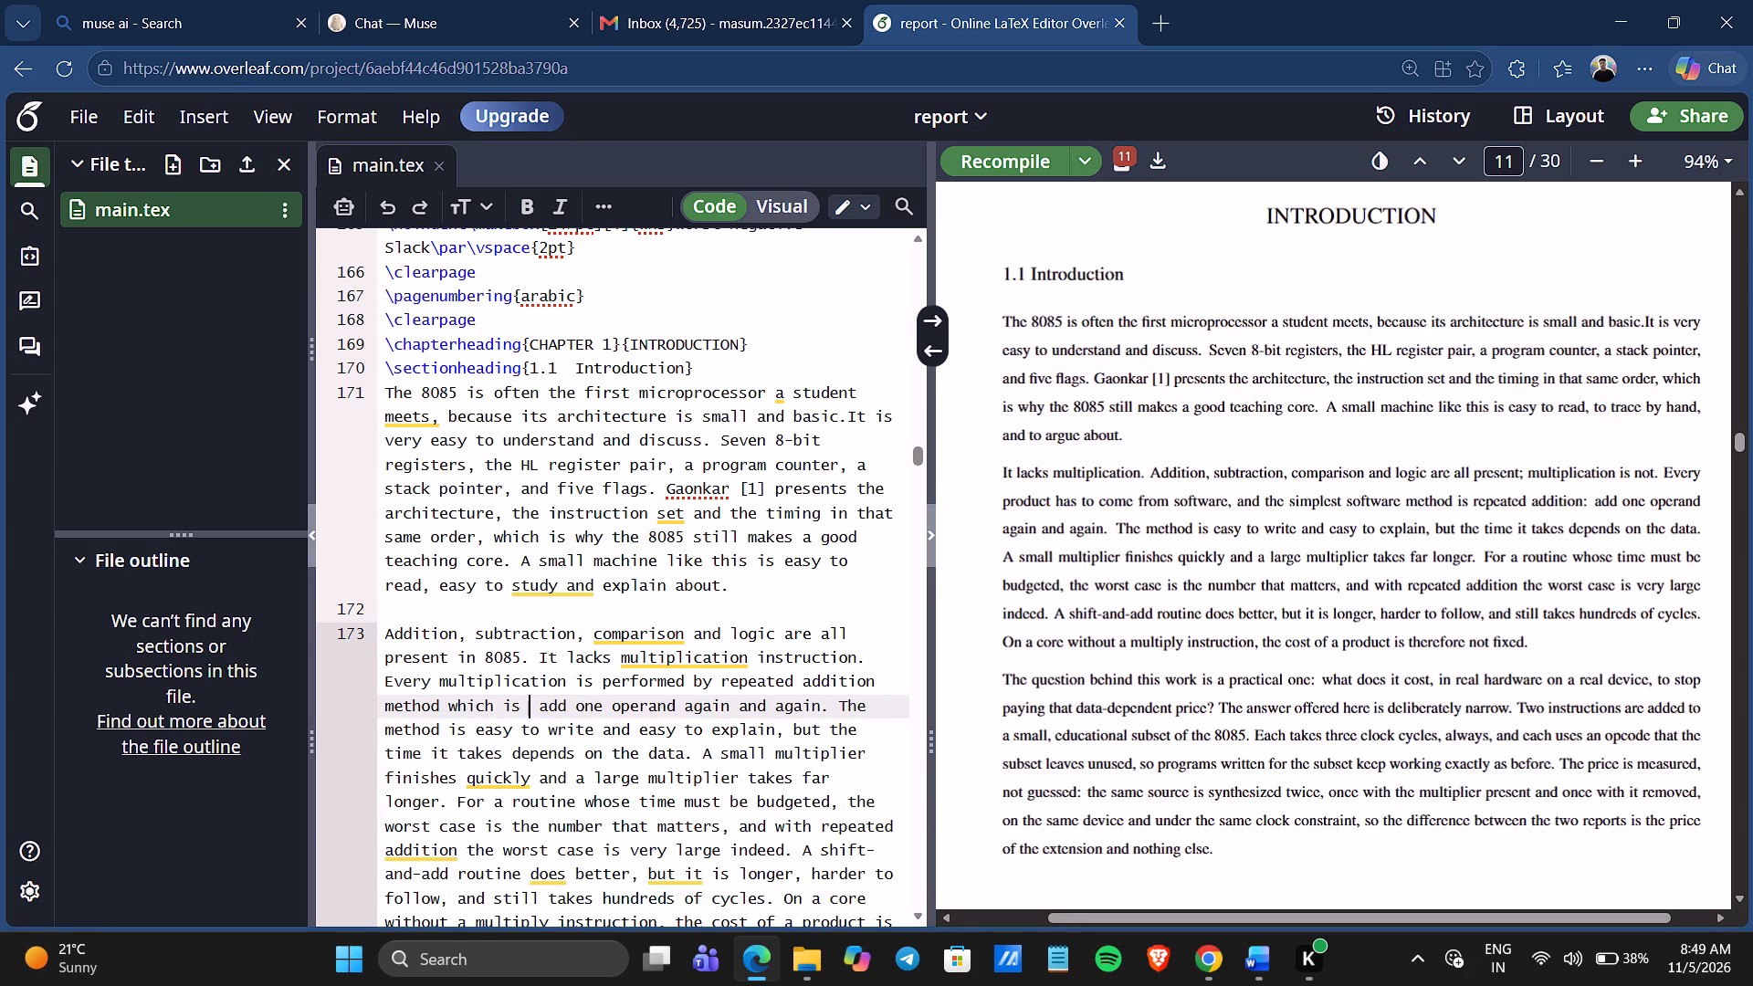
# Change "add" to "adding" before "one operand again and again" and remove the extra space in front of it.
pyautogui.click(569, 709)
pyautogui.write('ing')
pyautogui.click(547, 699)
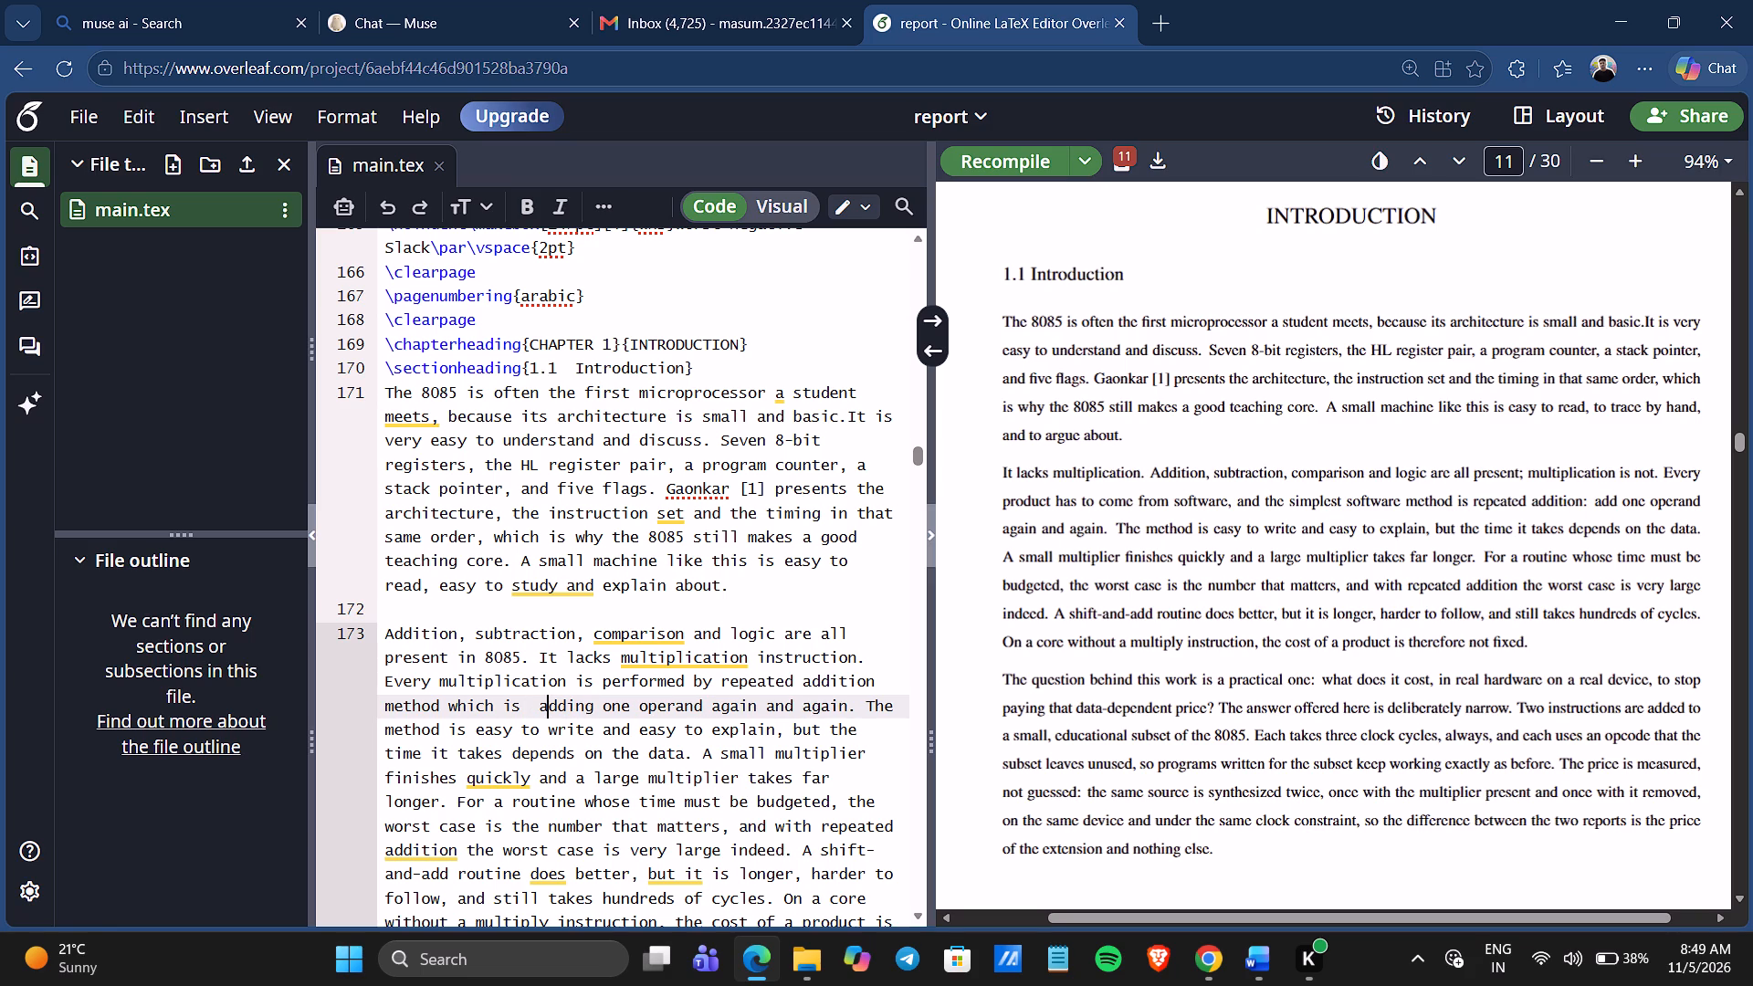
pyautogui.press('Left')
pyautogui.press('BackSpace')
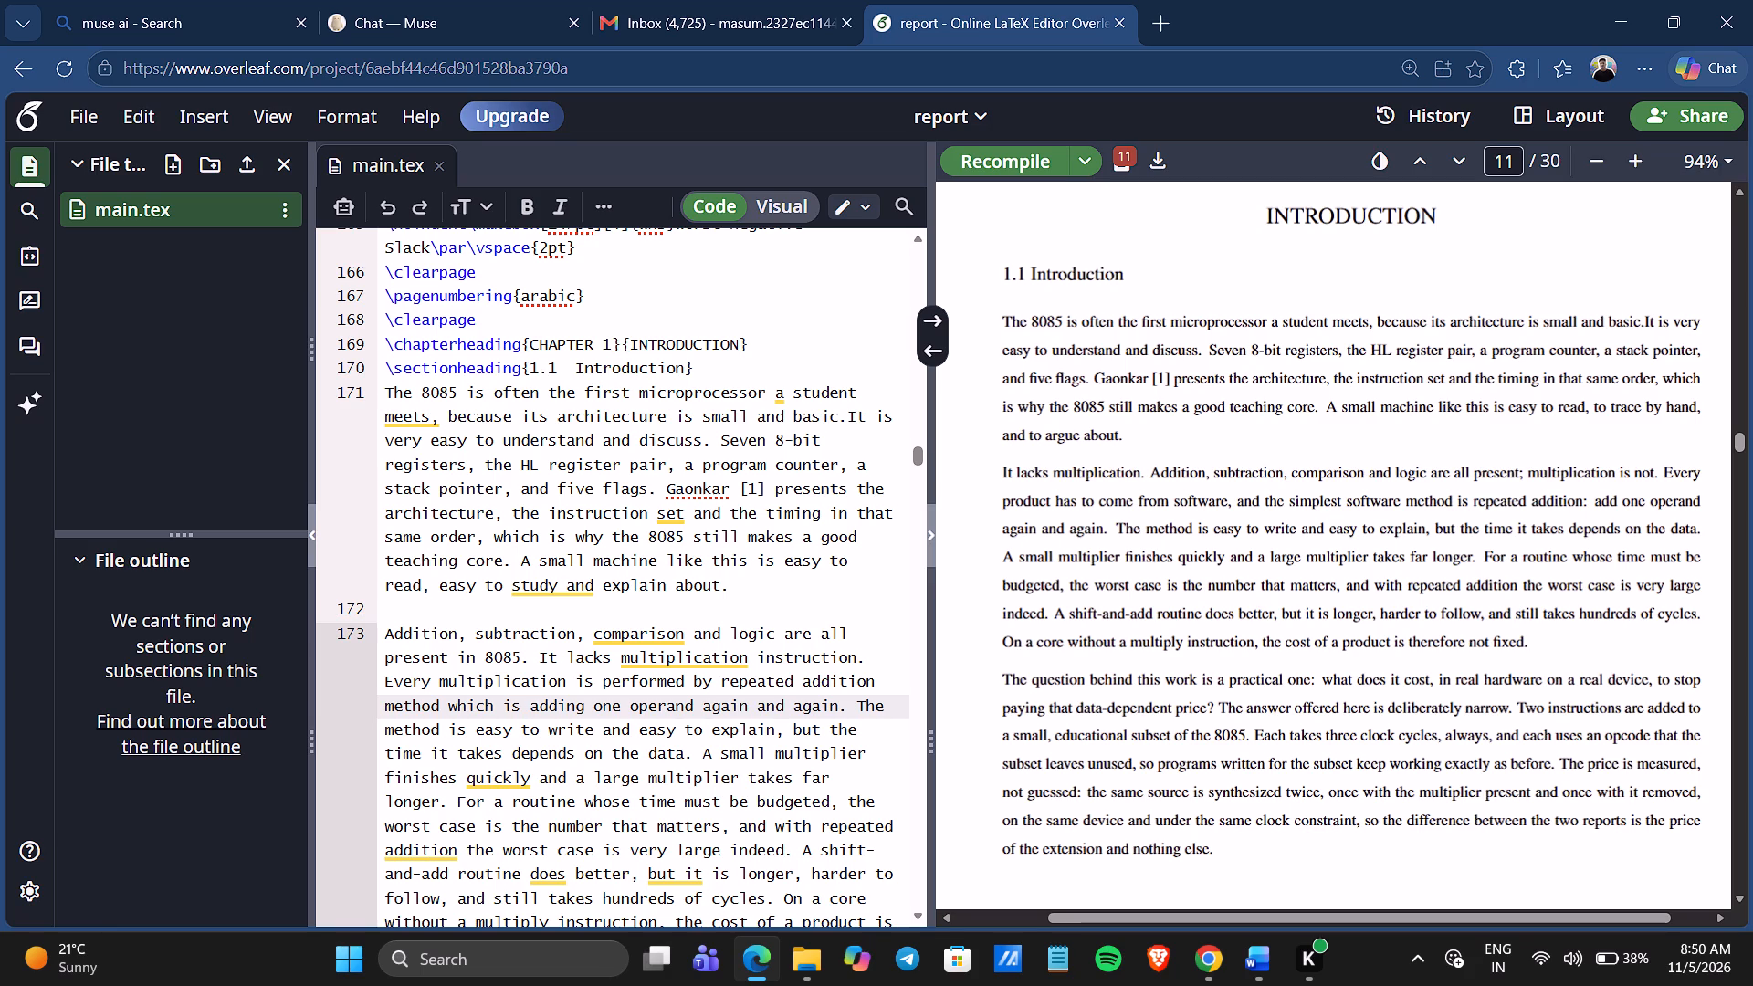
# Replace "data" with "multiplier" in "the time it takes depends on the data", keeping the full stop directly after it.
pyautogui.click(682, 755)
pyautogui.press('BackSpace')
pyautogui.press('BackSpace')
pyautogui.press('BackSpace')
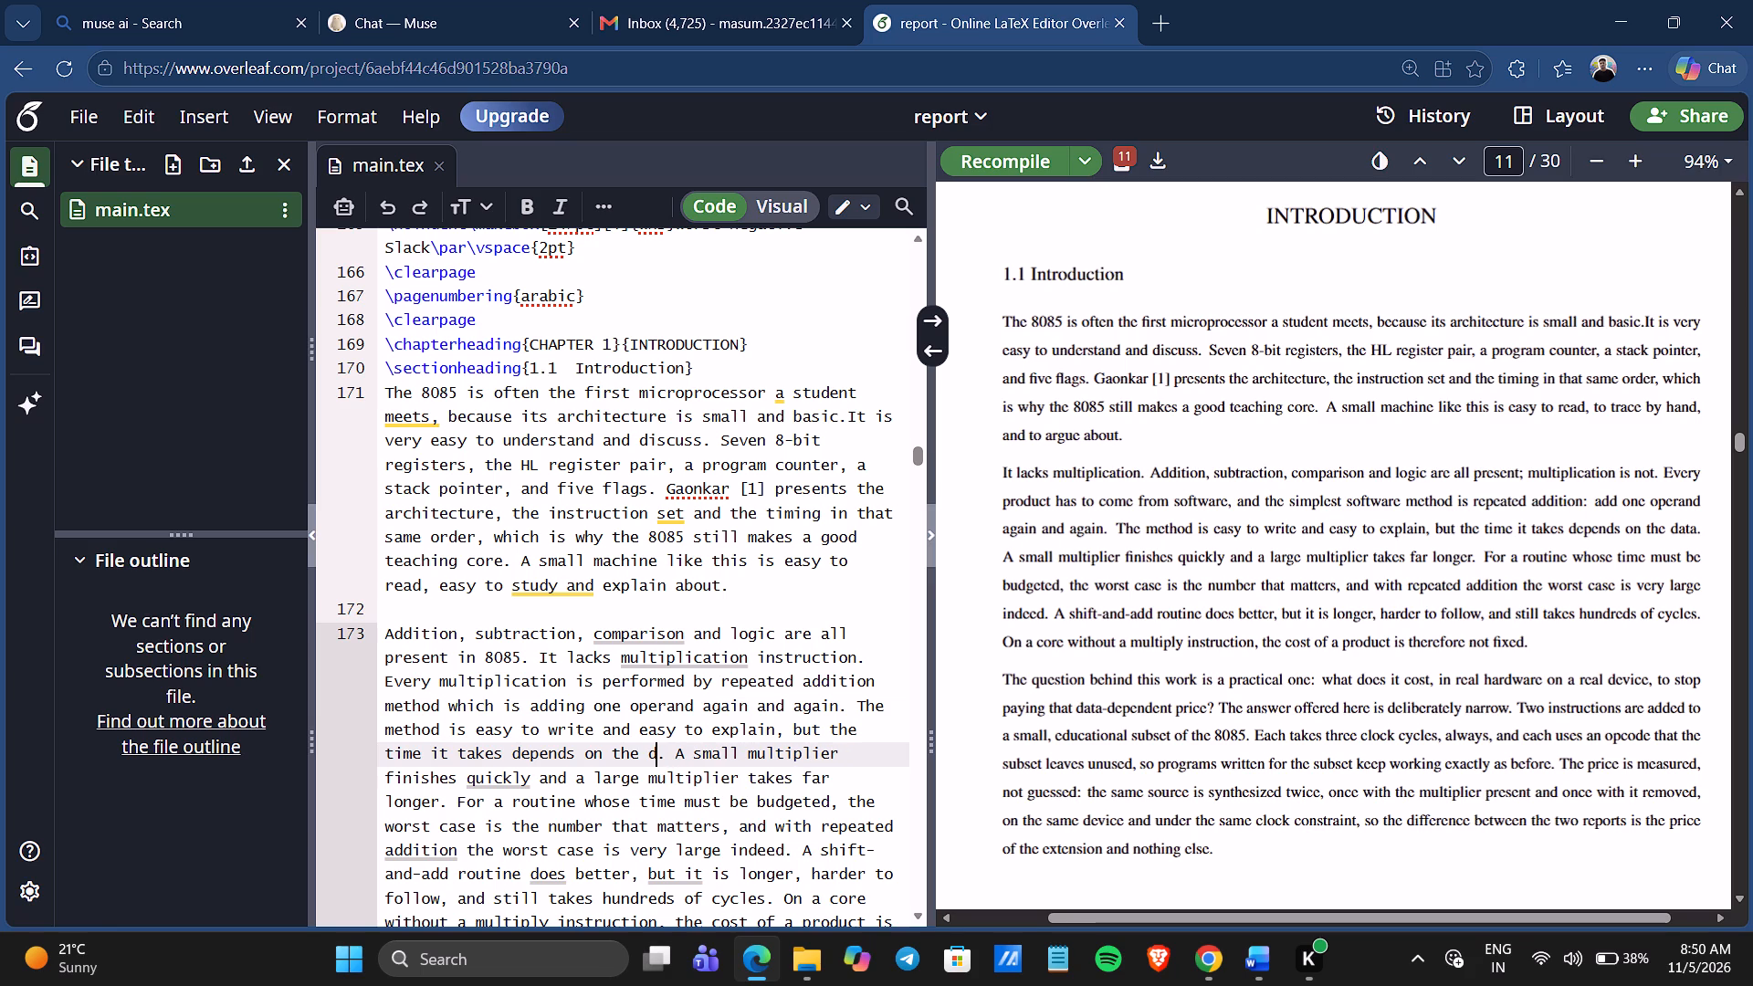
pyautogui.press('BackSpace')
pyautogui.write('multiplier')
pyautogui.press('space')
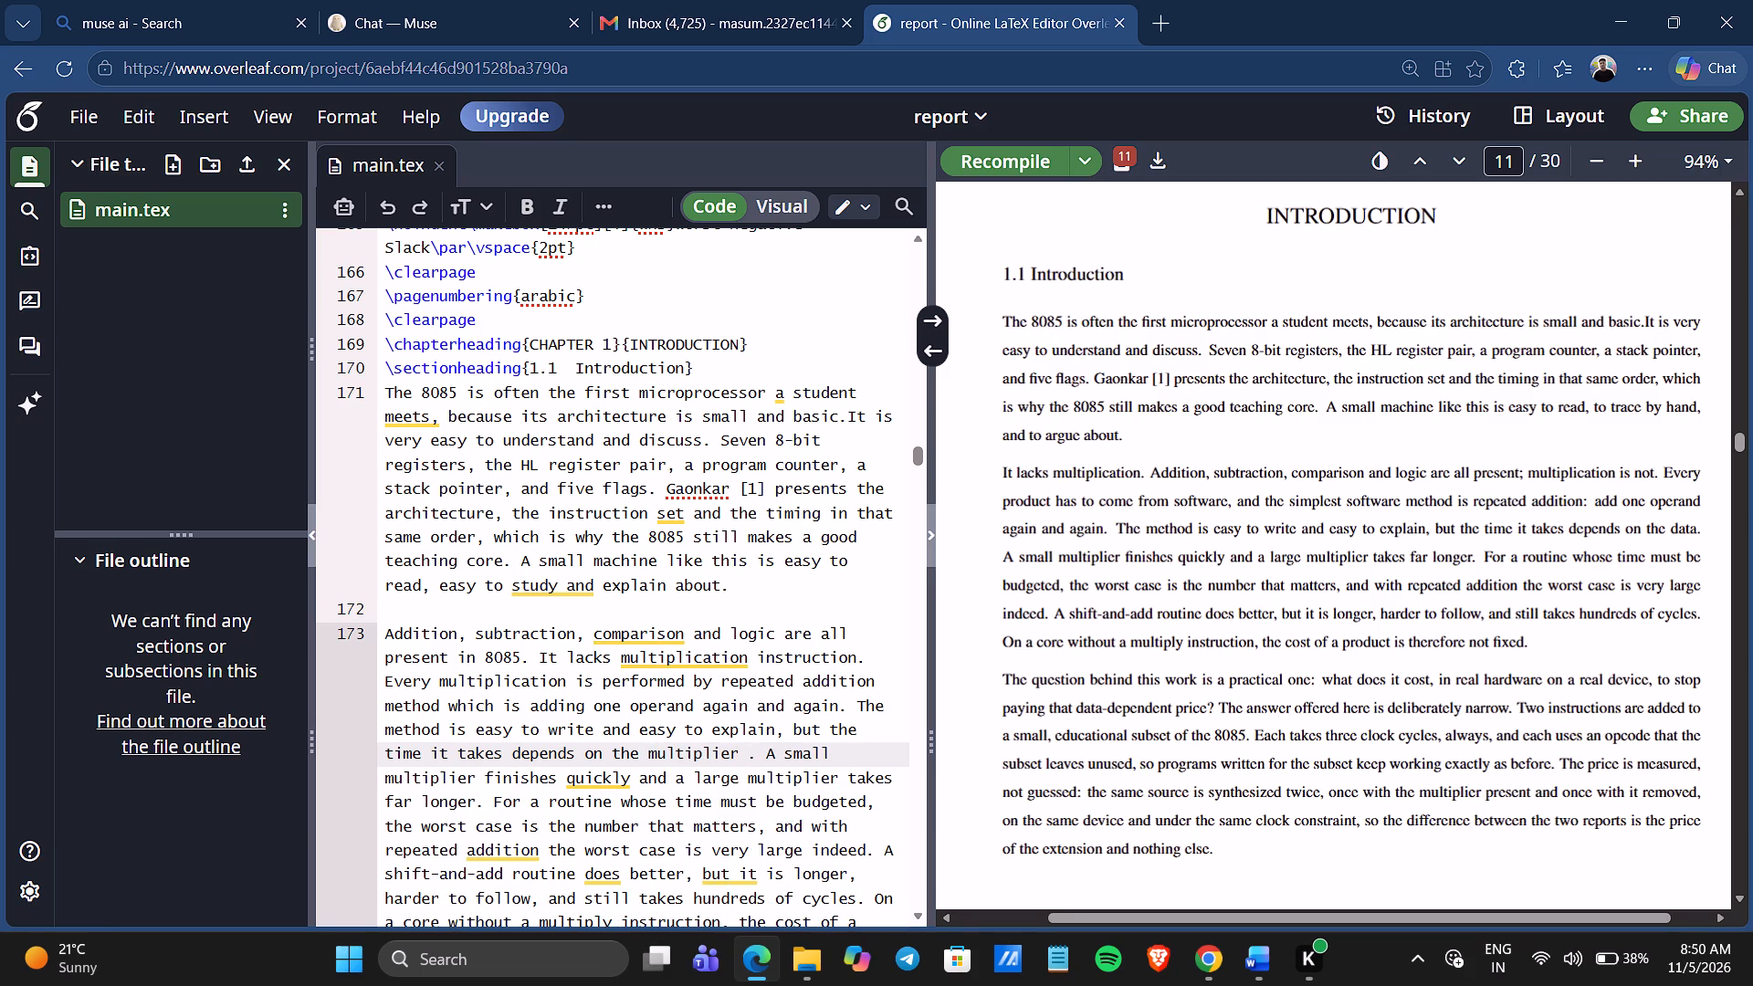
pyautogui.press('BackSpace')
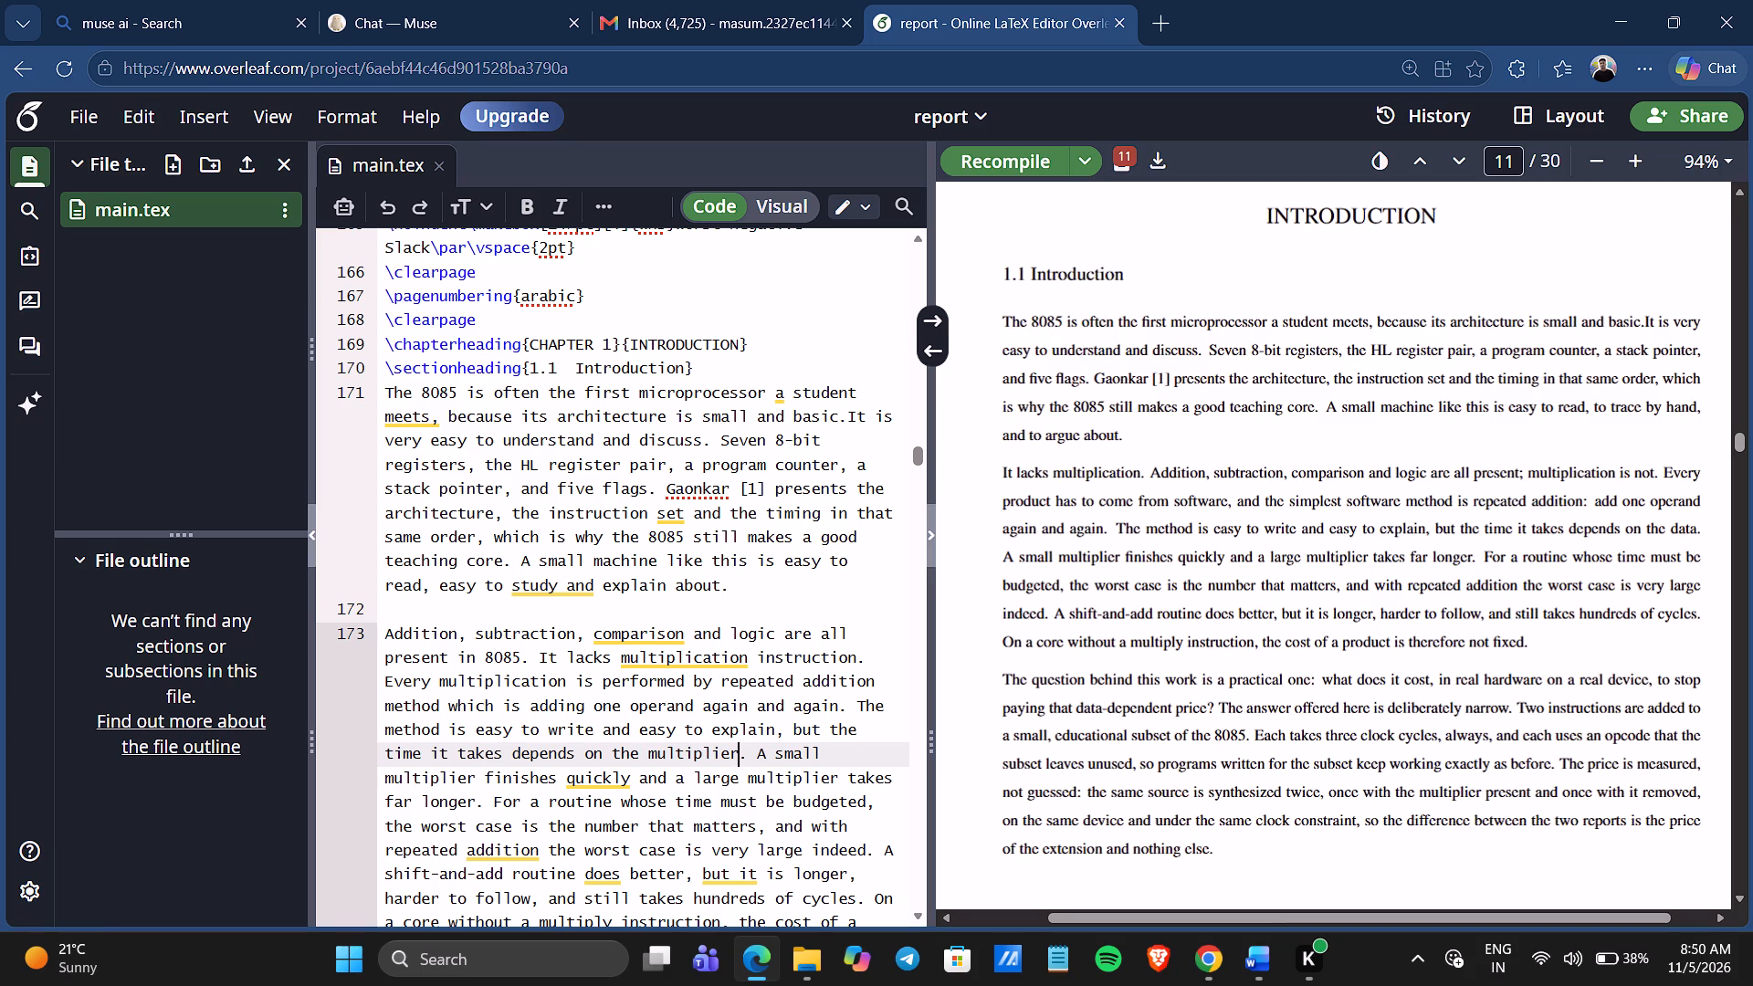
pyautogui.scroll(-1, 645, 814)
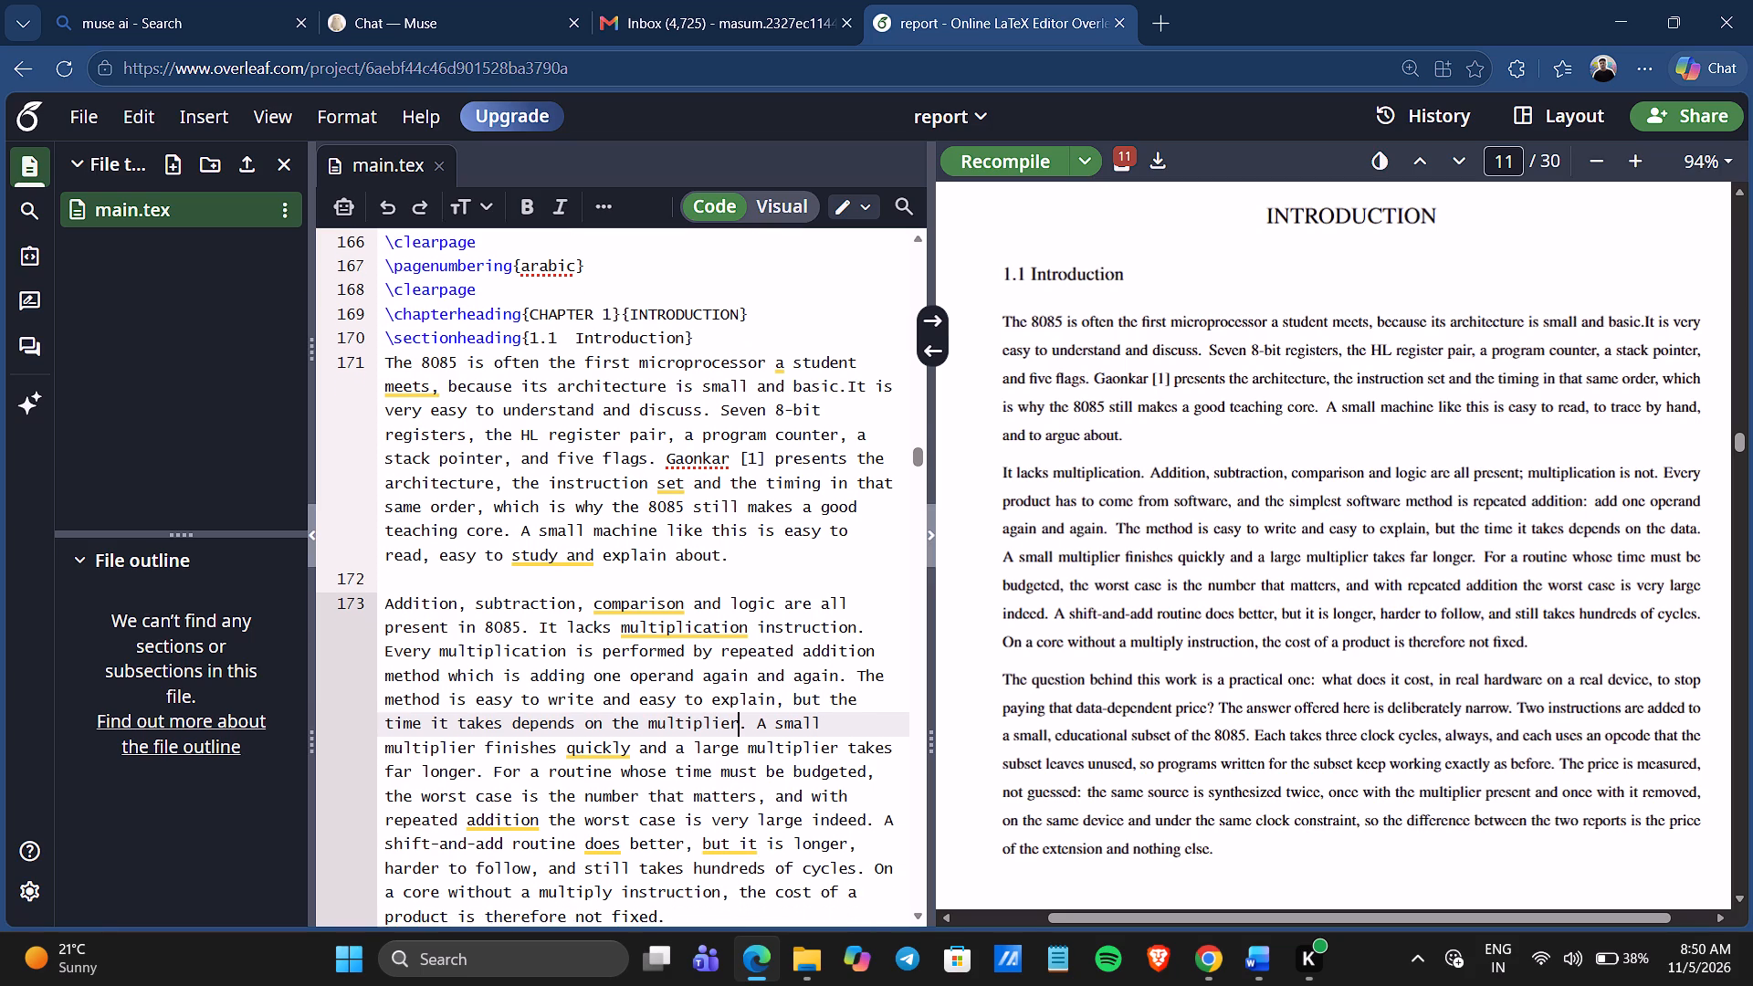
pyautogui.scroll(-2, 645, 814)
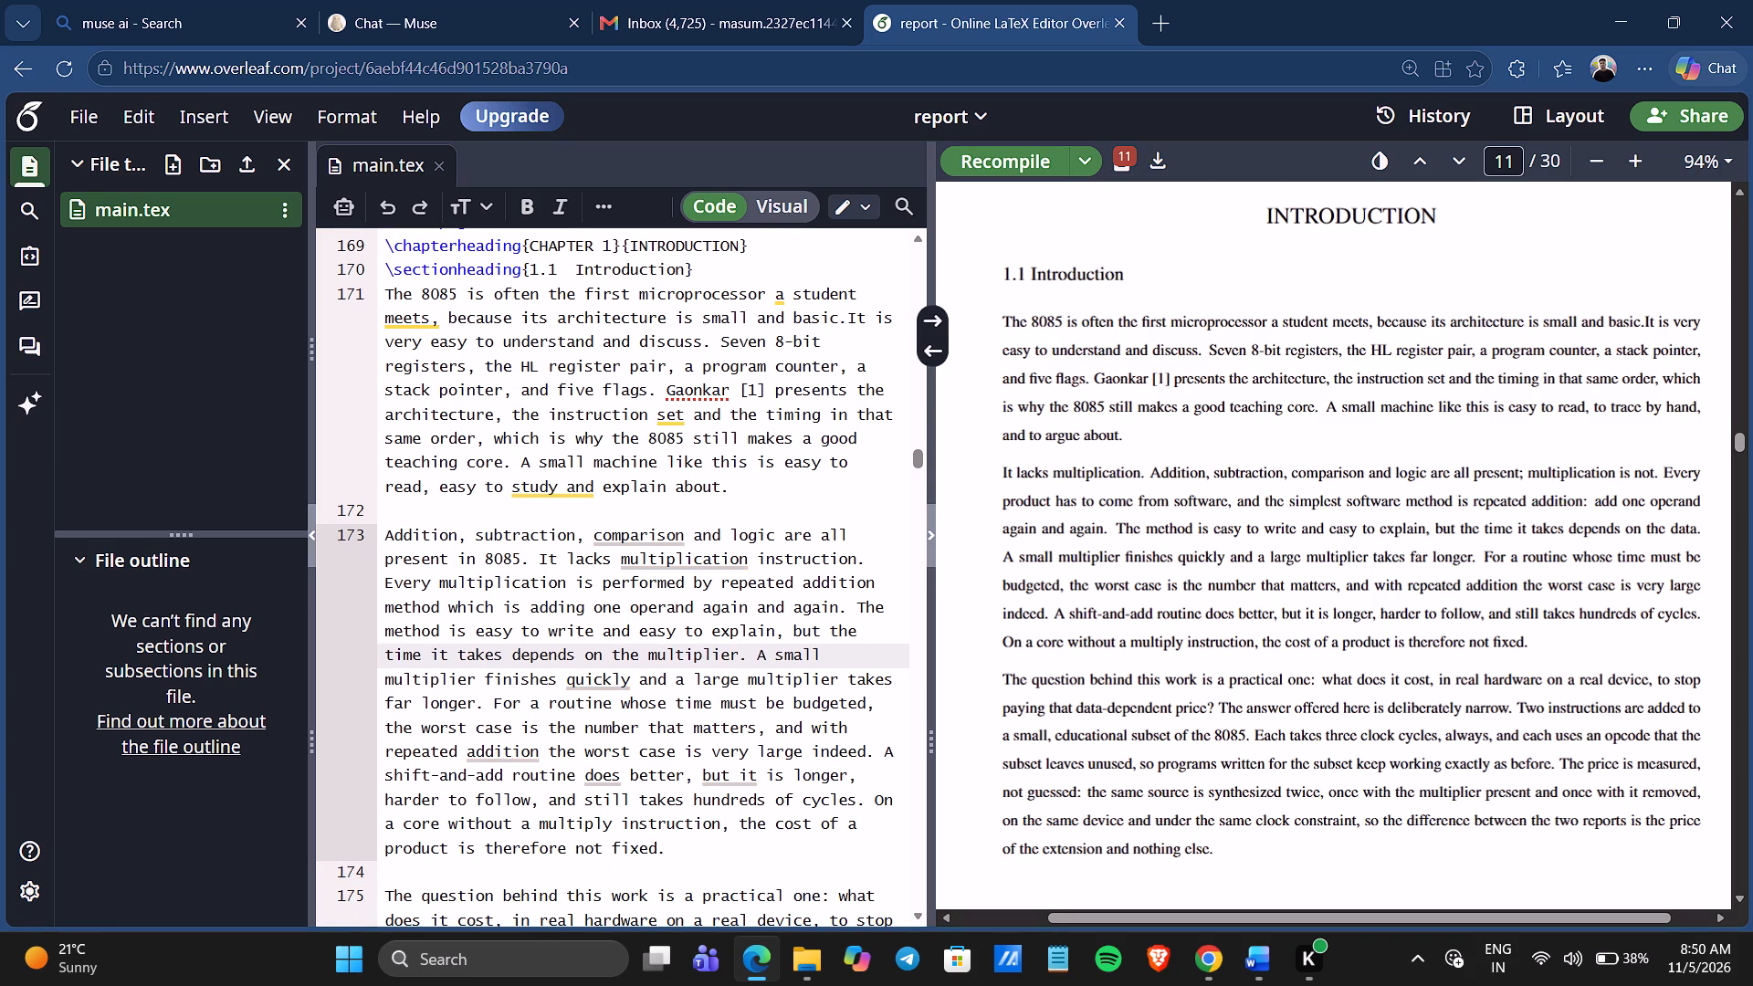
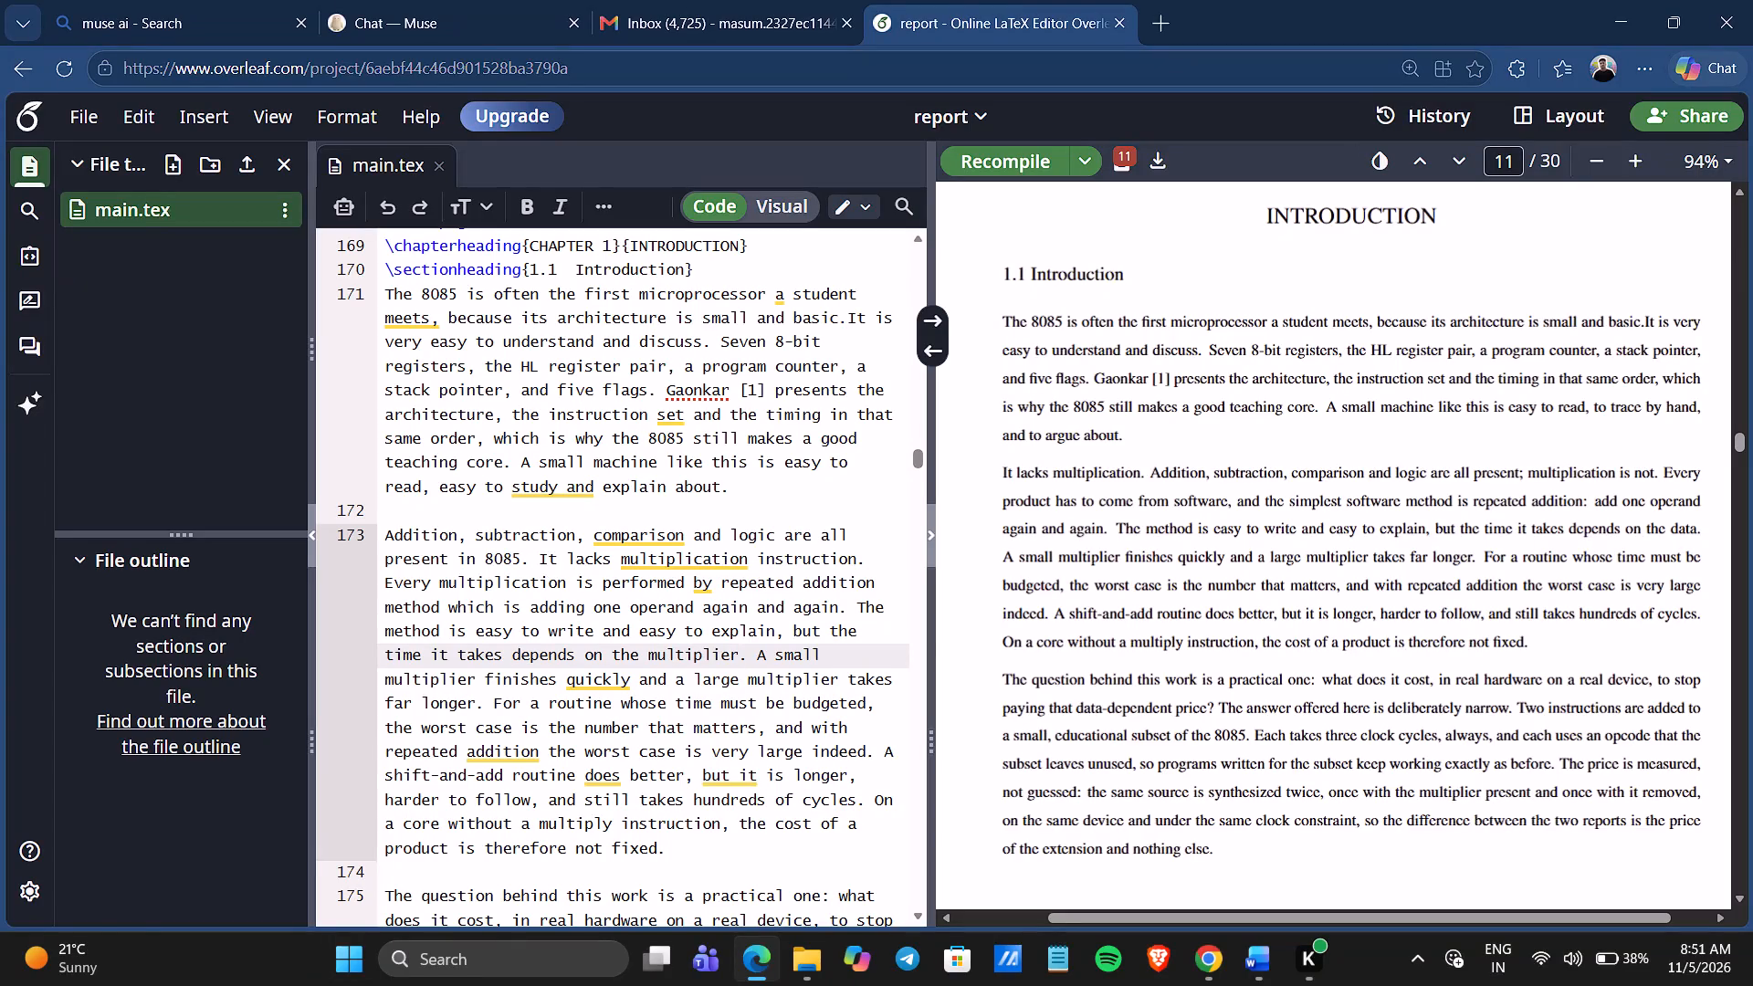
# Replace "routine" with "method" in "A shift-and-add routine does better" in the second paragraph.
pyautogui.click(577, 780)
pyautogui.press('BackSpace')
pyautogui.press('BackSpace')
pyautogui.press('BackSpace')
pyautogui.press('BackSpace')
pyautogui.press('BackSpace')
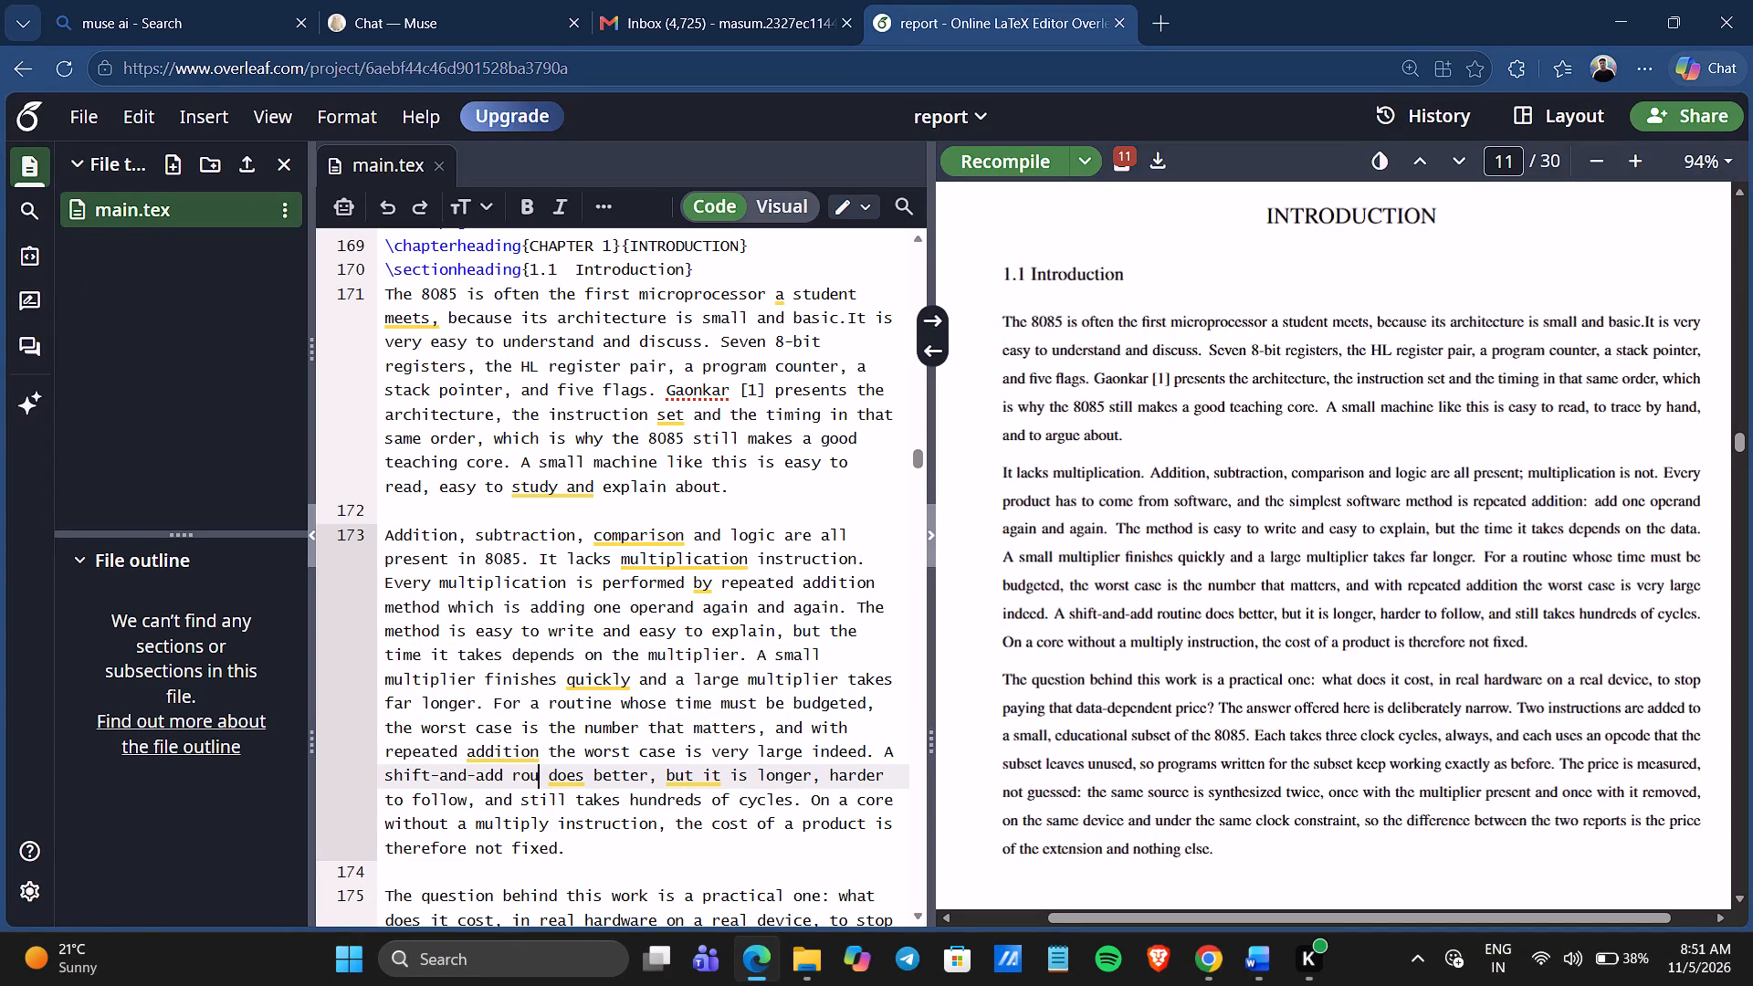
pyautogui.press('BackSpace')
pyautogui.press('BackSpace')
pyautogui.write('method')
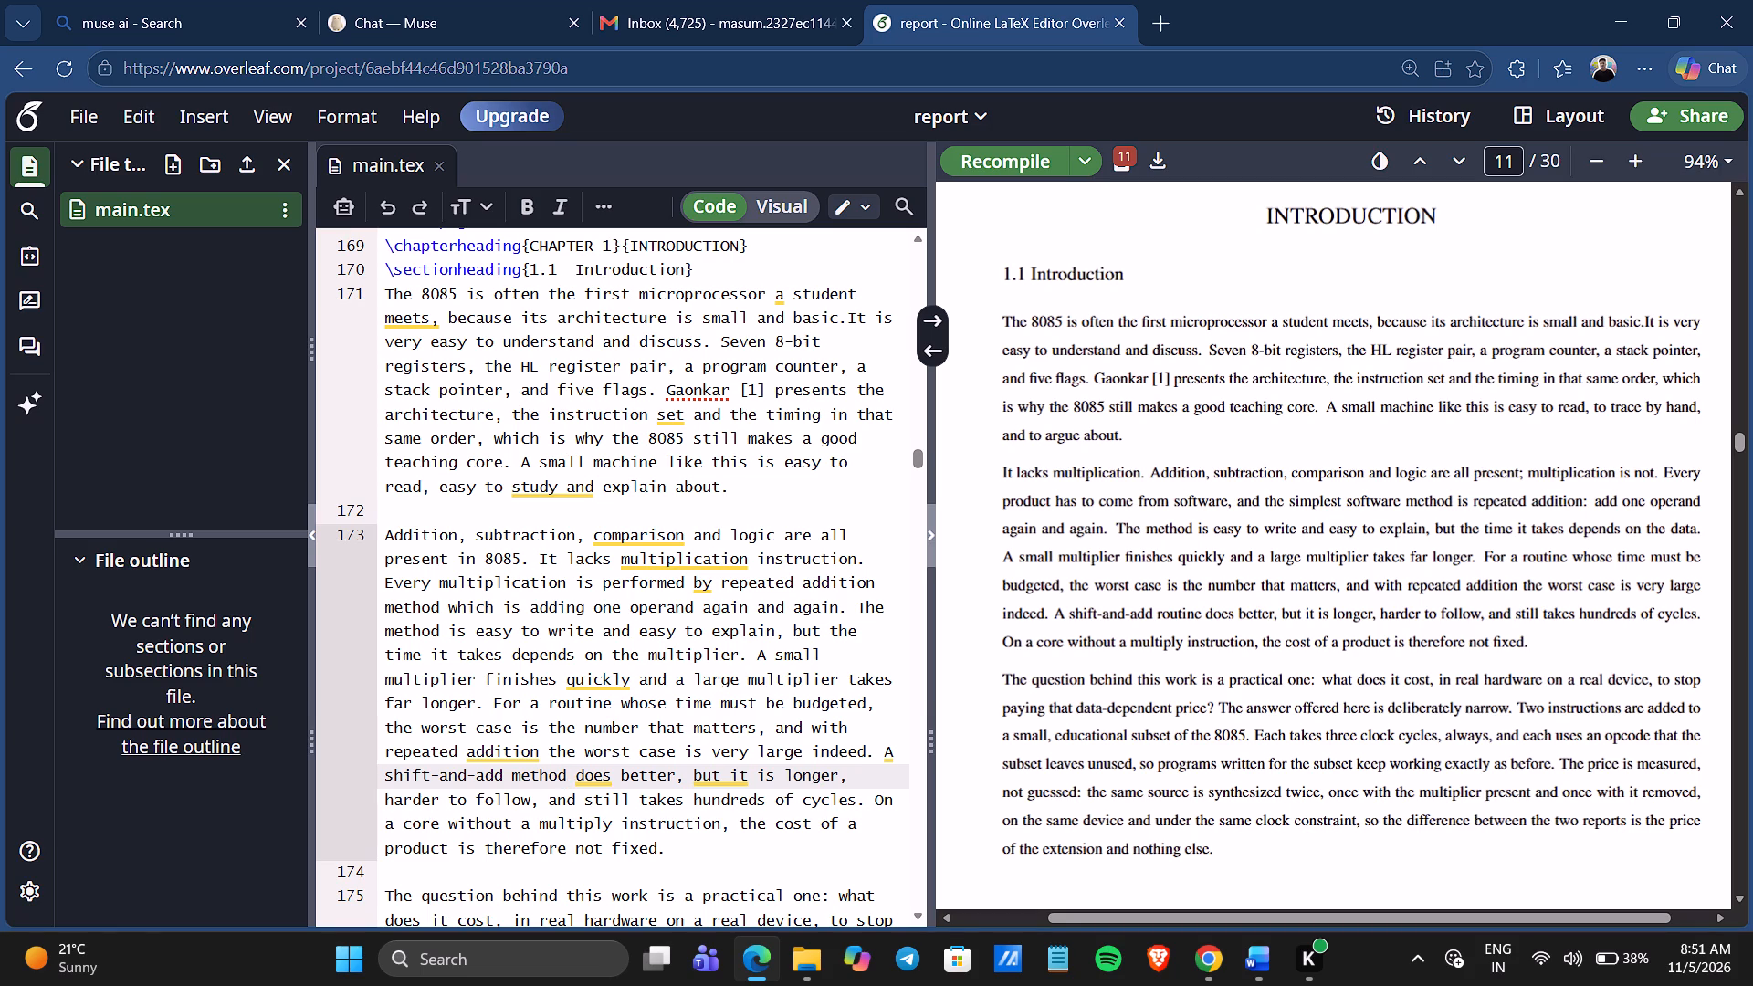
# Replace "cost" with "time" in "the cost of a product" in the second paragraph's last sentence, keeping single spacing.
pyautogui.moveTo(666, 849); pyautogui.dragTo(368, 846)
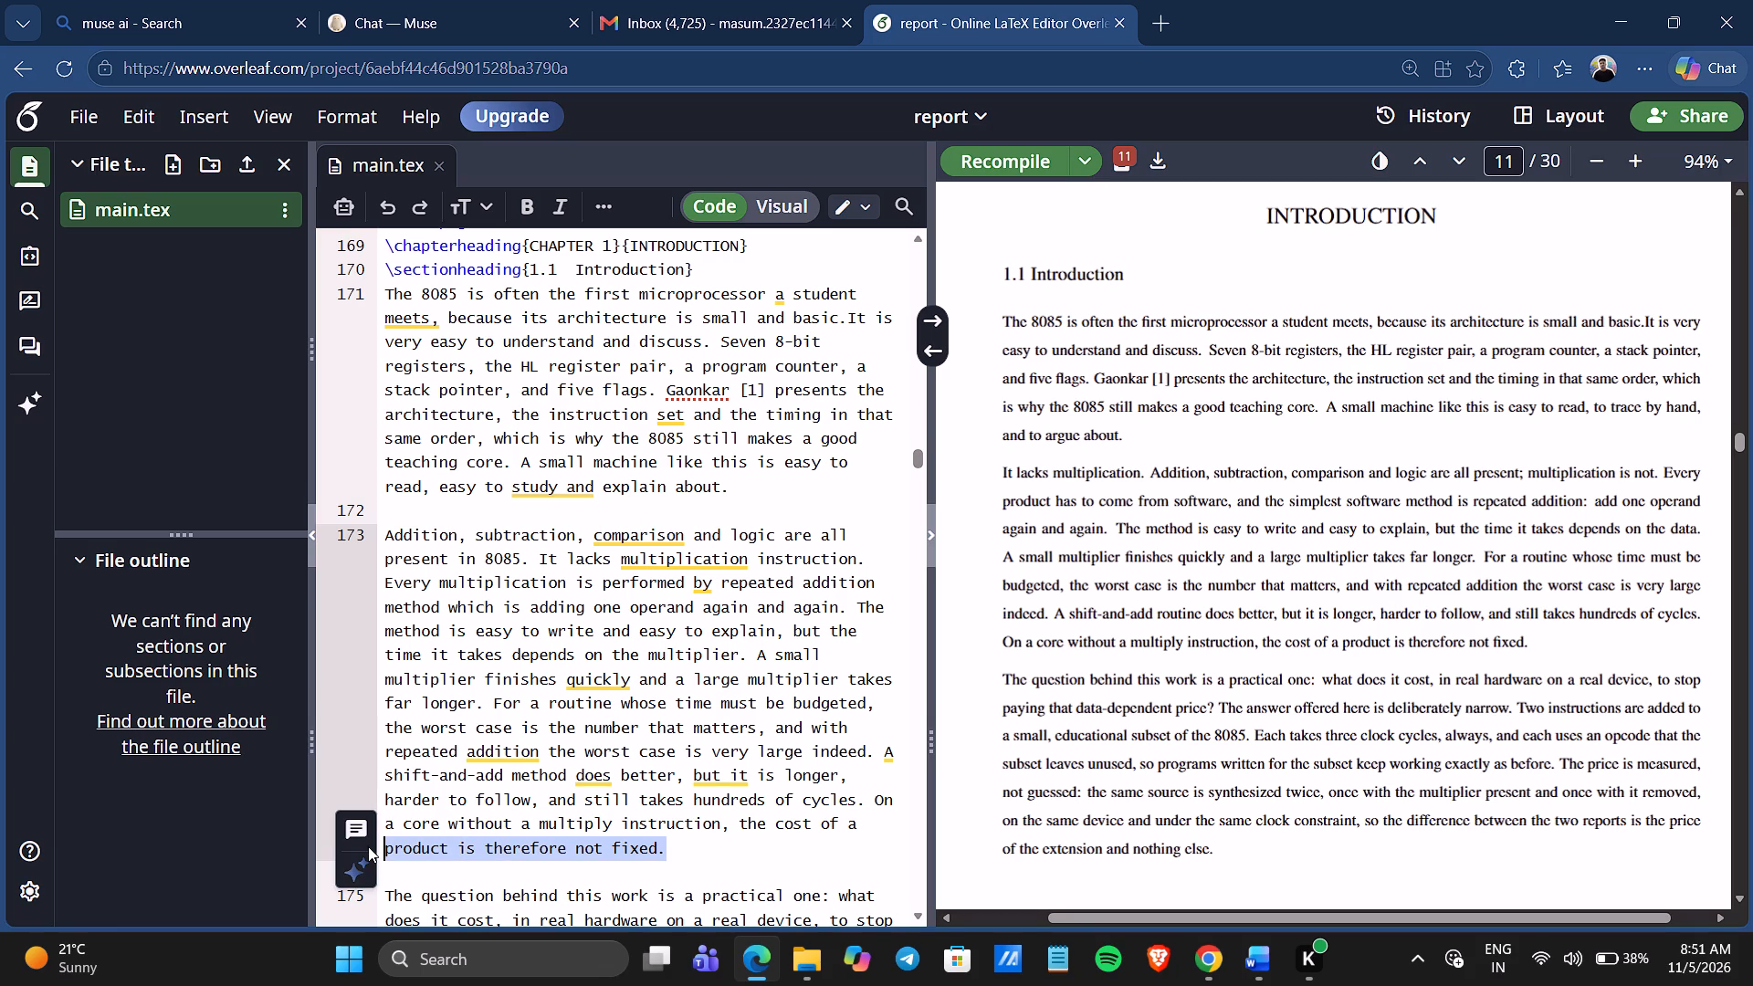
pyautogui.click(815, 840)
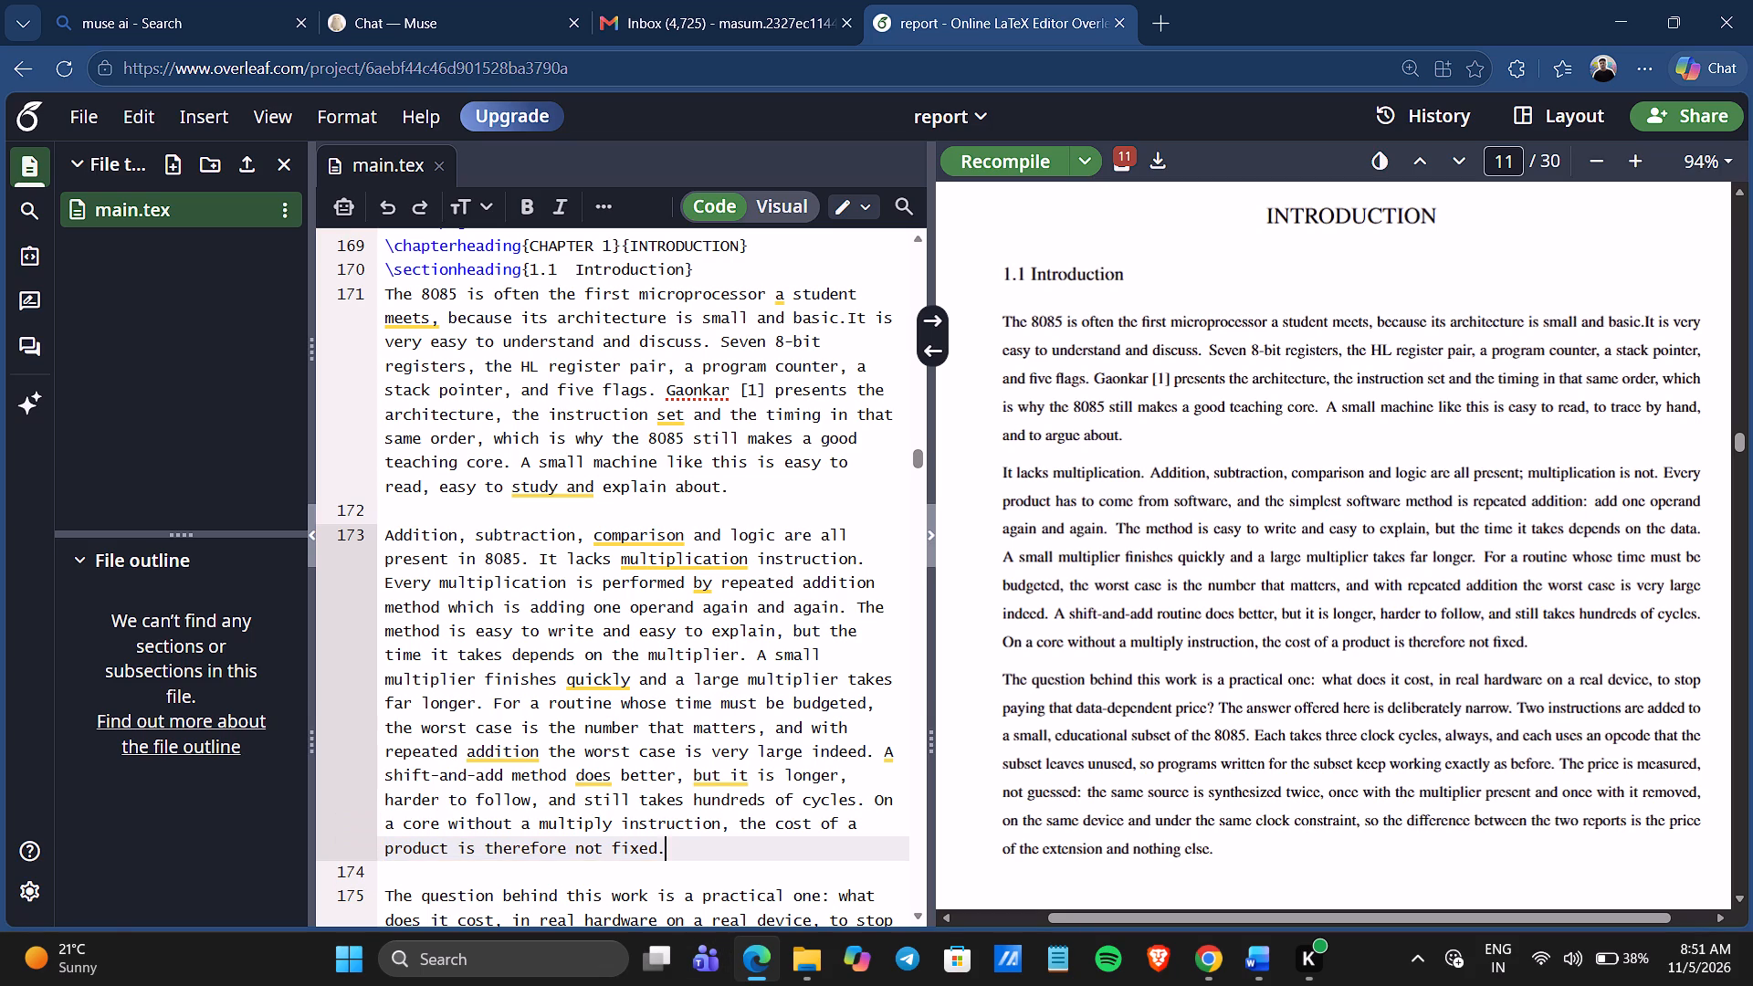
pyautogui.click(814, 821)
pyautogui.press('BackSpace')
pyautogui.press('BackSpace')
pyautogui.press('BackSpace')
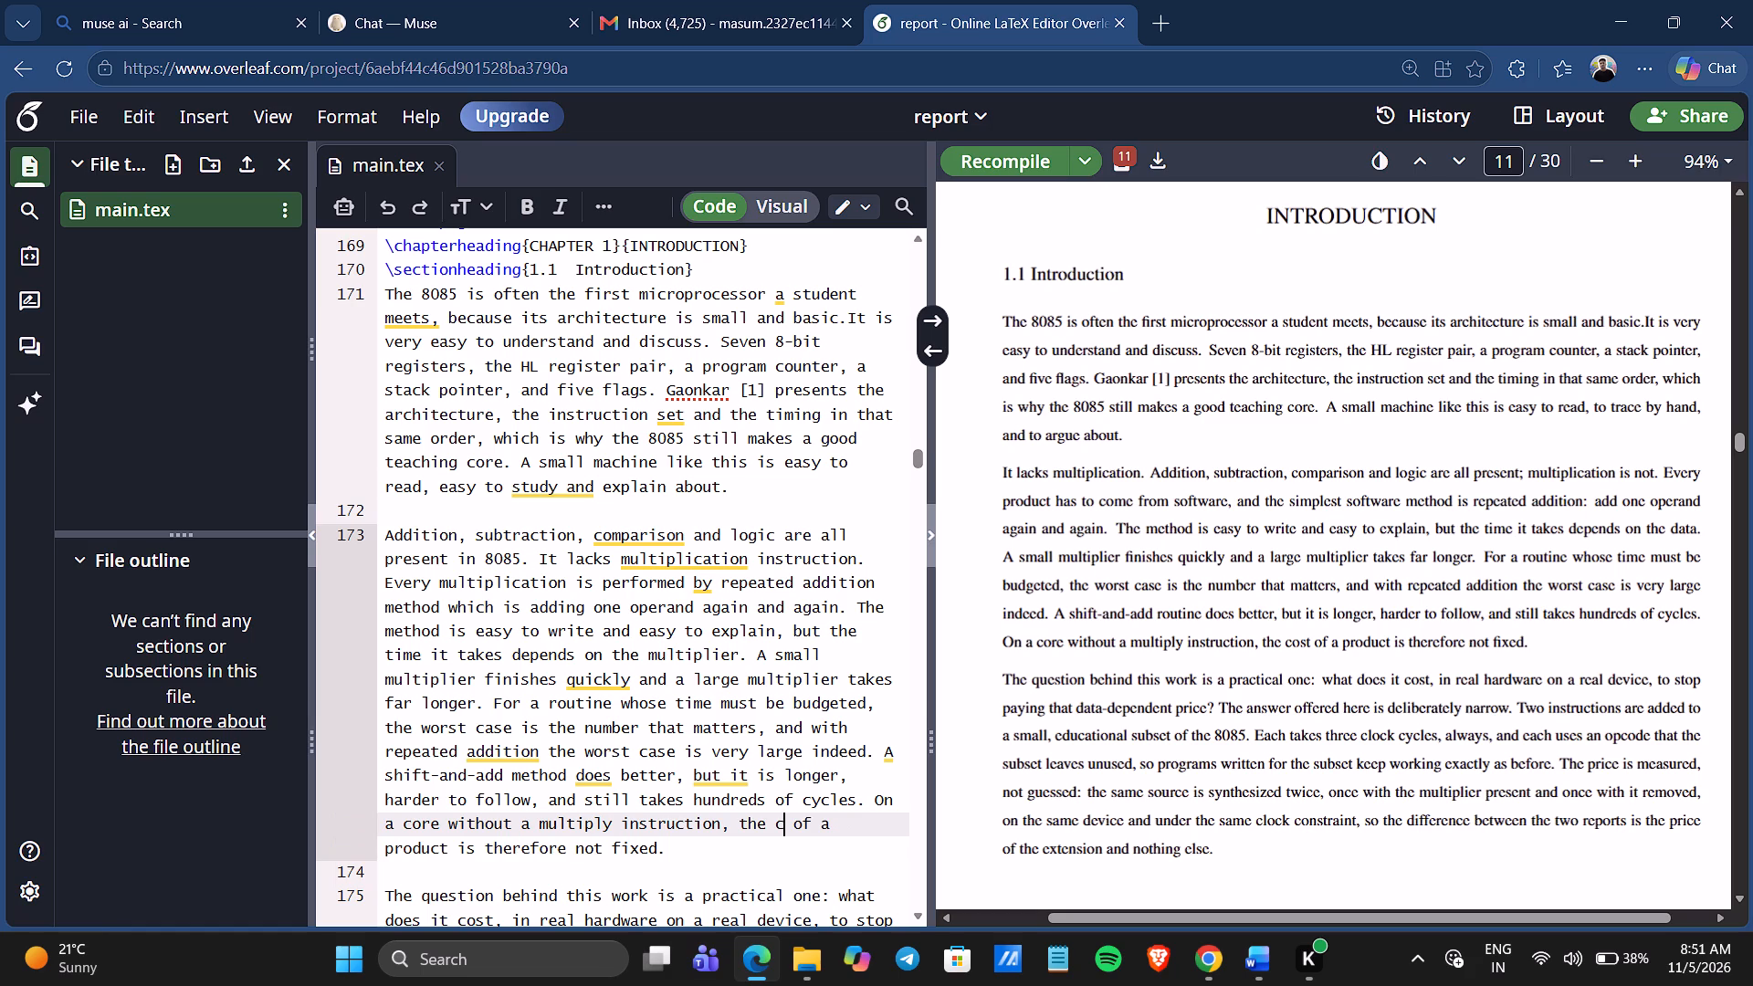
pyautogui.press('BackSpace')
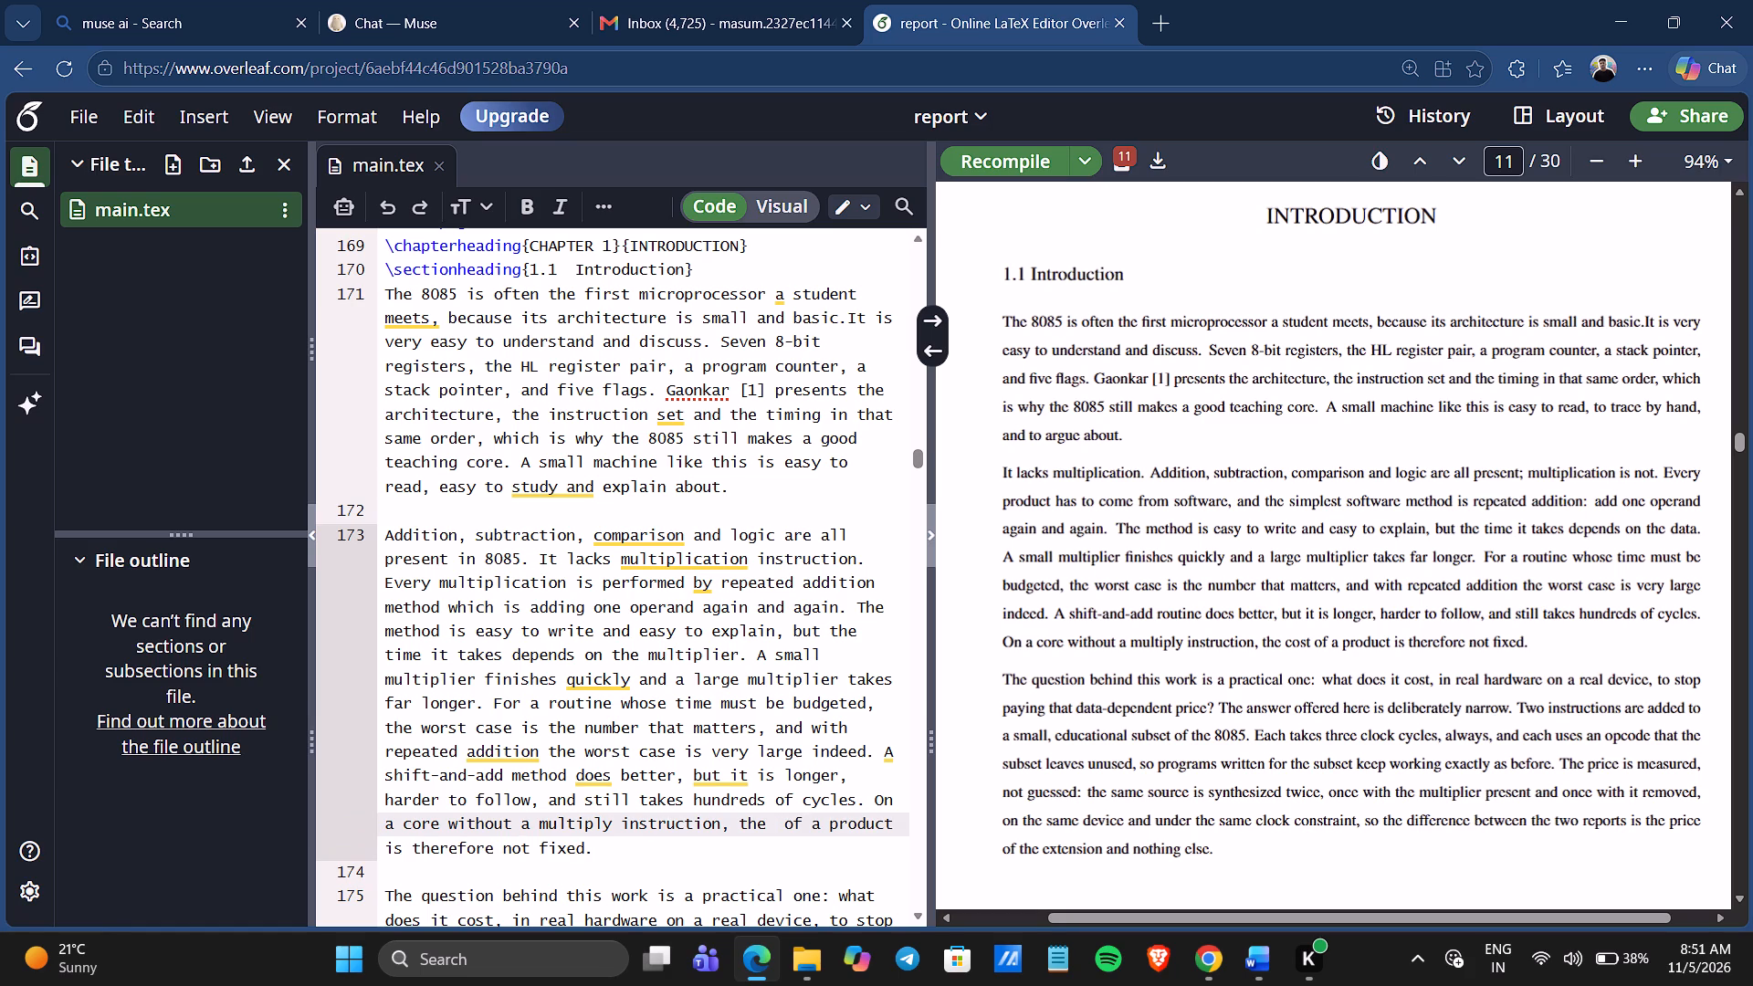
pyautogui.write('tine')
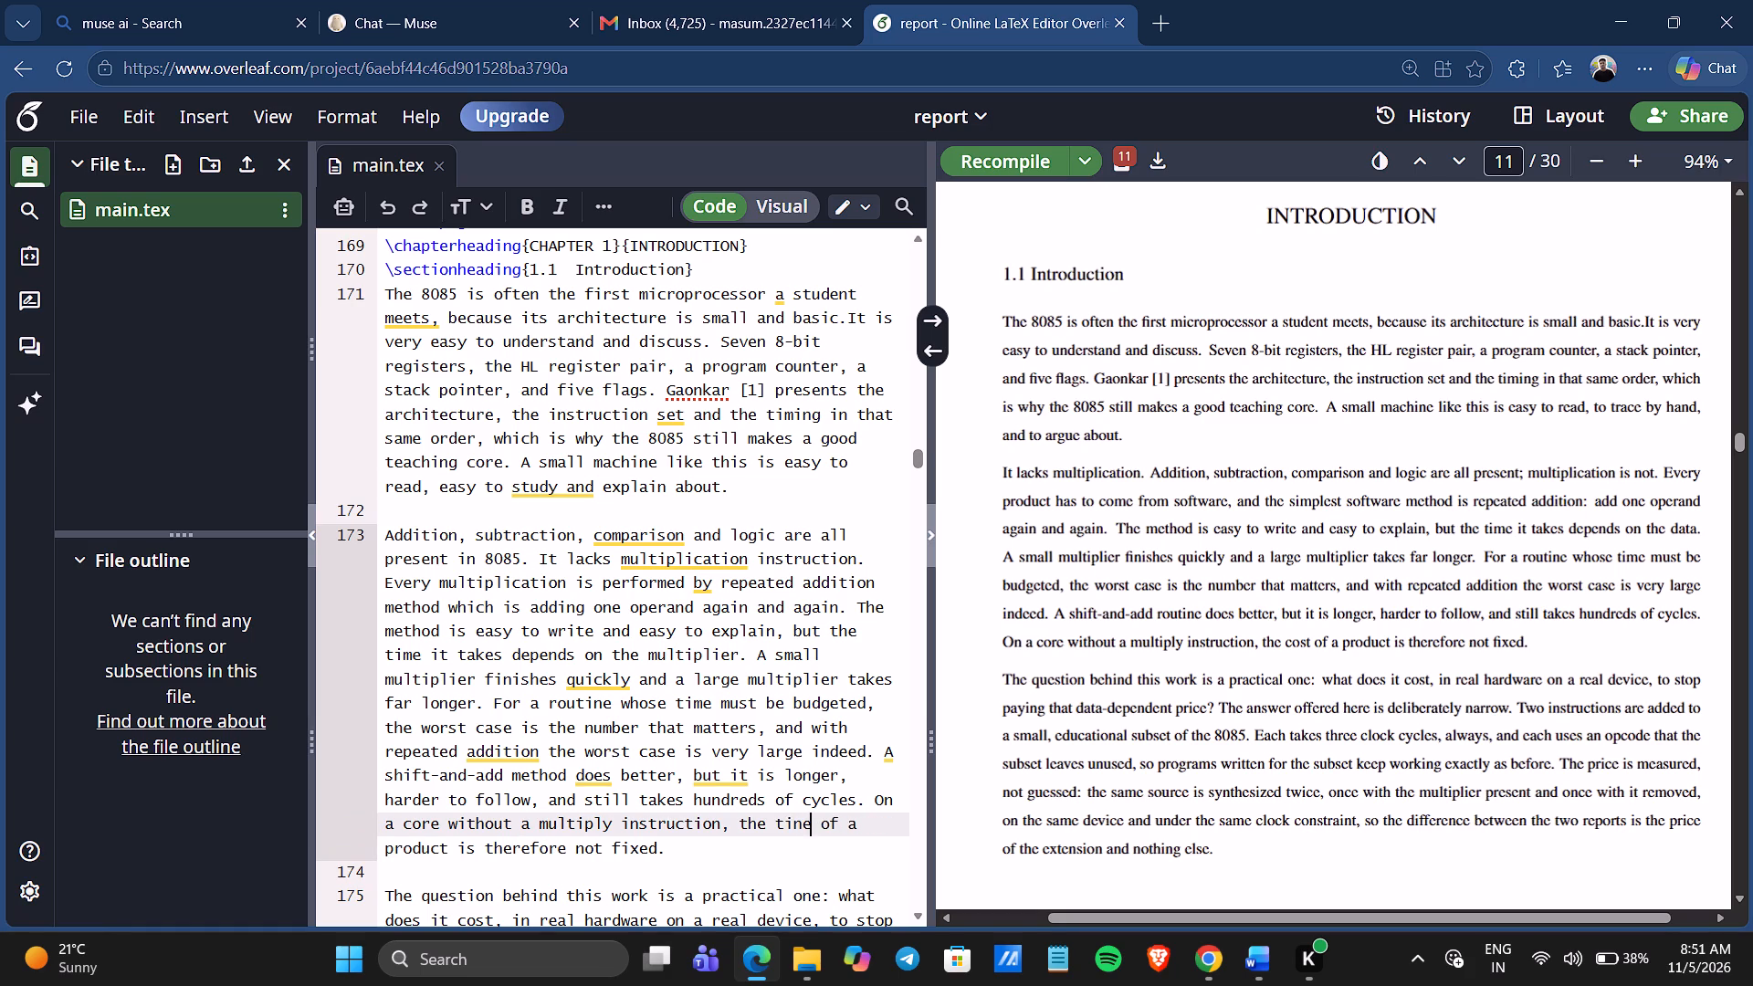
pyautogui.press('BackSpace')
pyautogui.press('BackSpace')
pyautogui.write('me')
pyautogui.press('space')
pyautogui.press('Right')
pyautogui.press('BackSpace')
# Replace "product" with "multiplication" after "the time of a" in the second paragraph's last sentence.
pyautogui.click(448, 851)
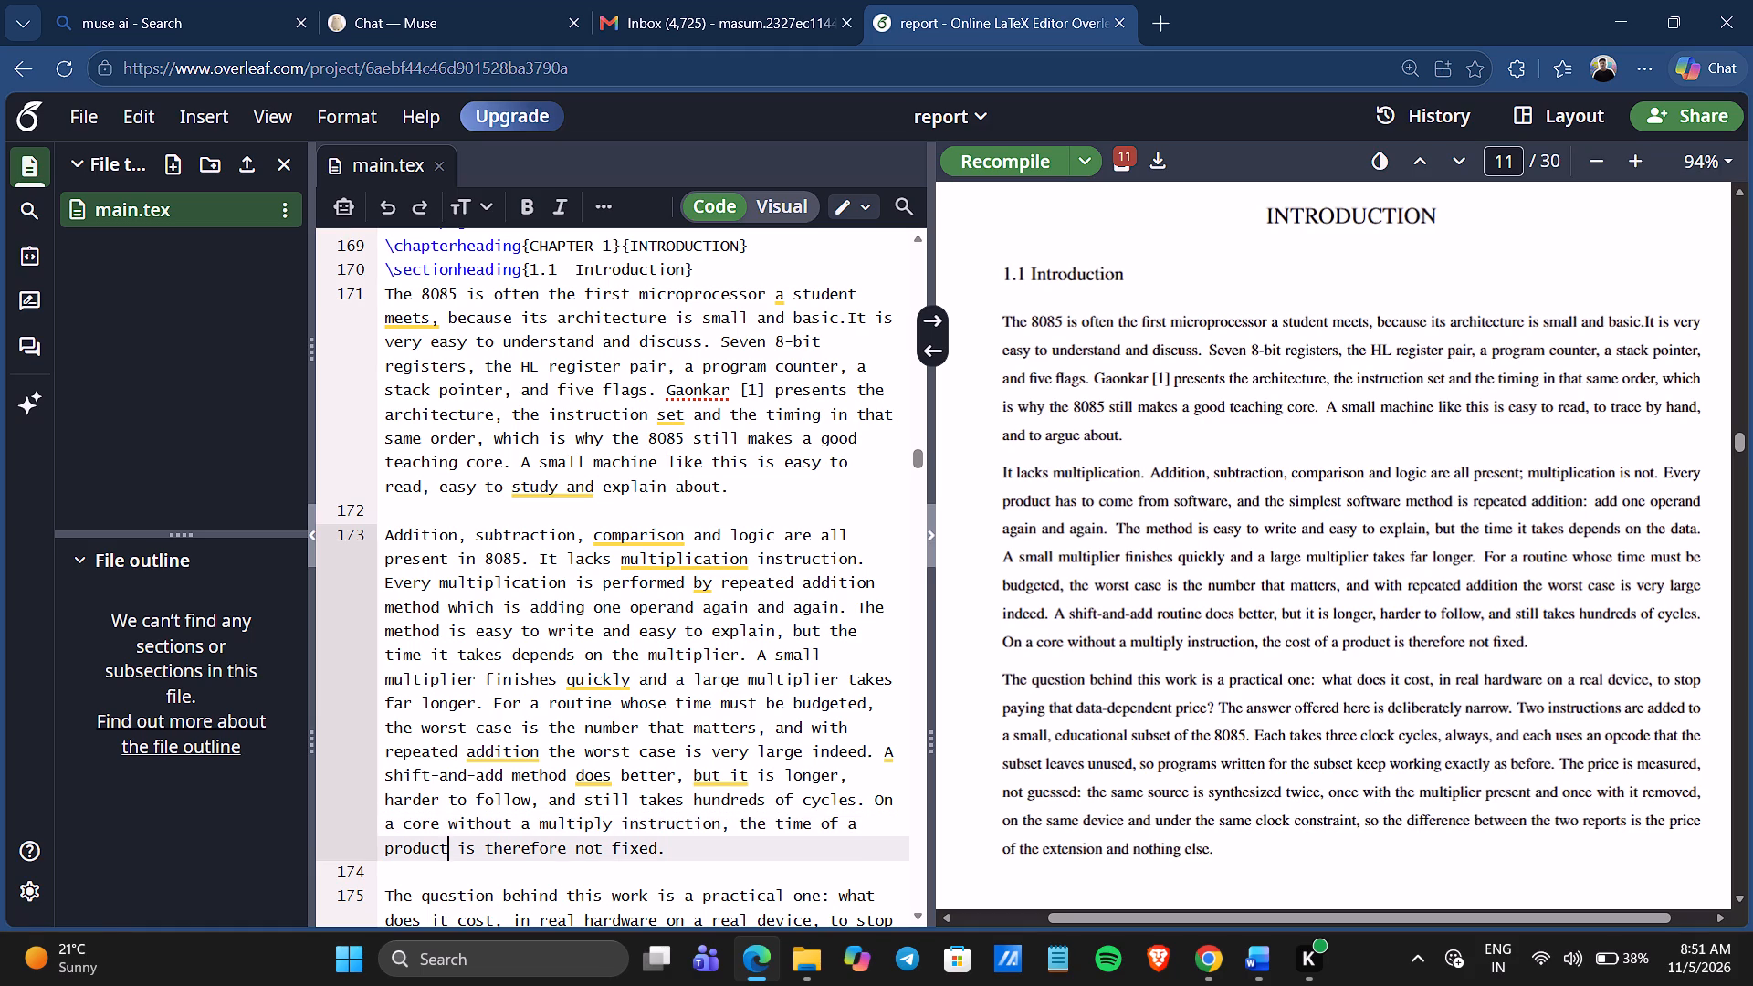
pyautogui.press('BackSpace')
pyautogui.press('BackSpace')
pyautogui.press('BackSpace')
pyautogui.press('BackSpace')
pyautogui.press('BackSpace')
pyautogui.press('BackSpace')
pyautogui.press('BackSpace')
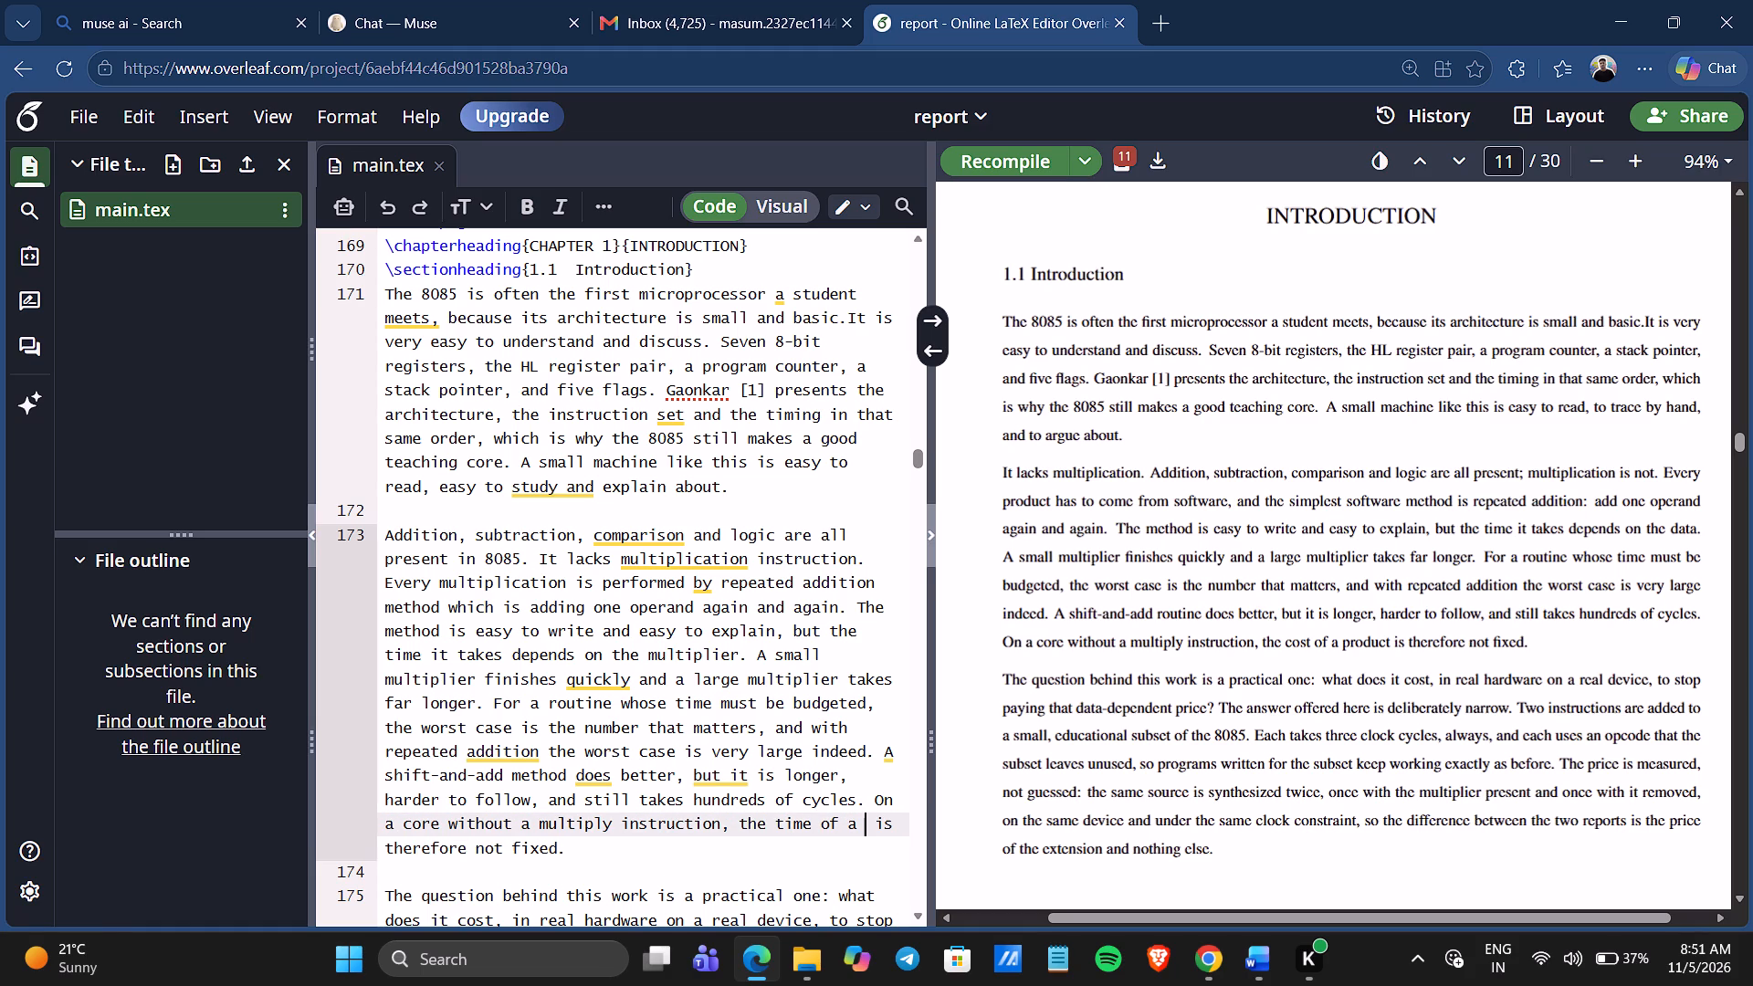
pyautogui.write('multipllo')
pyautogui.press('BackSpace')
pyautogui.press('BackSpace')
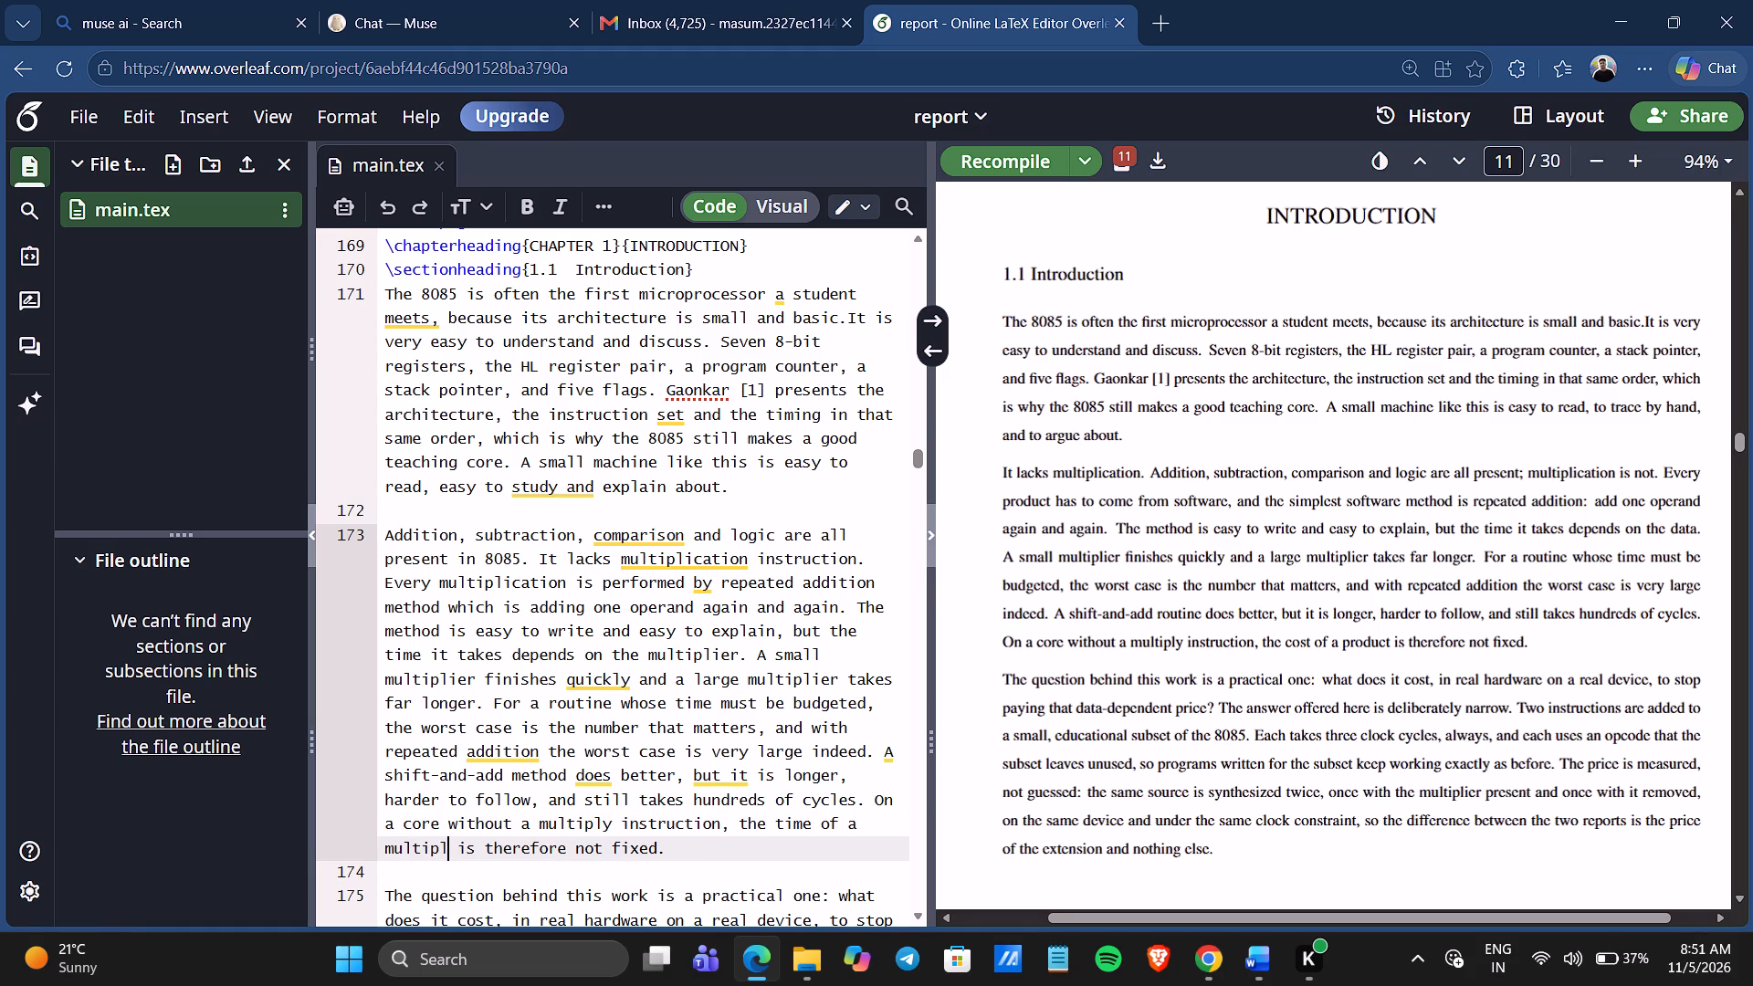
pyautogui.write('icationi')
pyautogui.press('BackSpace')
pyautogui.press('Right')
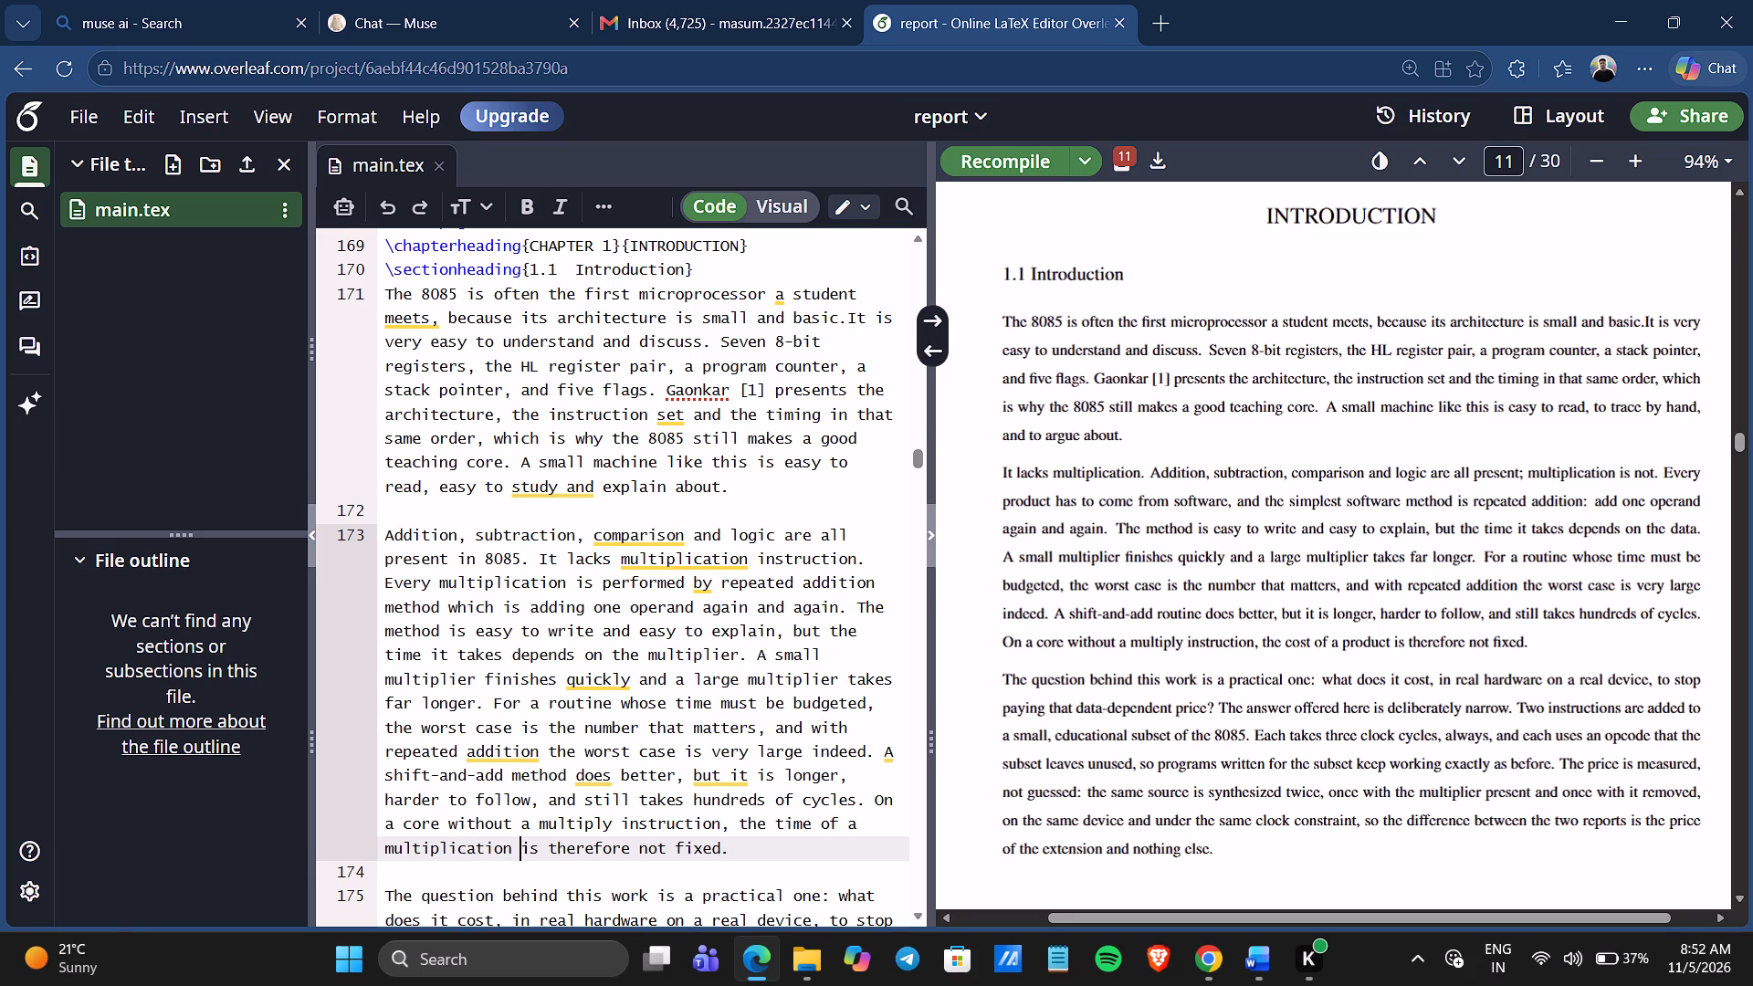
pyautogui.press('BackSpace')
pyautogui.press('\\')
pyautogui.press('BackSpace')
pyautogui.press('space')
# Delete "therefore" from "is therefore not fixed" at the end of the second paragraph.
pyautogui.click(641, 845)
pyautogui.press('Left')
pyautogui.press('BackSpace')
pyautogui.press('BackSpace')
pyautogui.press('BackSpace')
pyautogui.press('BackSpace')
pyautogui.press('BackSpace')
pyautogui.press('BackSpace')
pyautogui.press('BackSpace')
pyautogui.press('BackSpace')
pyautogui.press('BackSpace')
pyautogui.press('BackSpace')
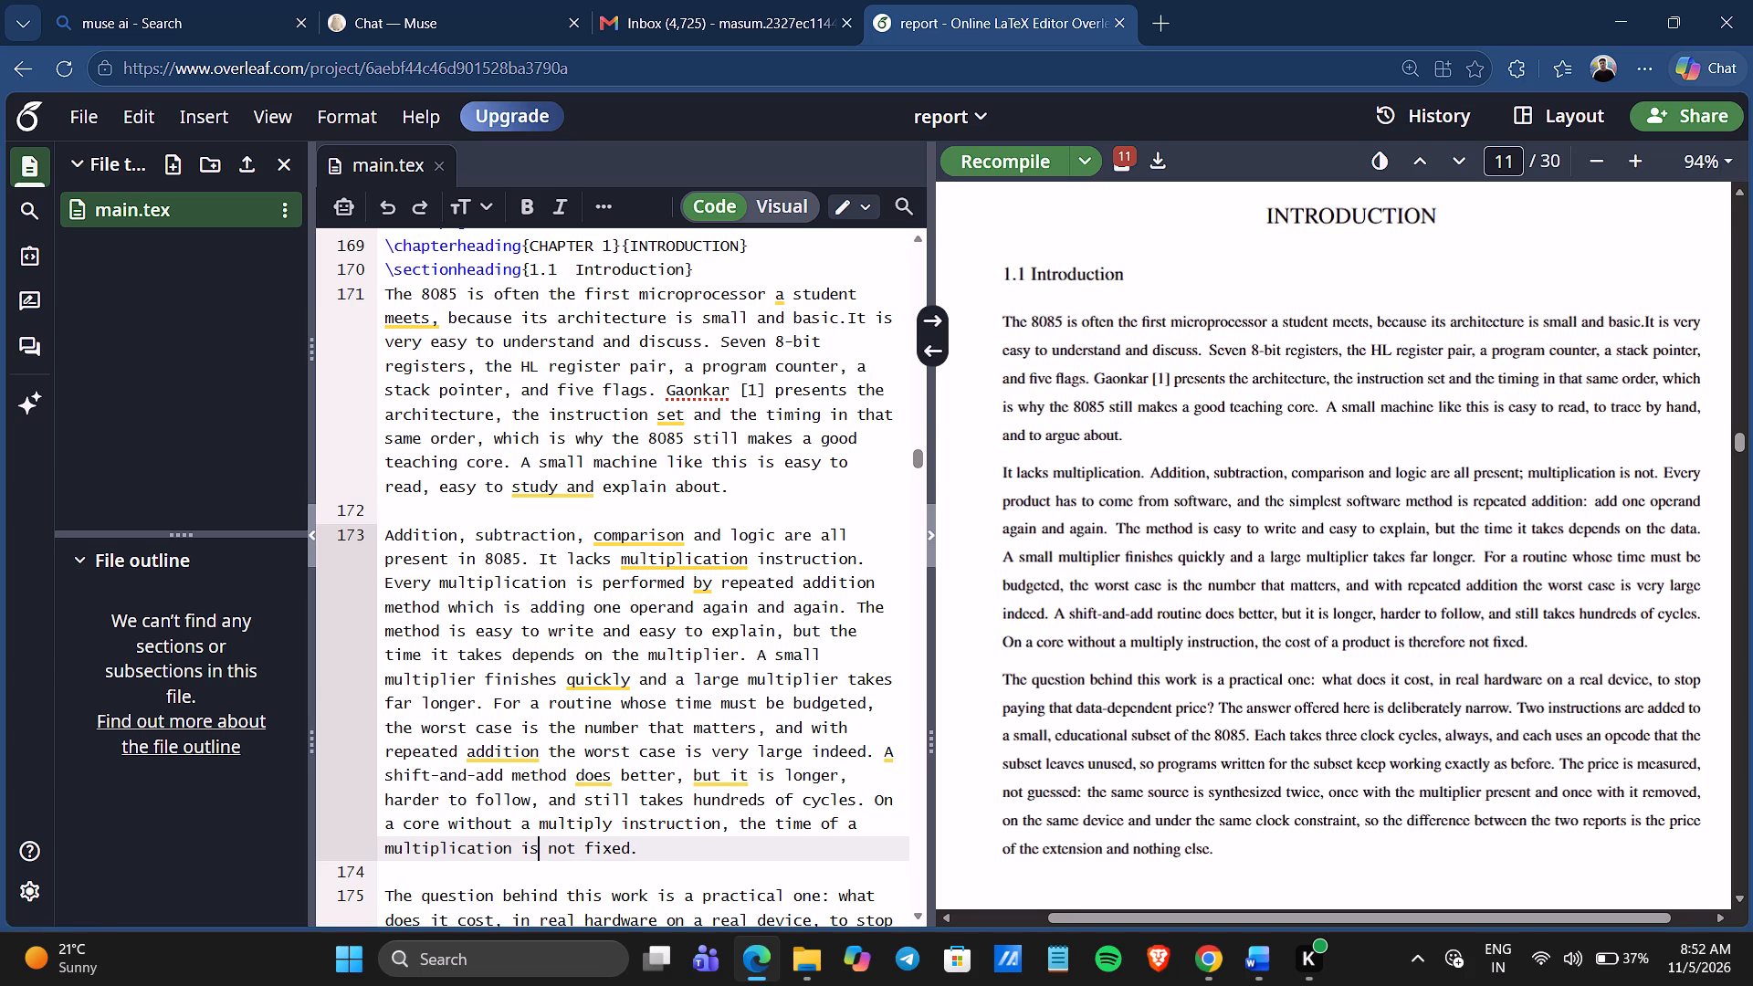
# Recompile the report to update the PDF preview with the reworded paragraphs.
pyautogui.click(1035, 153)
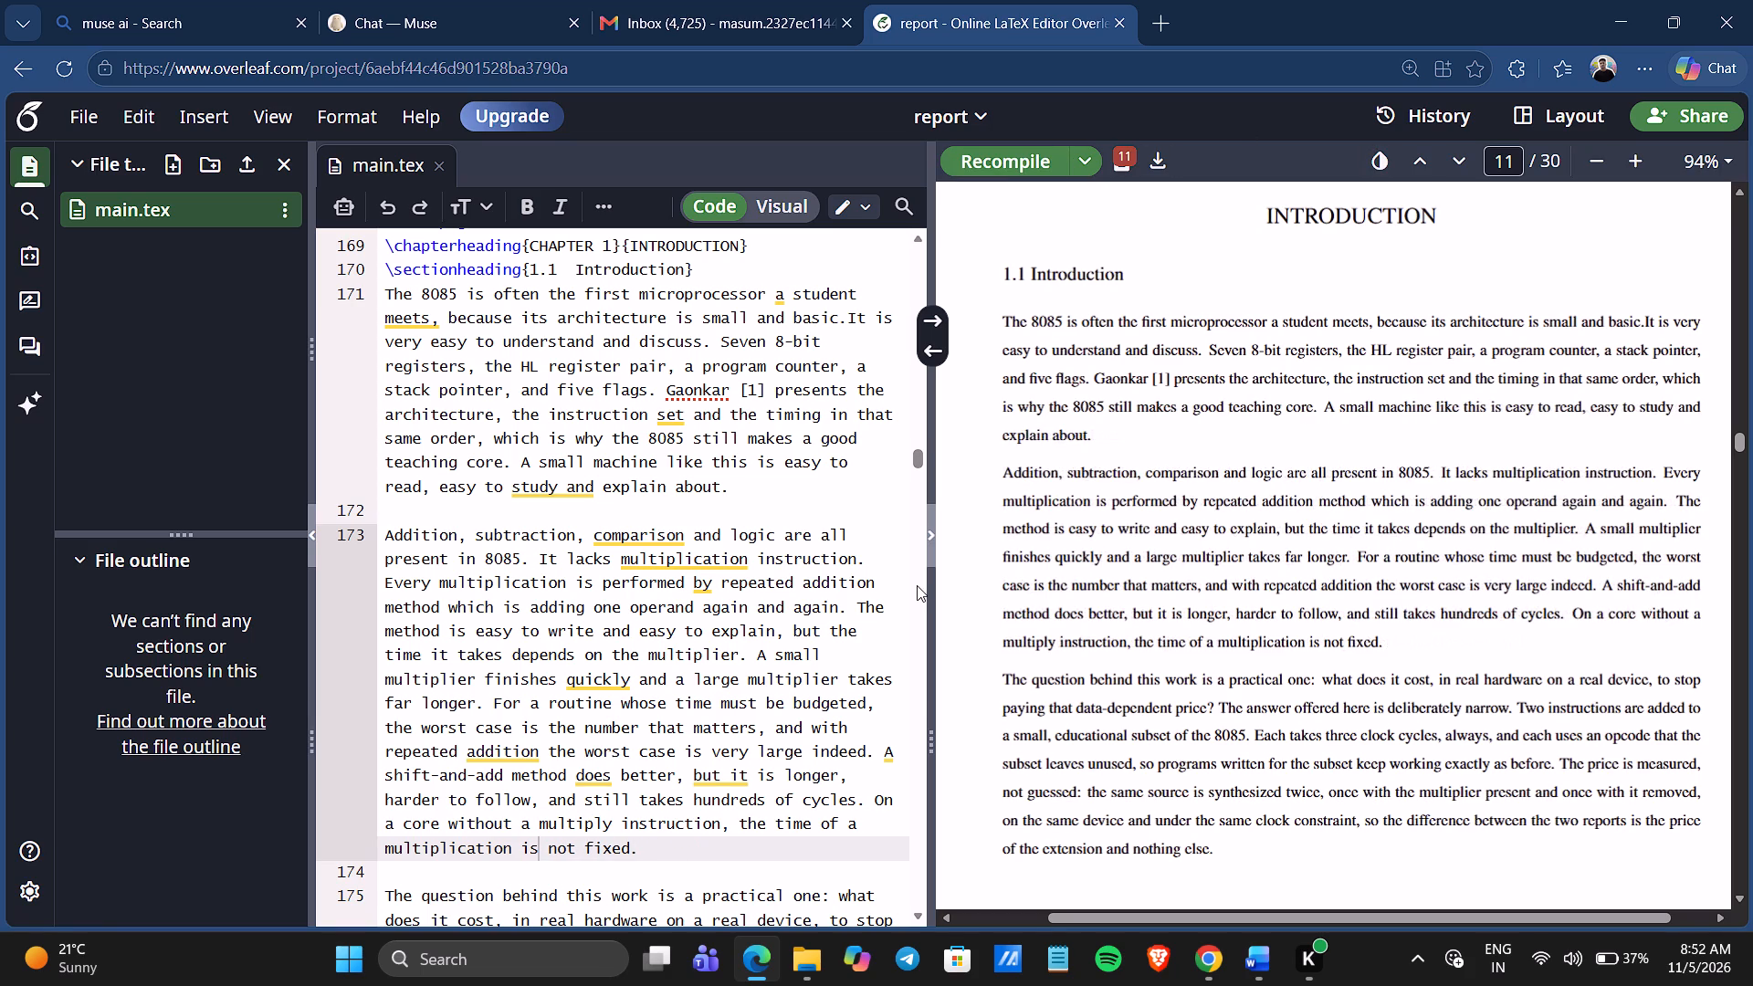
# Delete "educational" from "a small, educational subset of the 8085" in the third paragraph, keeping the comma after "small".
pyautogui.scroll(-2, 727, 708)
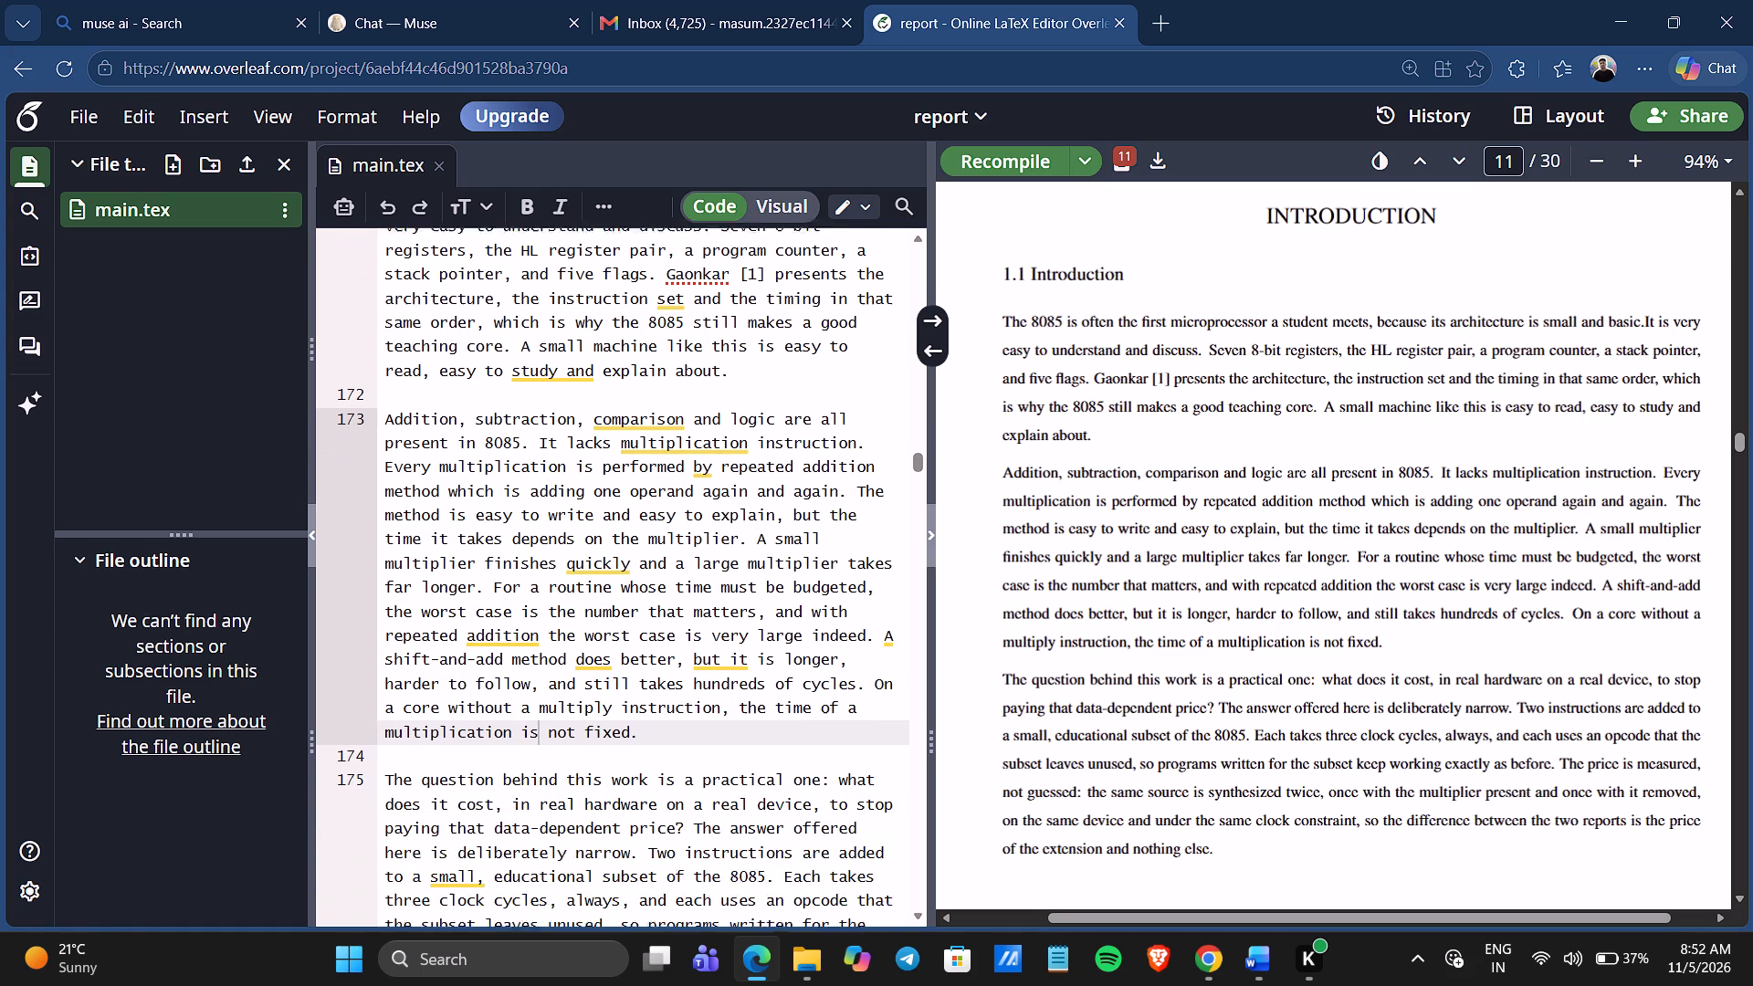
pyautogui.scroll(-1, 727, 708)
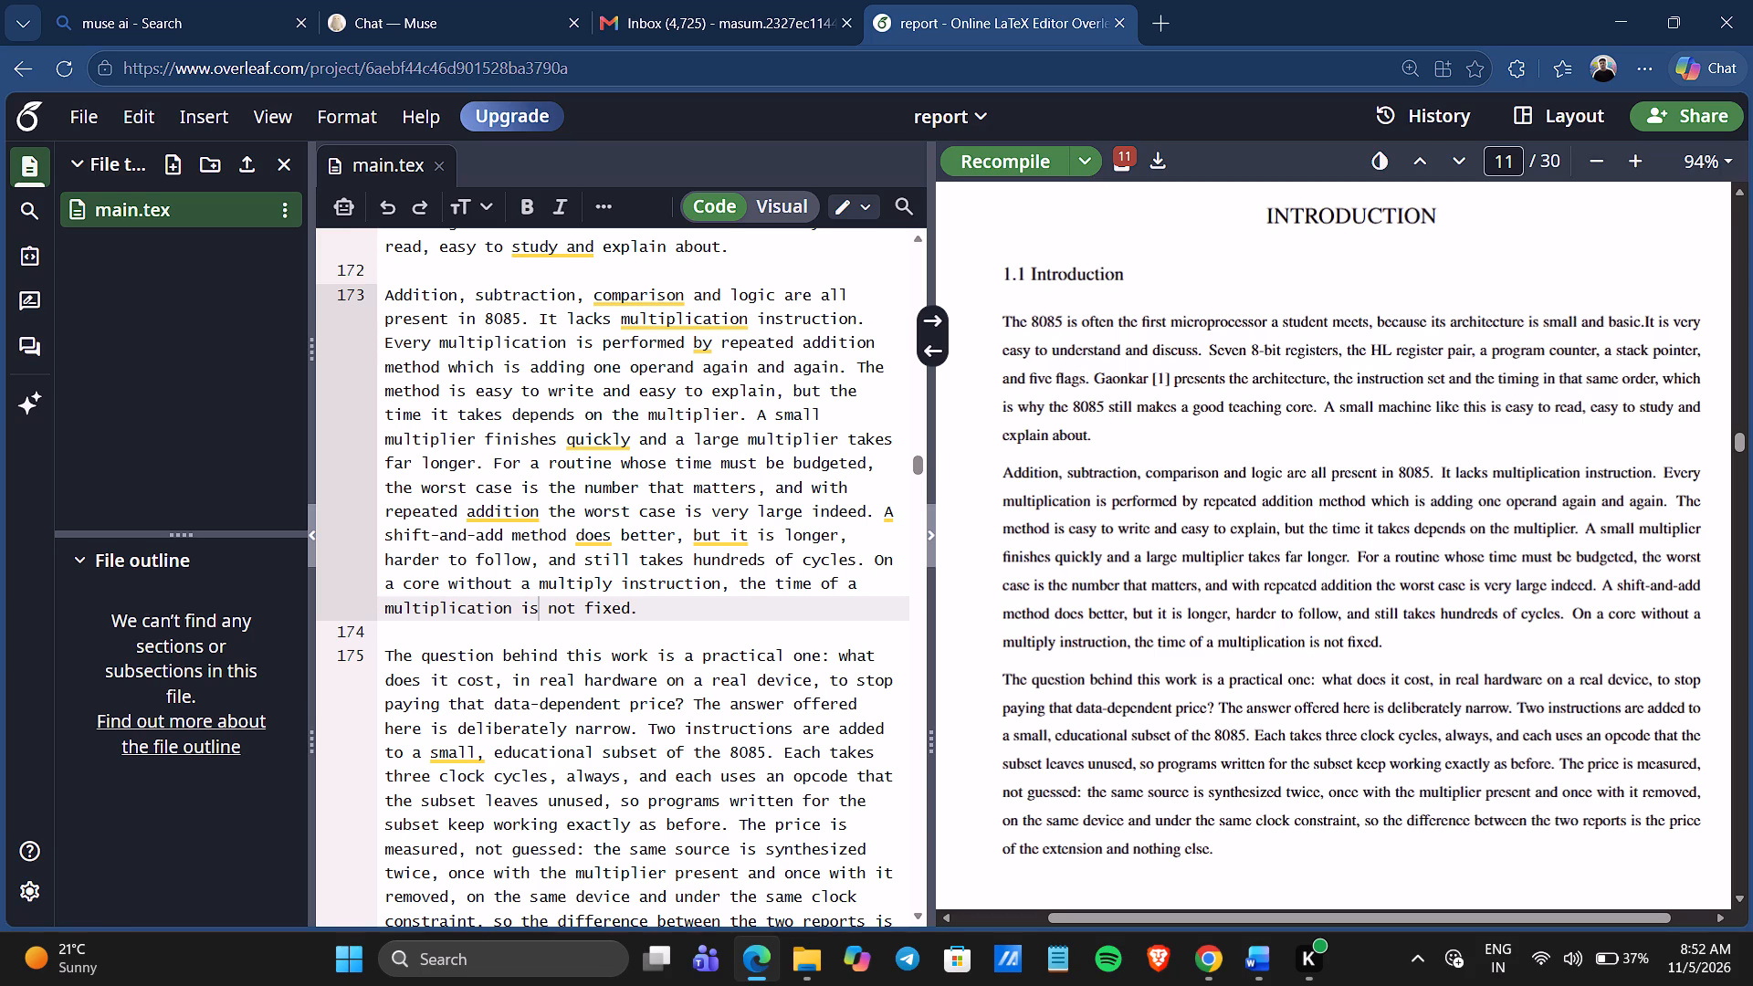
pyautogui.scroll(-2, 707, 797)
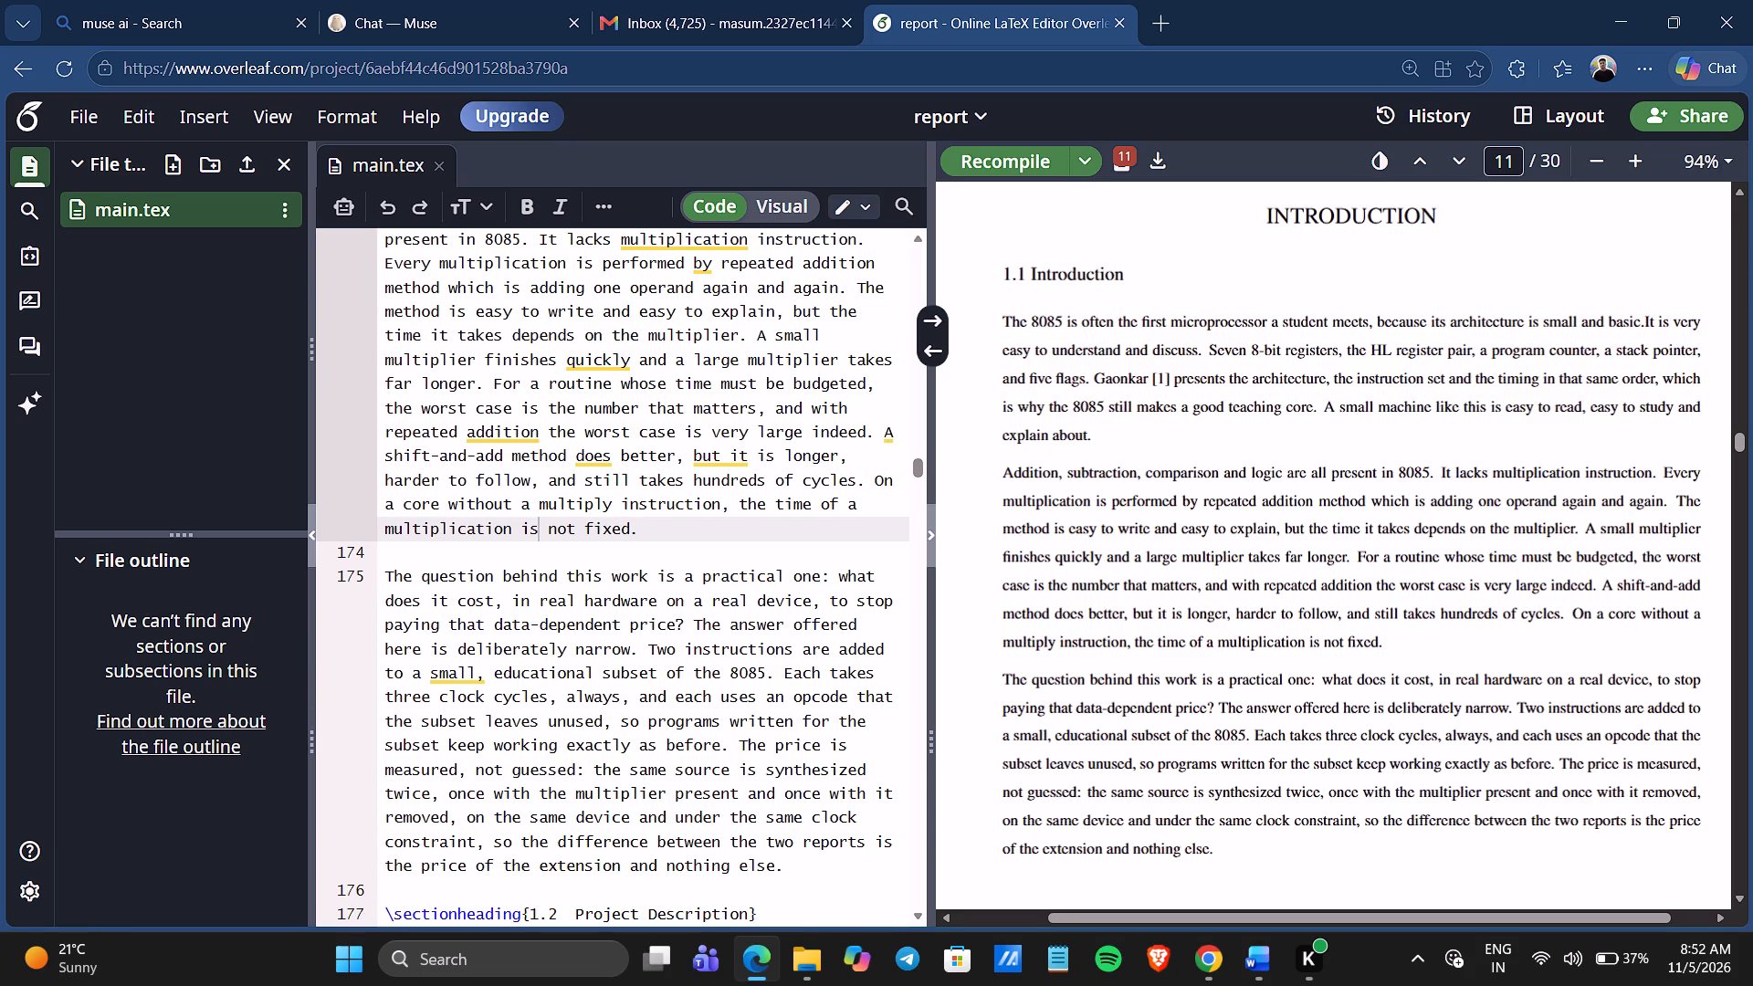
pyautogui.click(598, 666)
pyautogui.press('BackSpace')
pyautogui.press('BackSpace')
pyautogui.press('BackSpace')
pyautogui.press('BackSpace')
pyautogui.press('BackSpace')
pyautogui.press('BackSpace')
pyautogui.press('BackSpace')
pyautogui.press('BackSpace')
pyautogui.press('BackSpace')
pyautogui.press('BackSpace')
pyautogui.press('BackSpace')
pyautogui.press('BackSpace')
pyautogui.press('BackSpace')
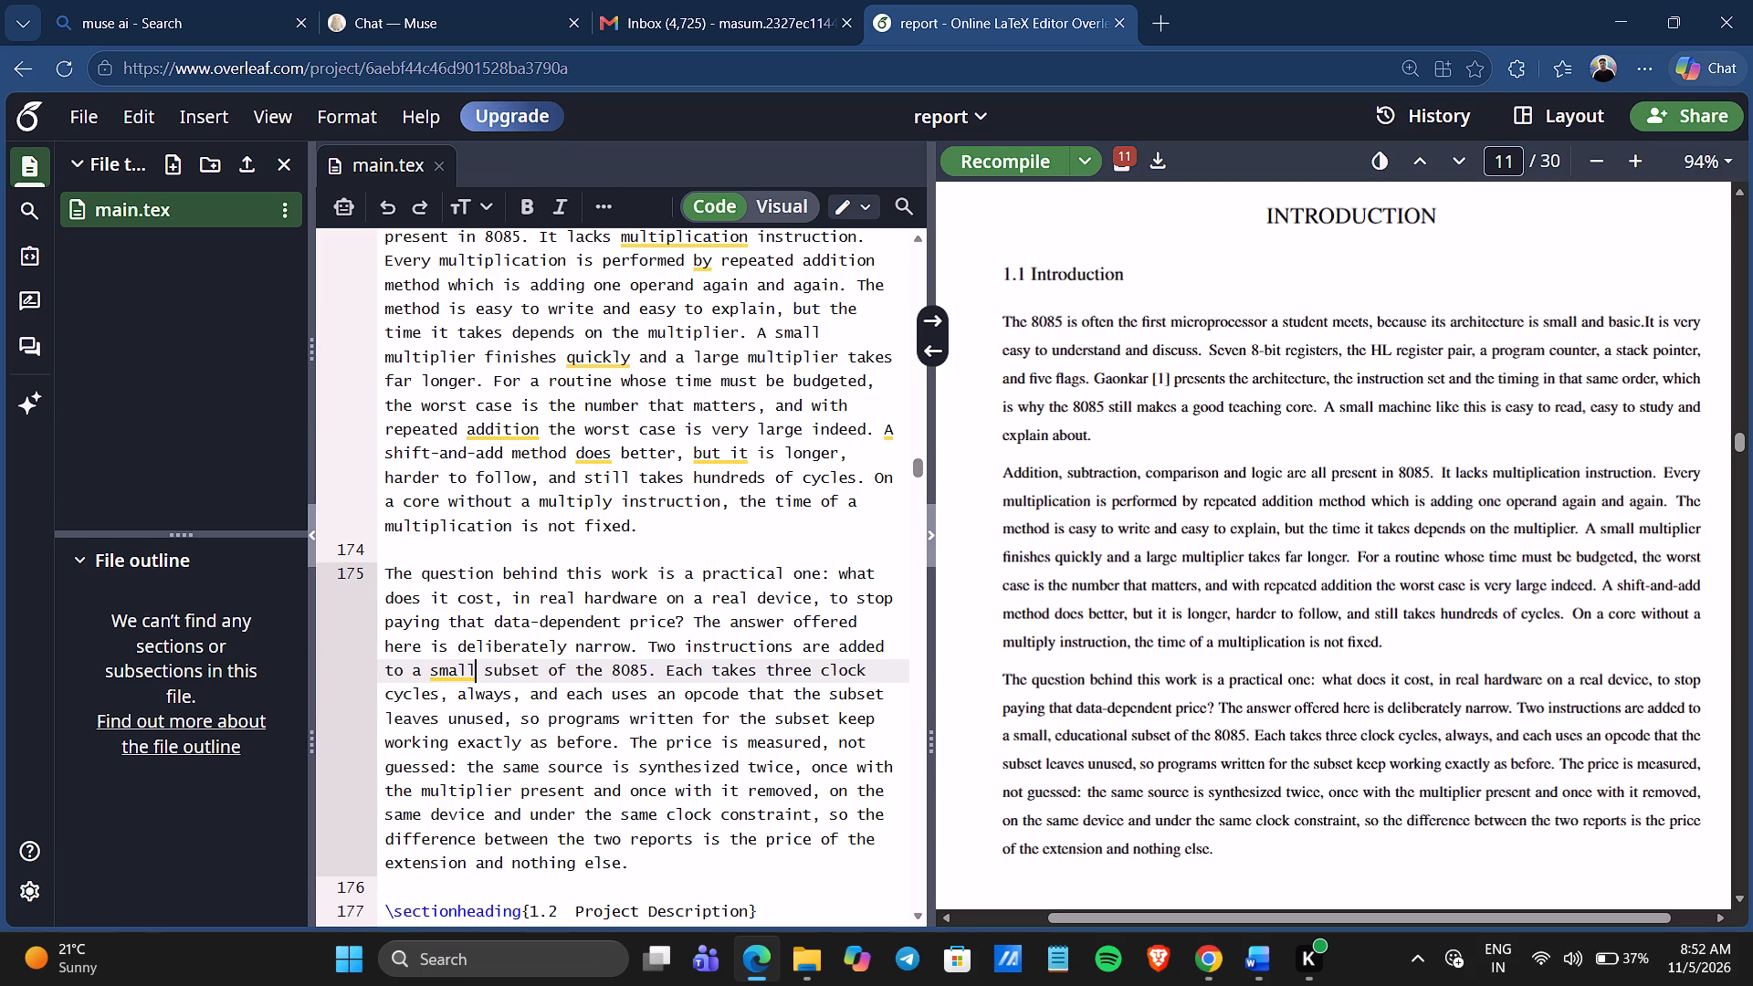
pyautogui.press(',')
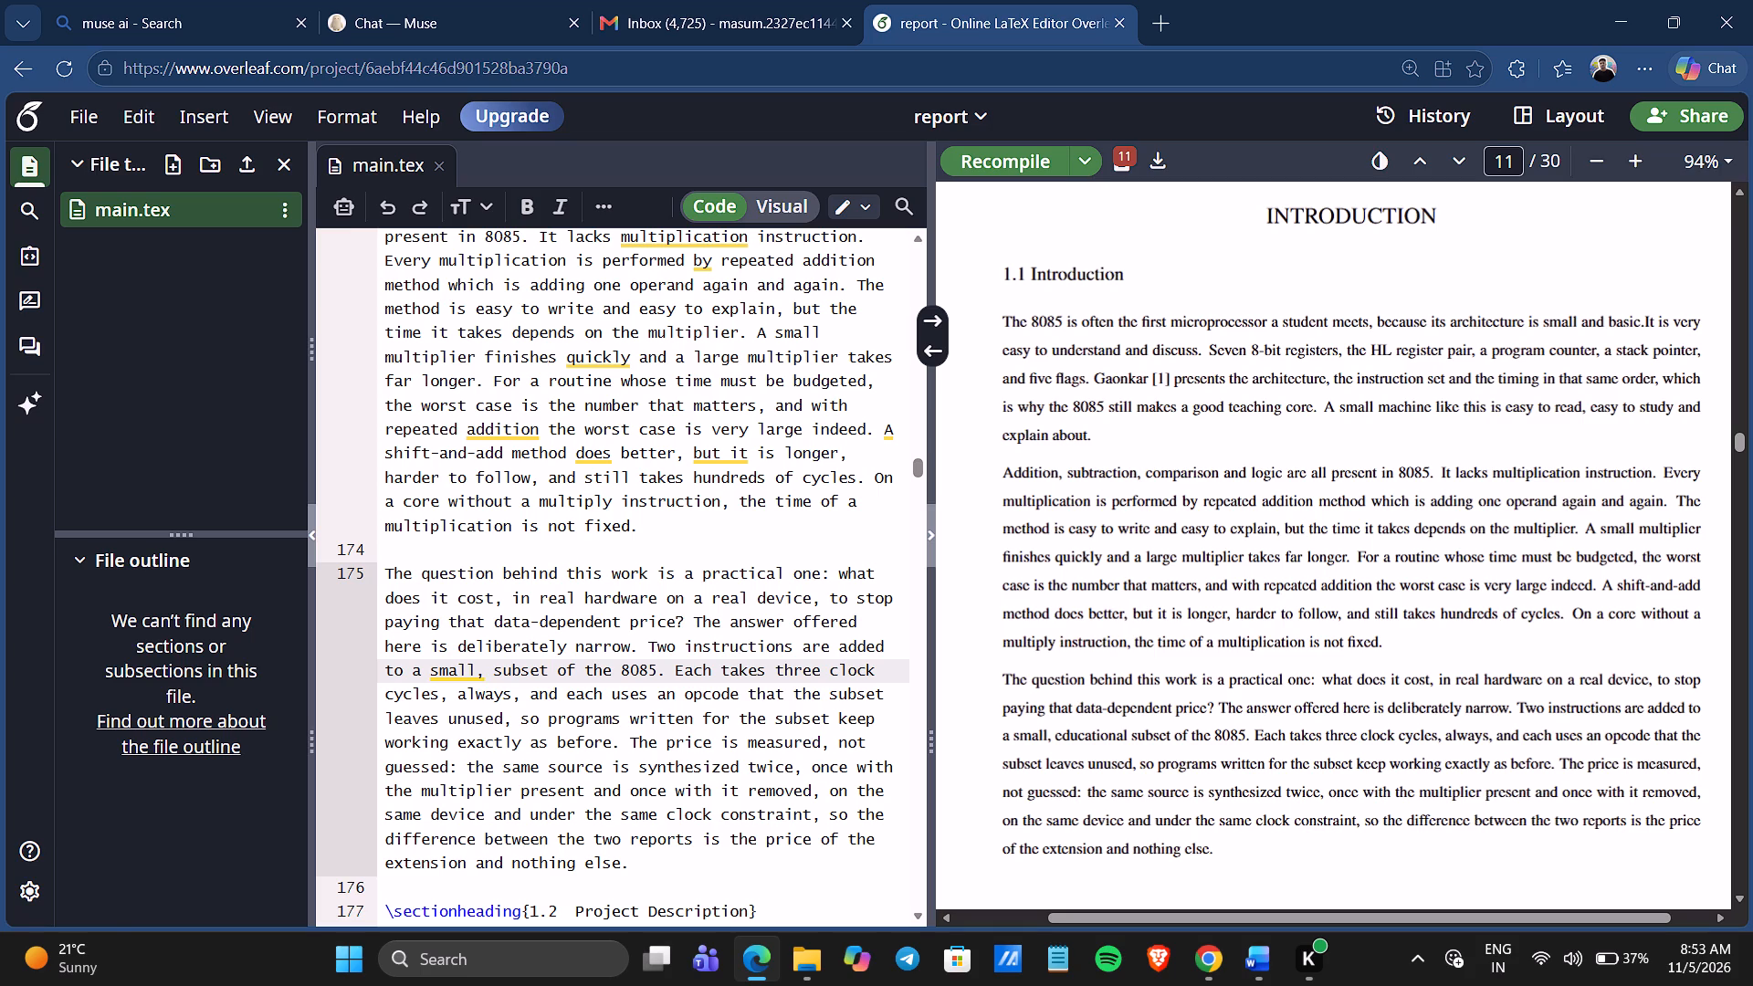
# Replace "price" with "time" in "The price is measured, not guessed" in the third paragraph.
pyautogui.click(712, 739)
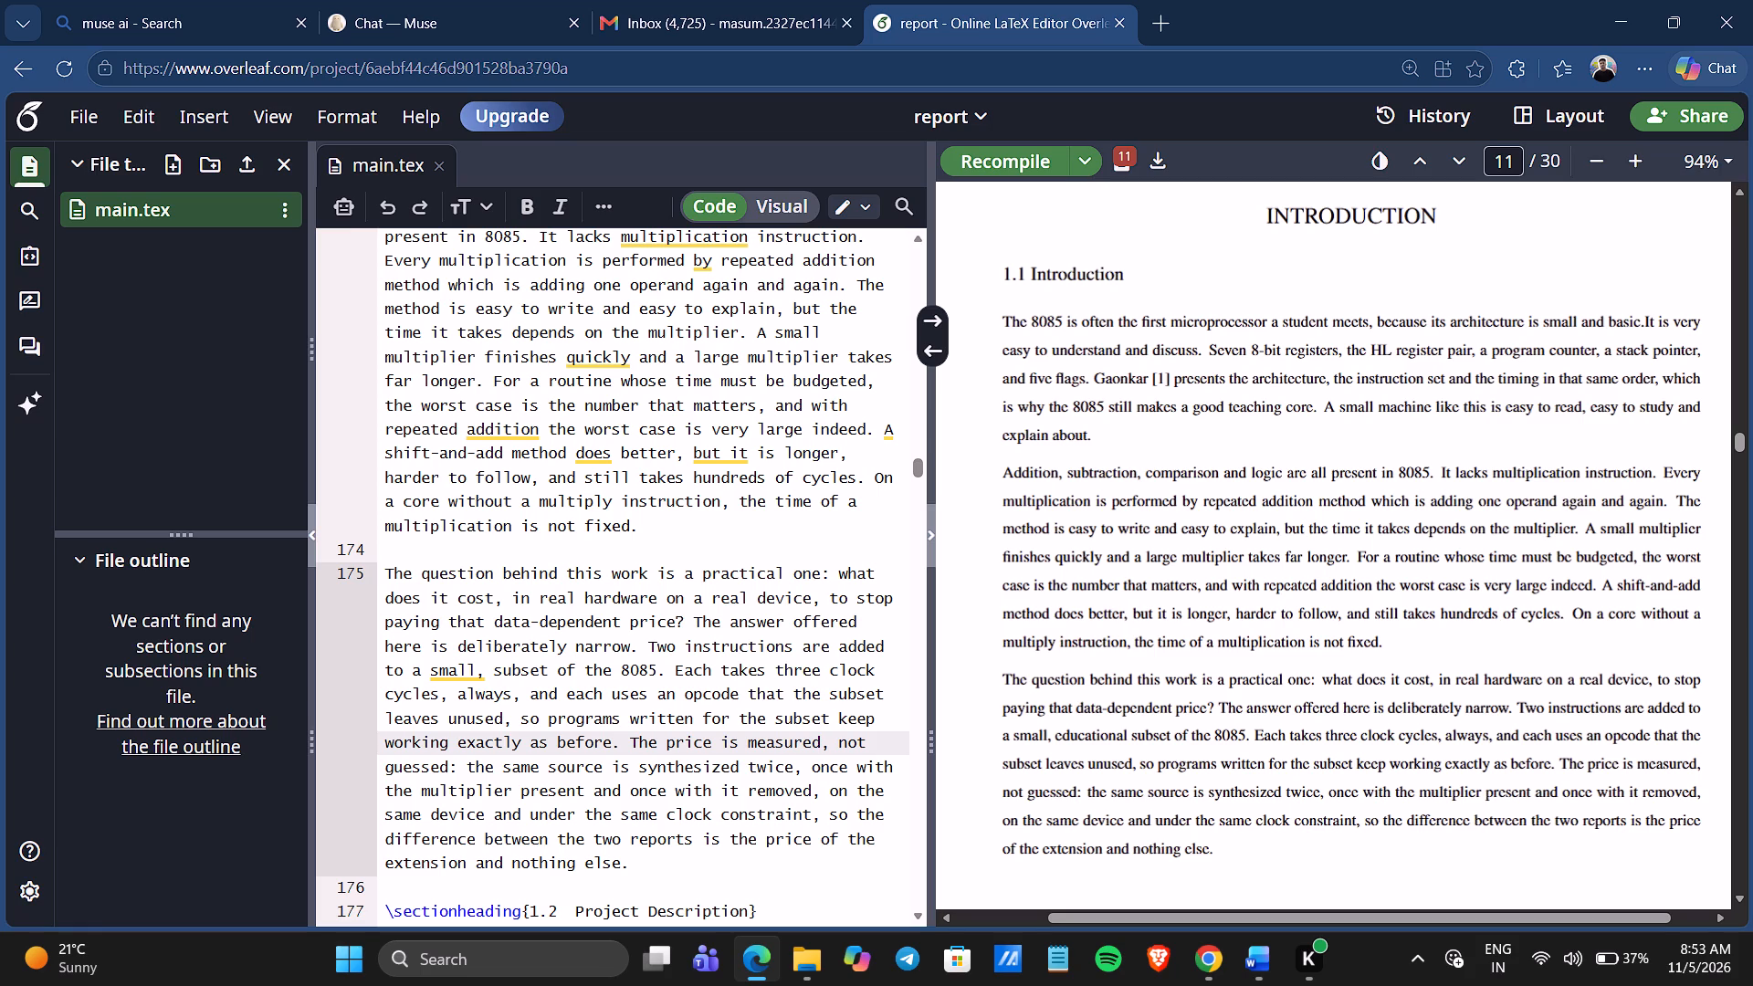
pyautogui.tripleClick(712, 739)
pyautogui.click(712, 739)
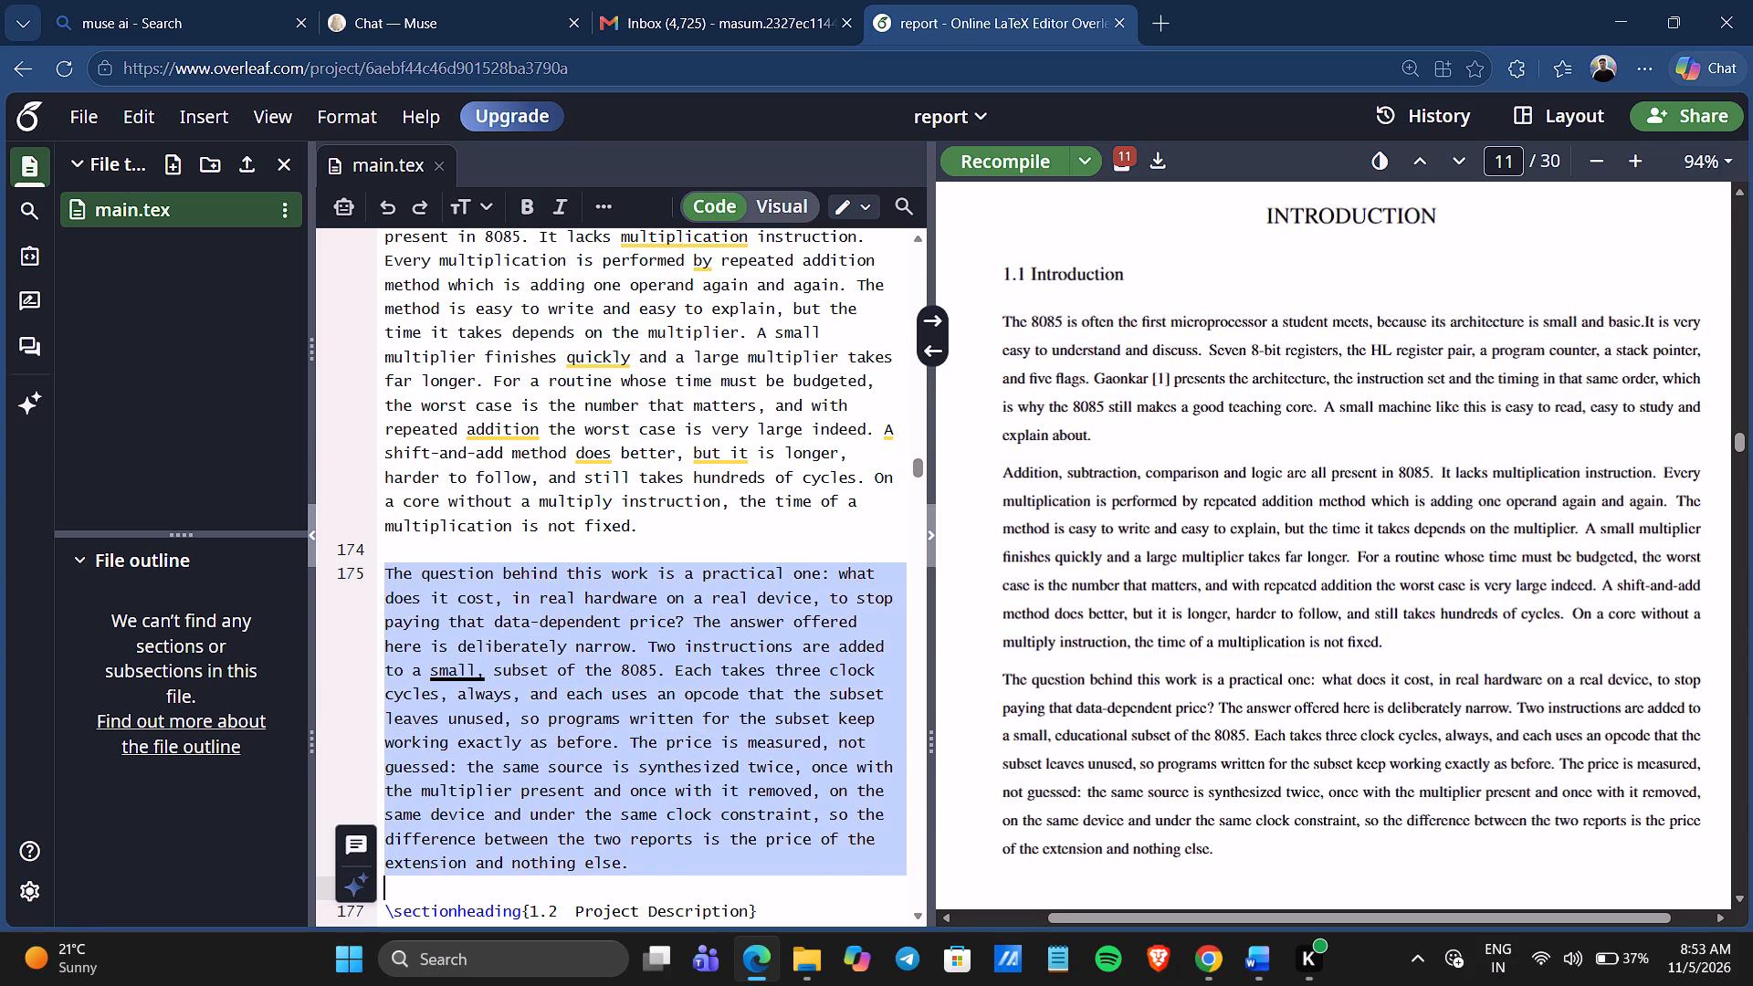
pyautogui.press('BackSpace')
pyautogui.press('BackSpace')
pyautogui.press('BackSpace')
pyautogui.press('BackSpace')
pyautogui.press('BackSpace')
pyautogui.write('time')
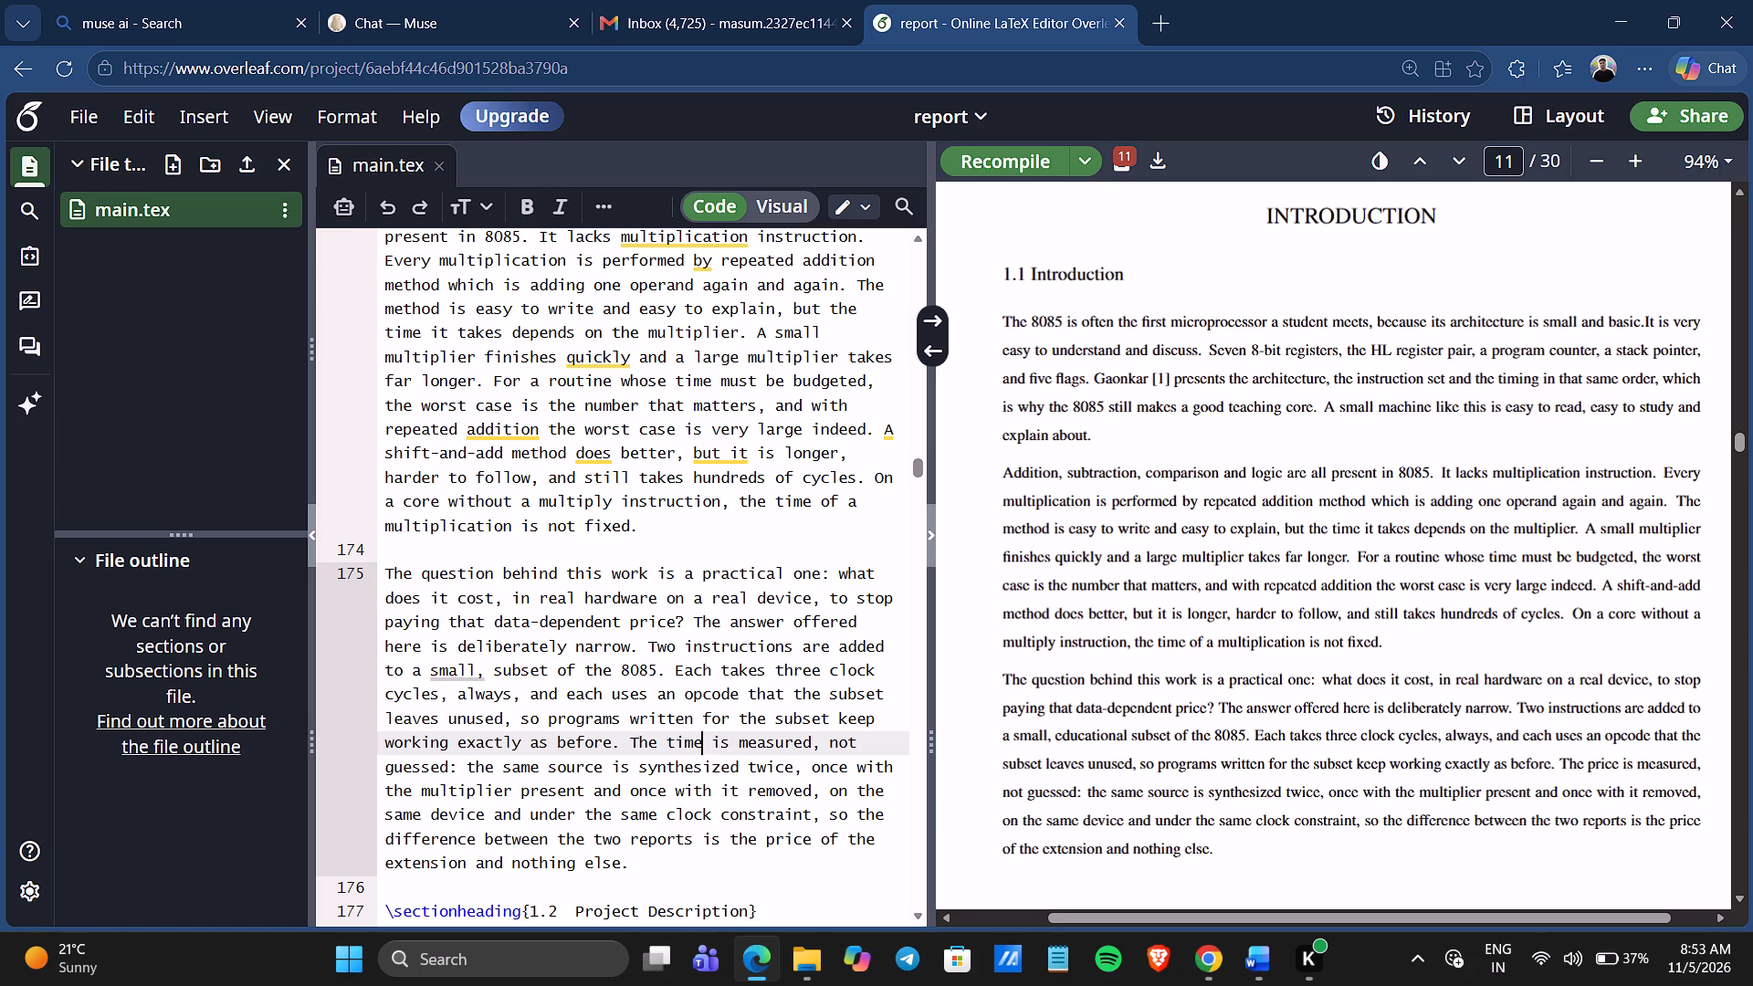
# Split the sentence after "the same clock constraint" by putting a full stop there and starting the new sentence with "So".
pyautogui.click(822, 821)
pyautogui.press('BackSpace')
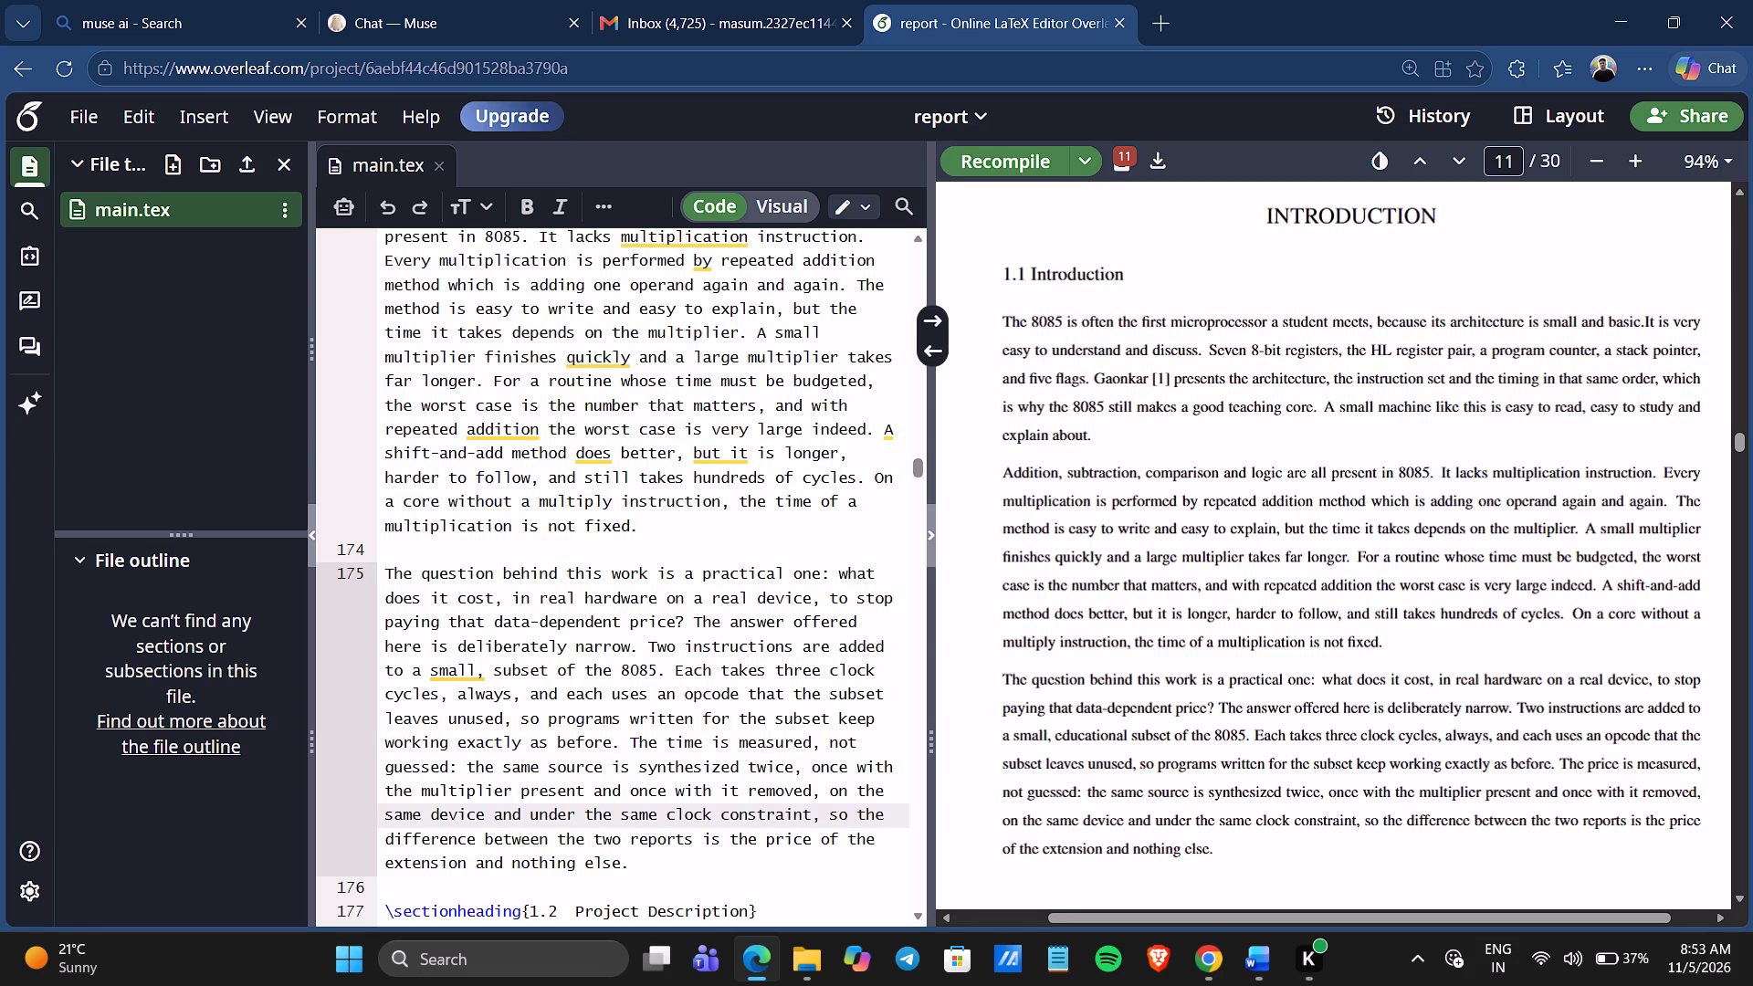
pyautogui.press('.')
pyautogui.click(837, 811)
pyautogui.press('BackSpace')
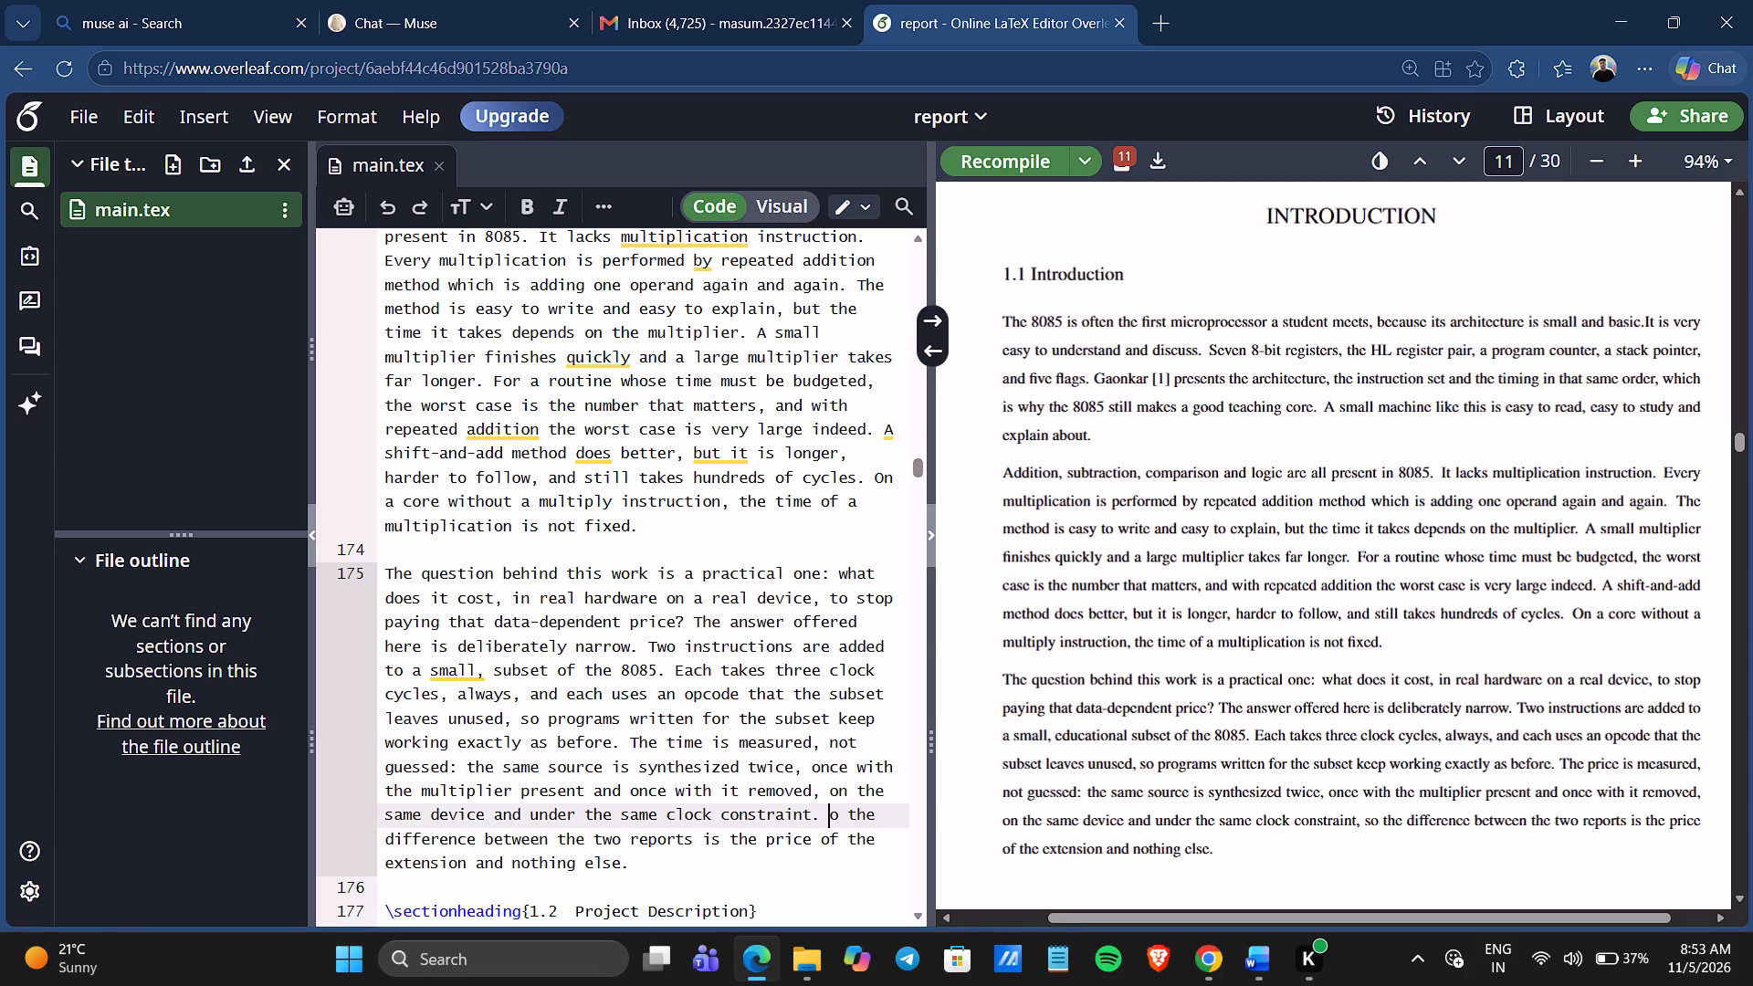
pyautogui.click(837, 811)
pyautogui.hotkey('shift', 's')
pyautogui.press('BackSpace')
pyautogui.press('Left')
pyautogui.hotkey('shift', 's')
# Replace "price" with "extra time" in "is the price of the extension and nothing else" in the third paragraph's last sentence.
pyautogui.scroll(-1, 811, 876)
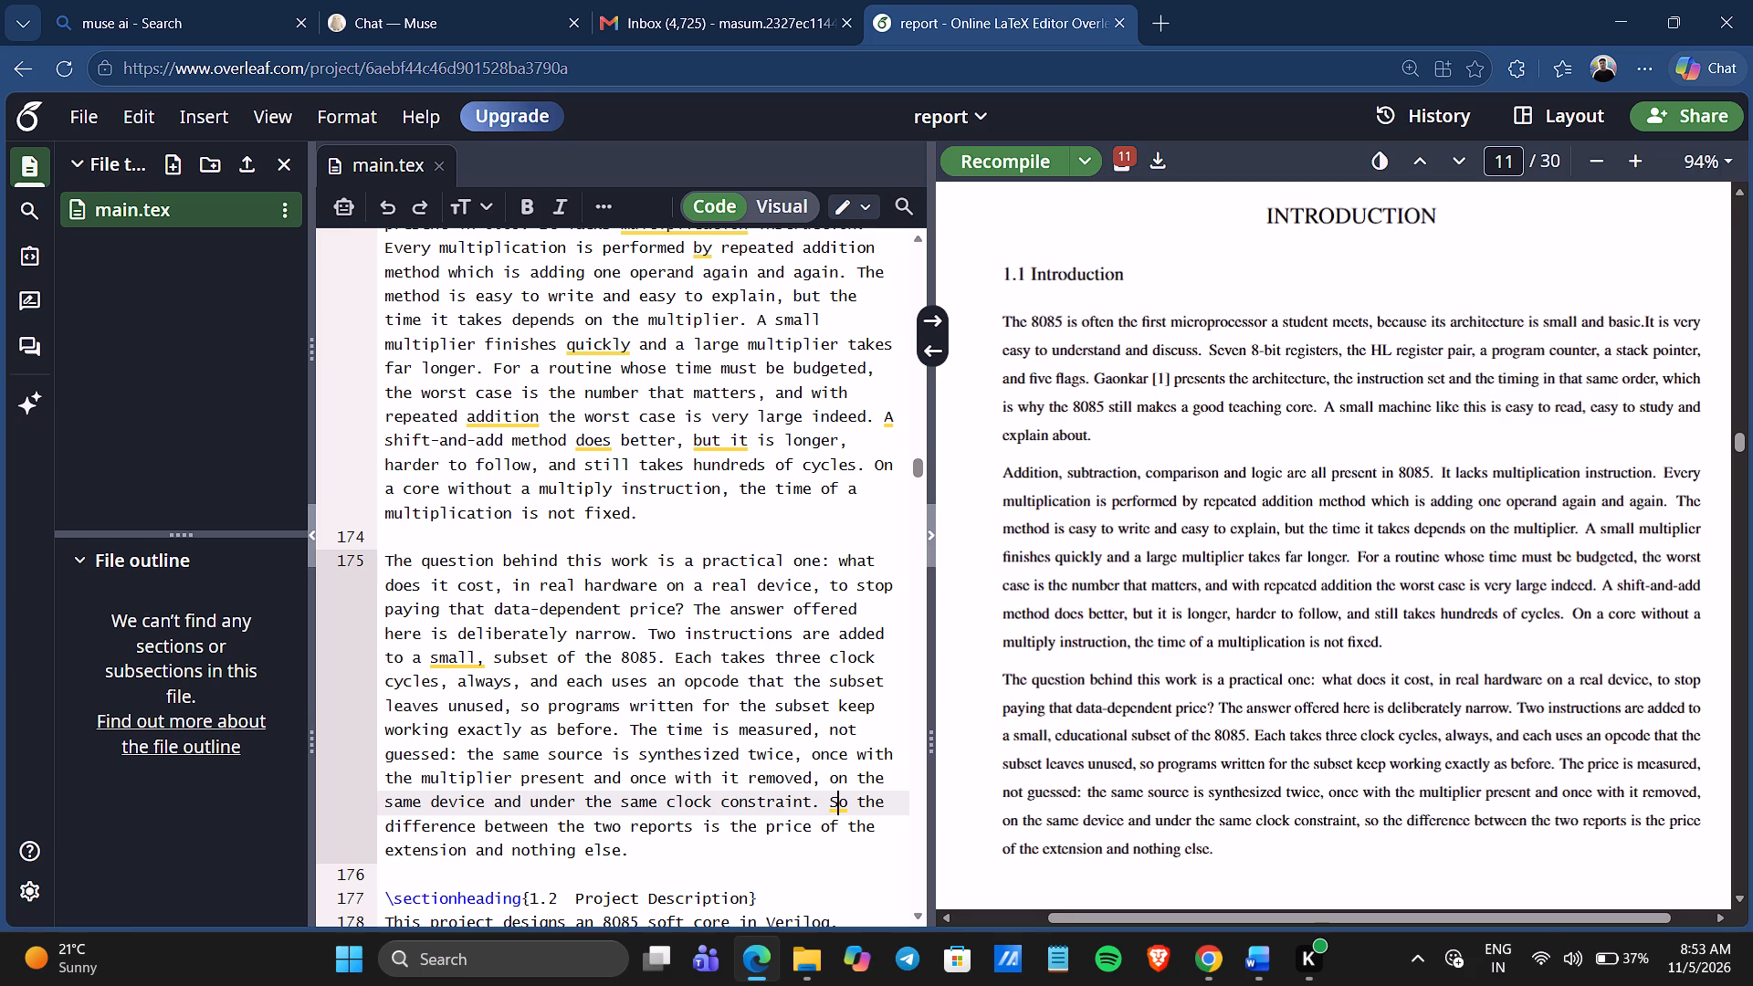
pyautogui.click(818, 823)
pyautogui.press('BackSpace')
pyautogui.press('BackSpace')
pyautogui.press('BackSpace')
pyautogui.press('BackSpace')
pyautogui.press('BackSpace')
pyautogui.press('BackSpace')
pyautogui.write('extra r')
pyautogui.press('BackSpace')
pyautogui.write('time')
pyautogui.press('space')
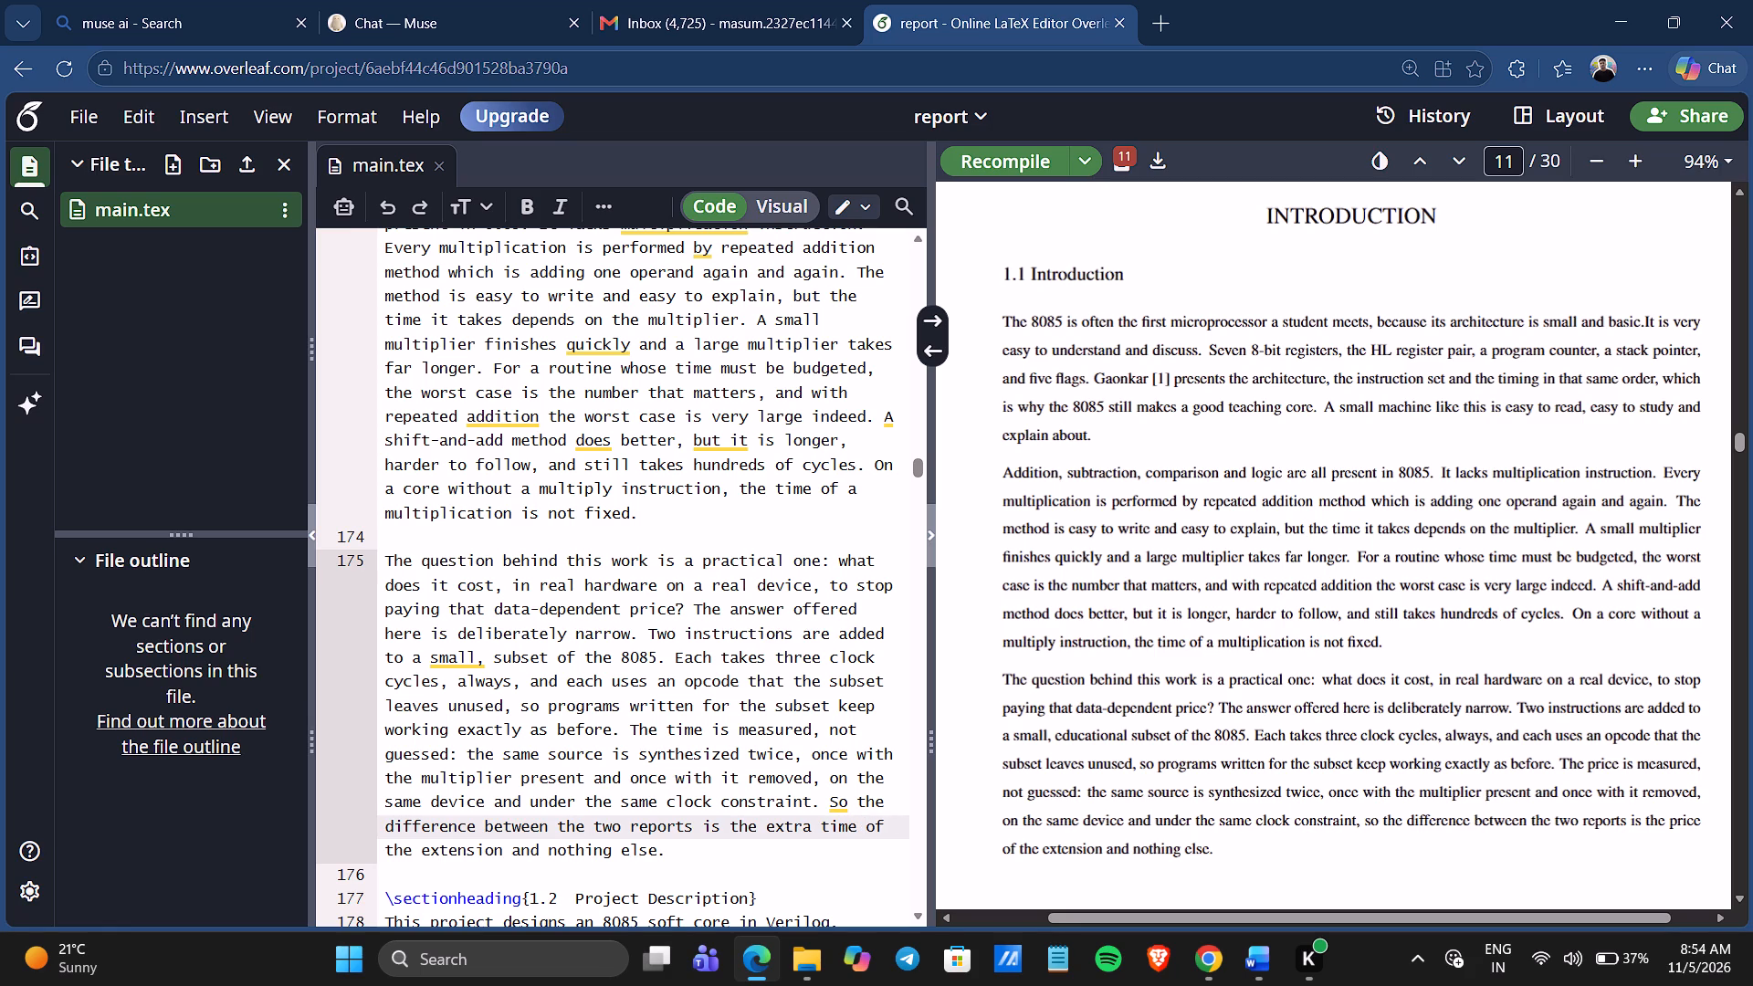
# Replace "of" with "due to" in "the extra time of the extension and nothing else" in the third paragraph's last sentence.
pyautogui.press('Right')
pyautogui.press('Right')
pyautogui.press('BackSpace')
pyautogui.press('BackSpace')
pyautogui.write('due')
pyautogui.press('space')
pyautogui.write('to')
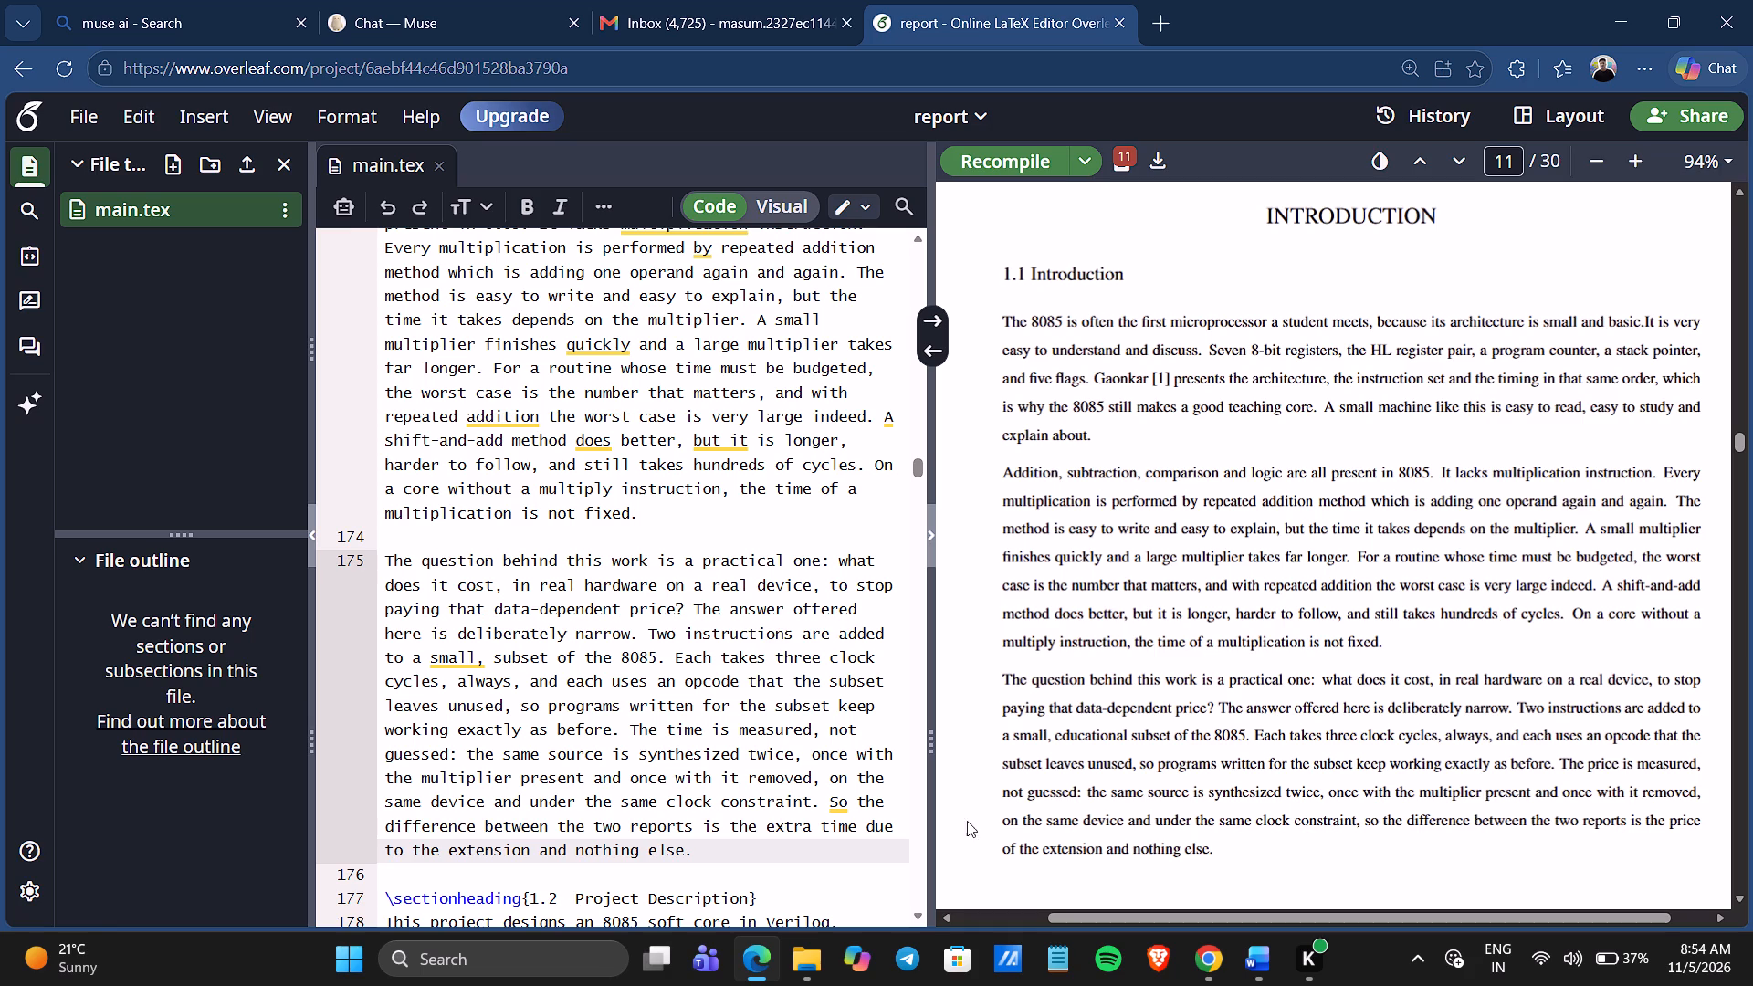
# Read through the source of section 1.2 Project Description that follows the edited introduction.
pyautogui.scroll(-1, 770, 861)
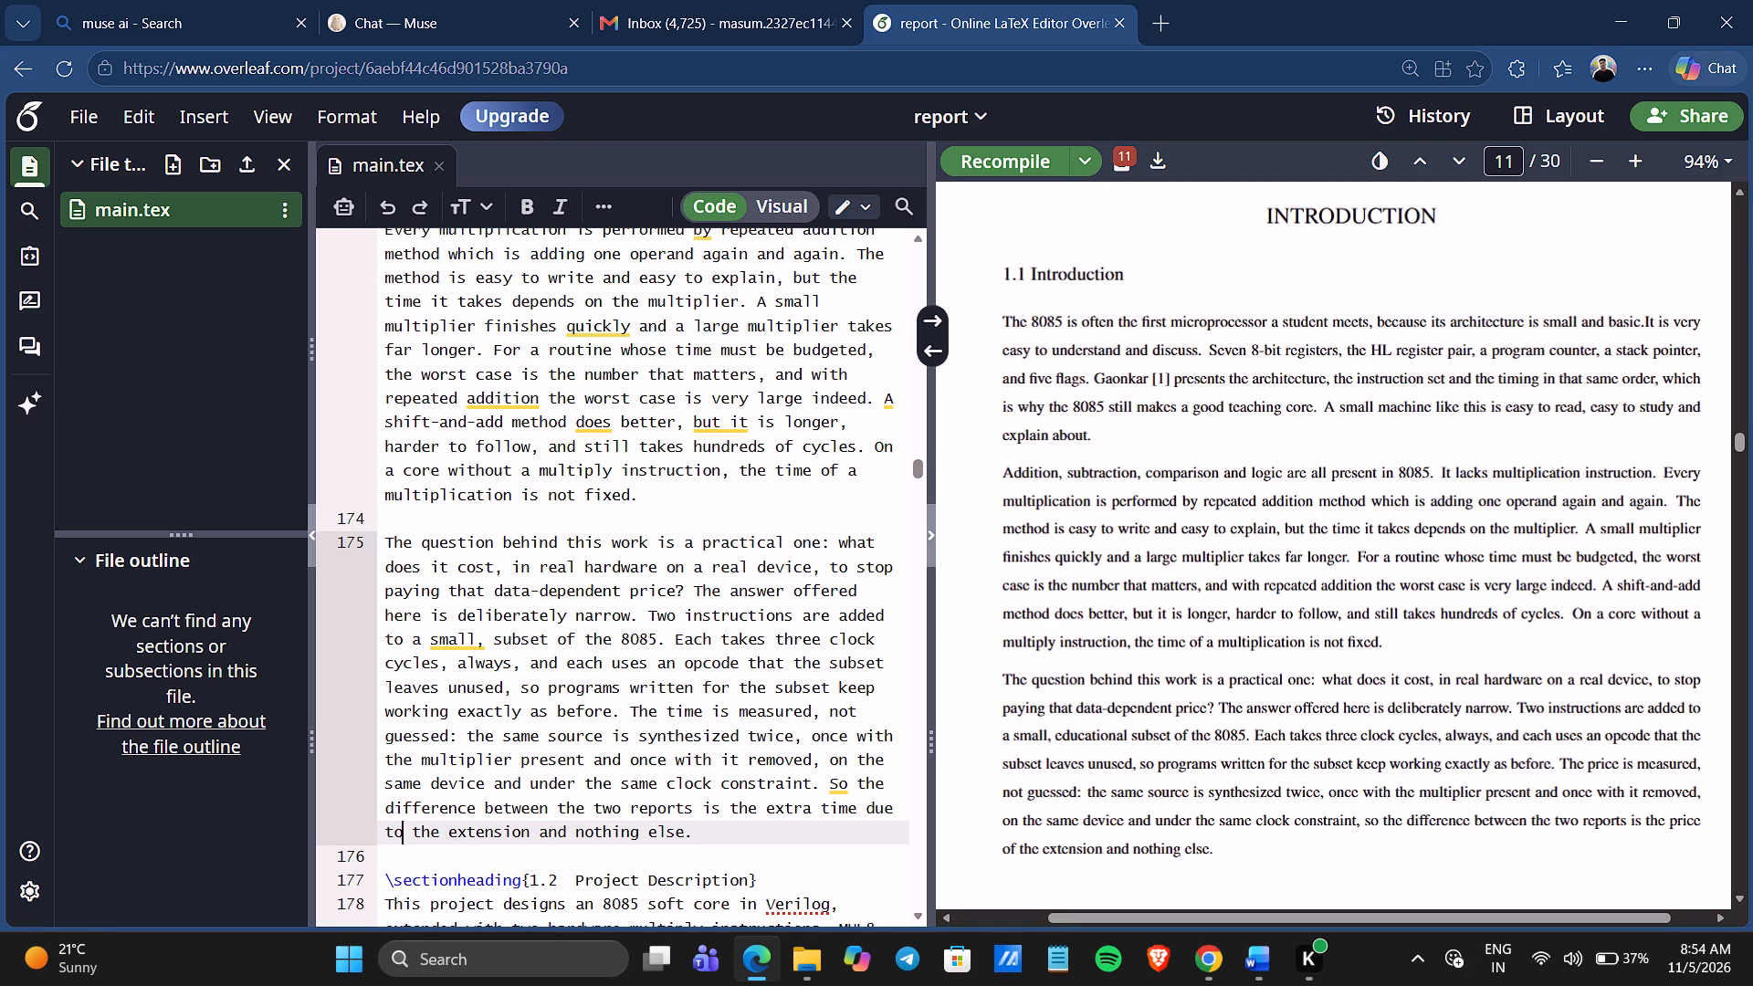
pyautogui.scroll(-3, 770, 861)
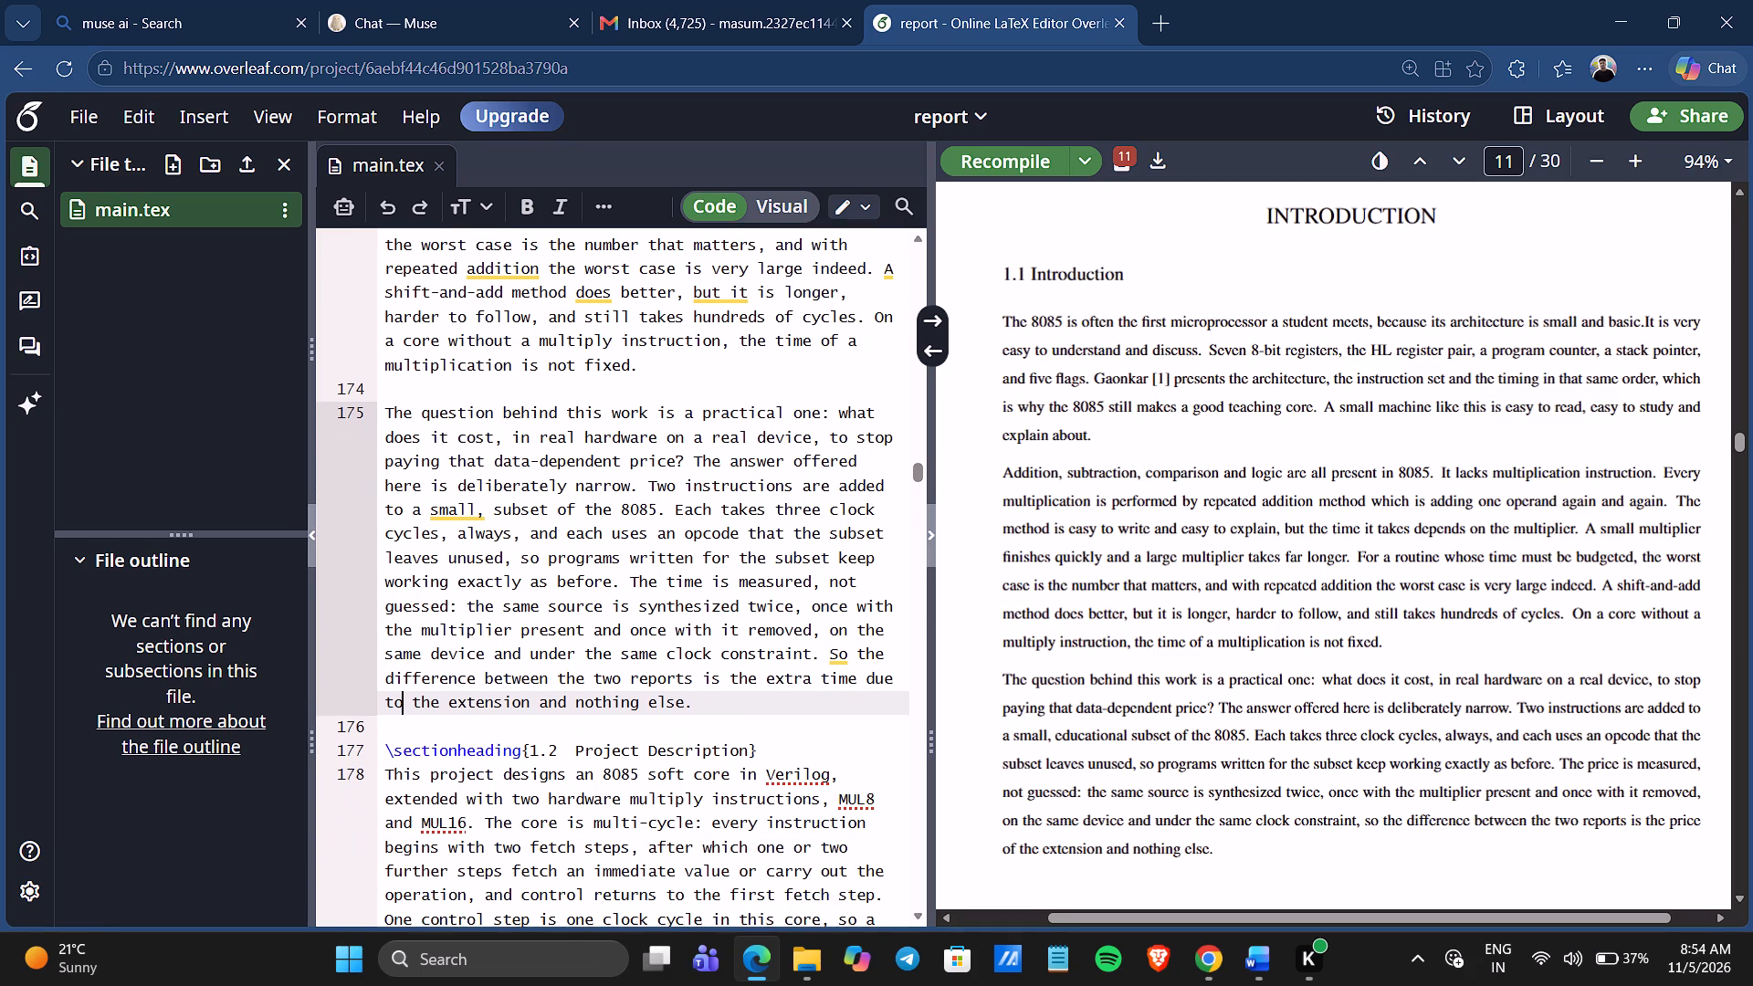
pyautogui.scroll(-3, 770, 861)
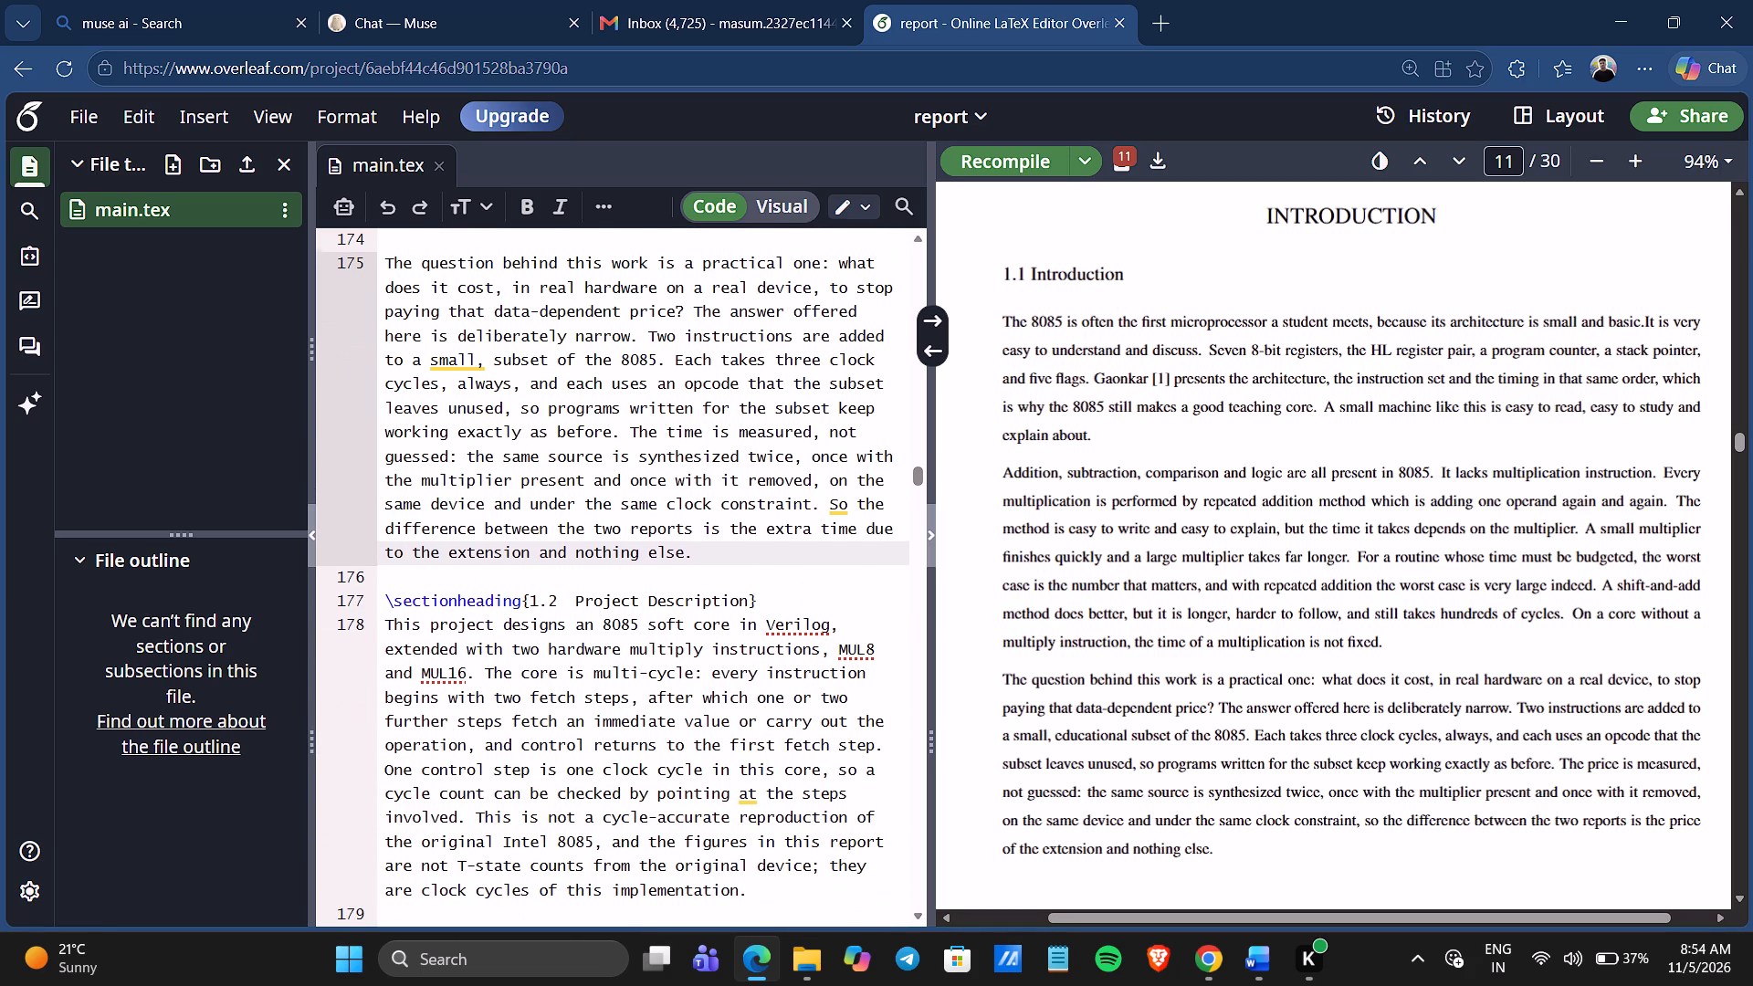
pyautogui.scroll(-1, 770, 861)
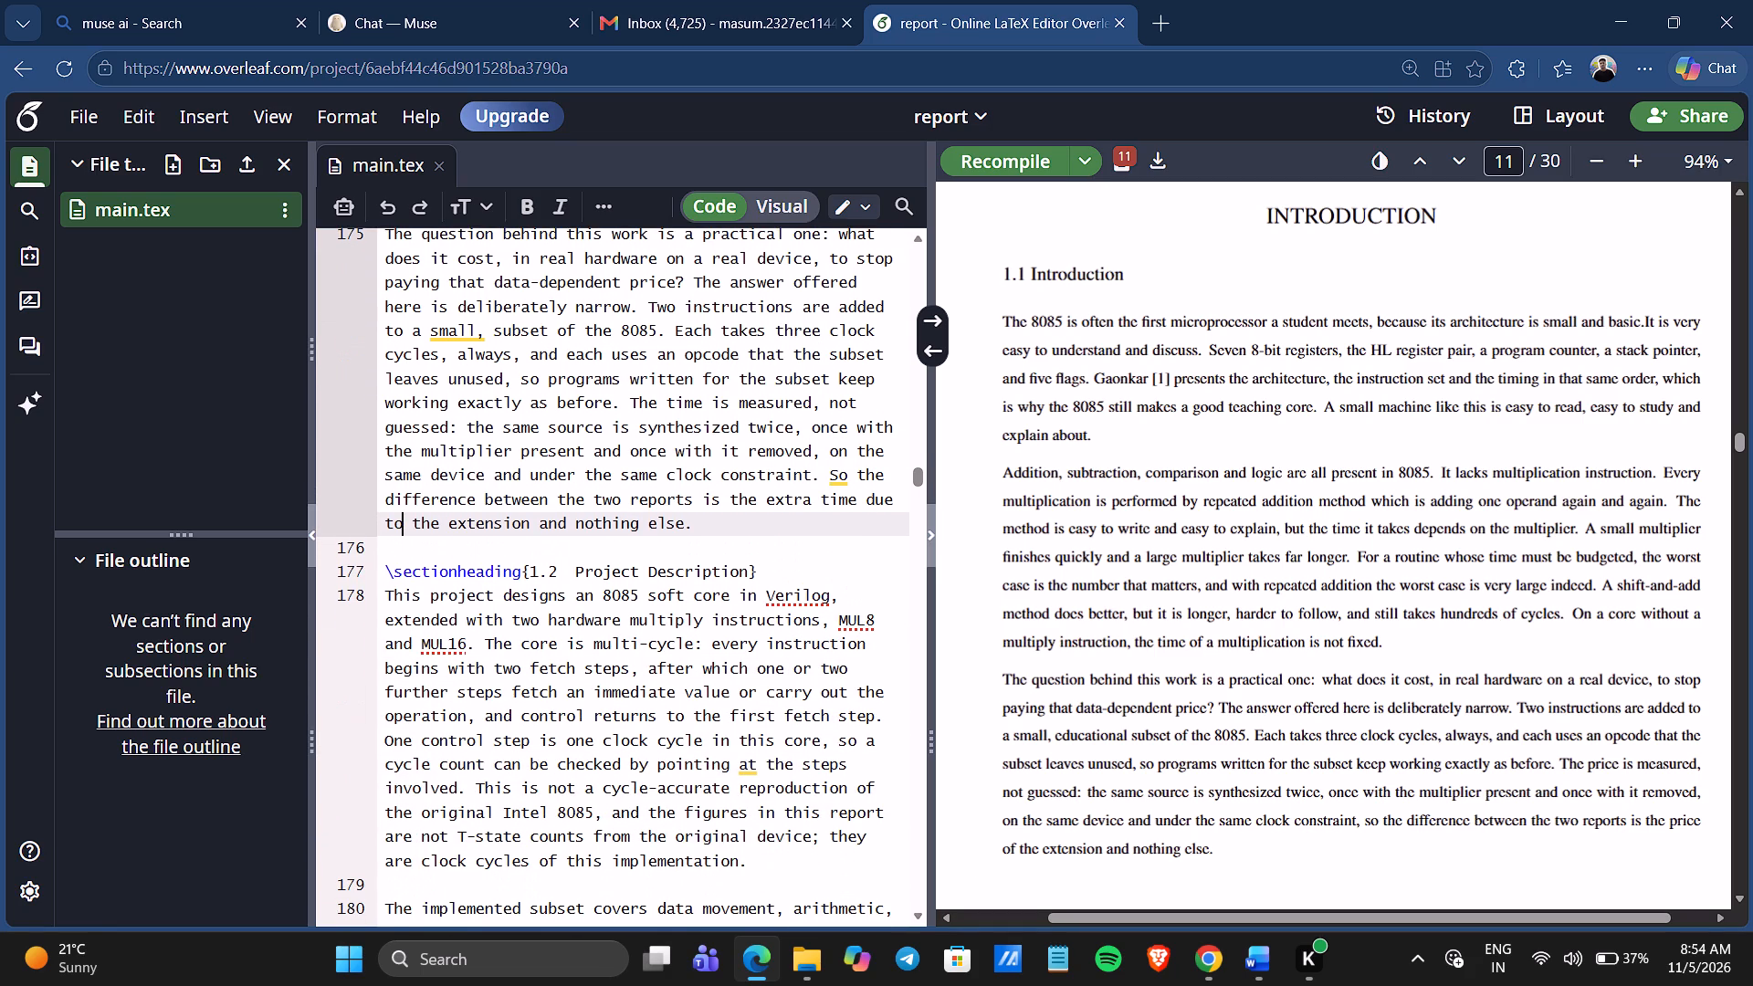
pyautogui.scroll(-1, 770, 861)
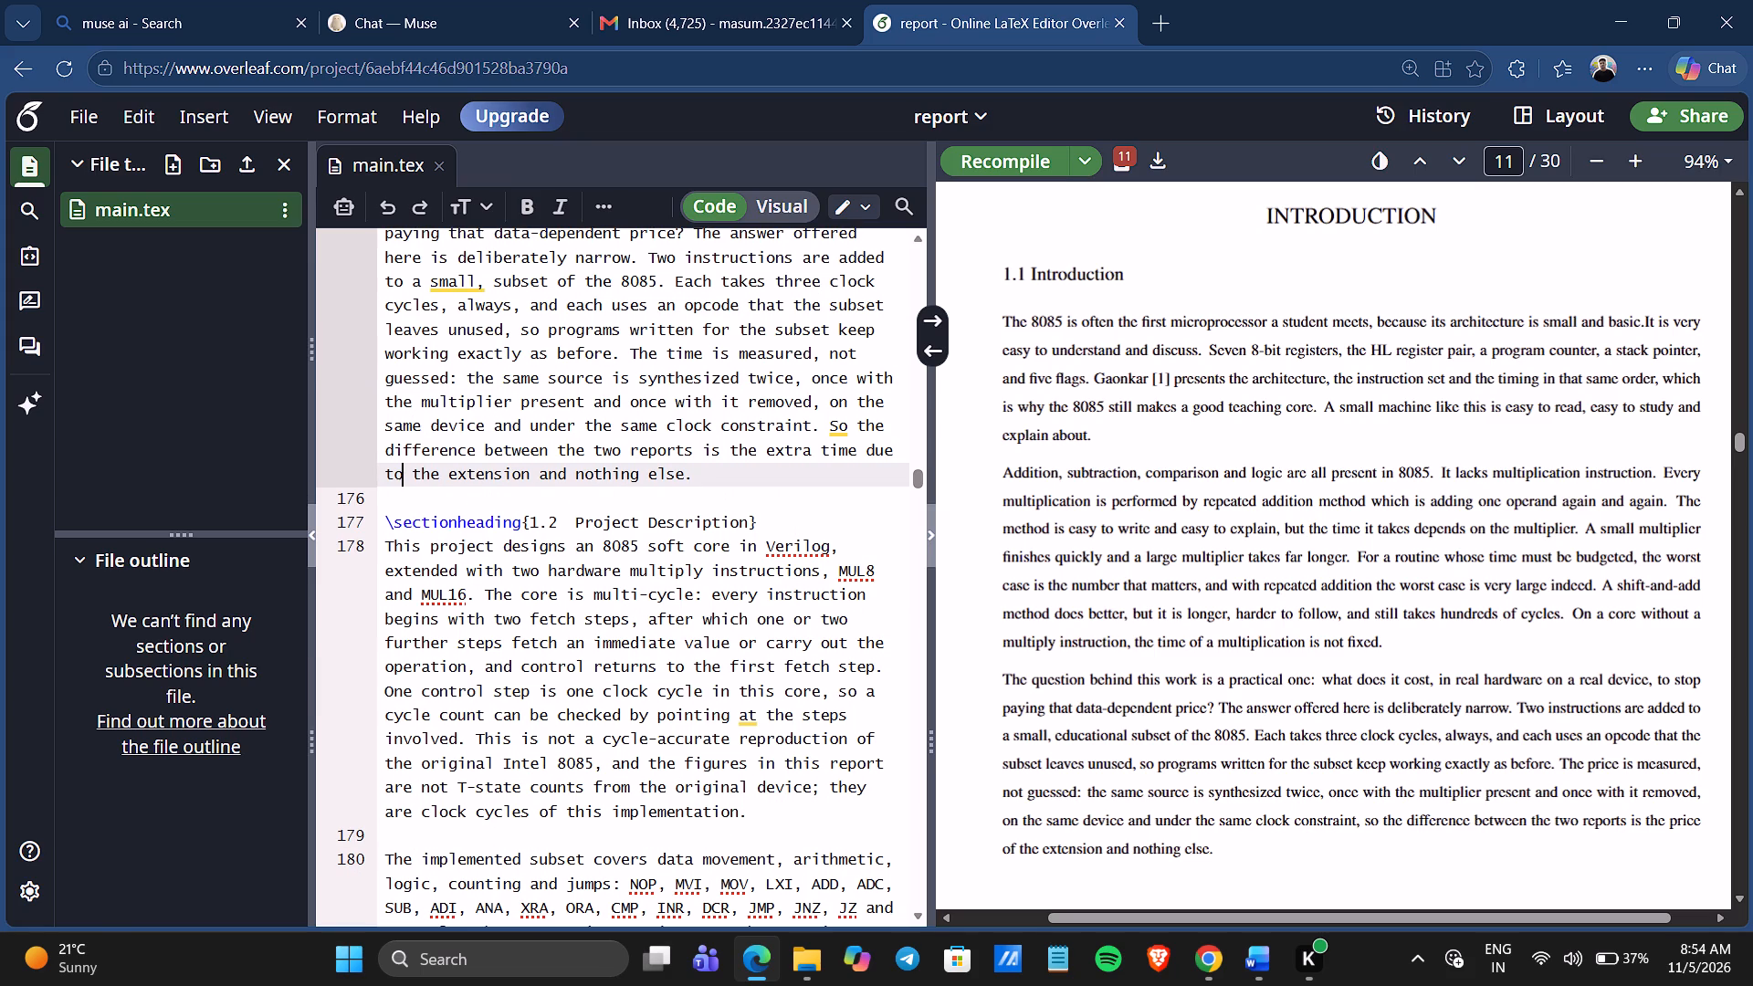
pyautogui.scroll(-1, 1089, 822)
# Recompile the report and check the reworded third paragraph of section 1.1 in the PDF.
pyautogui.click(886, 165)
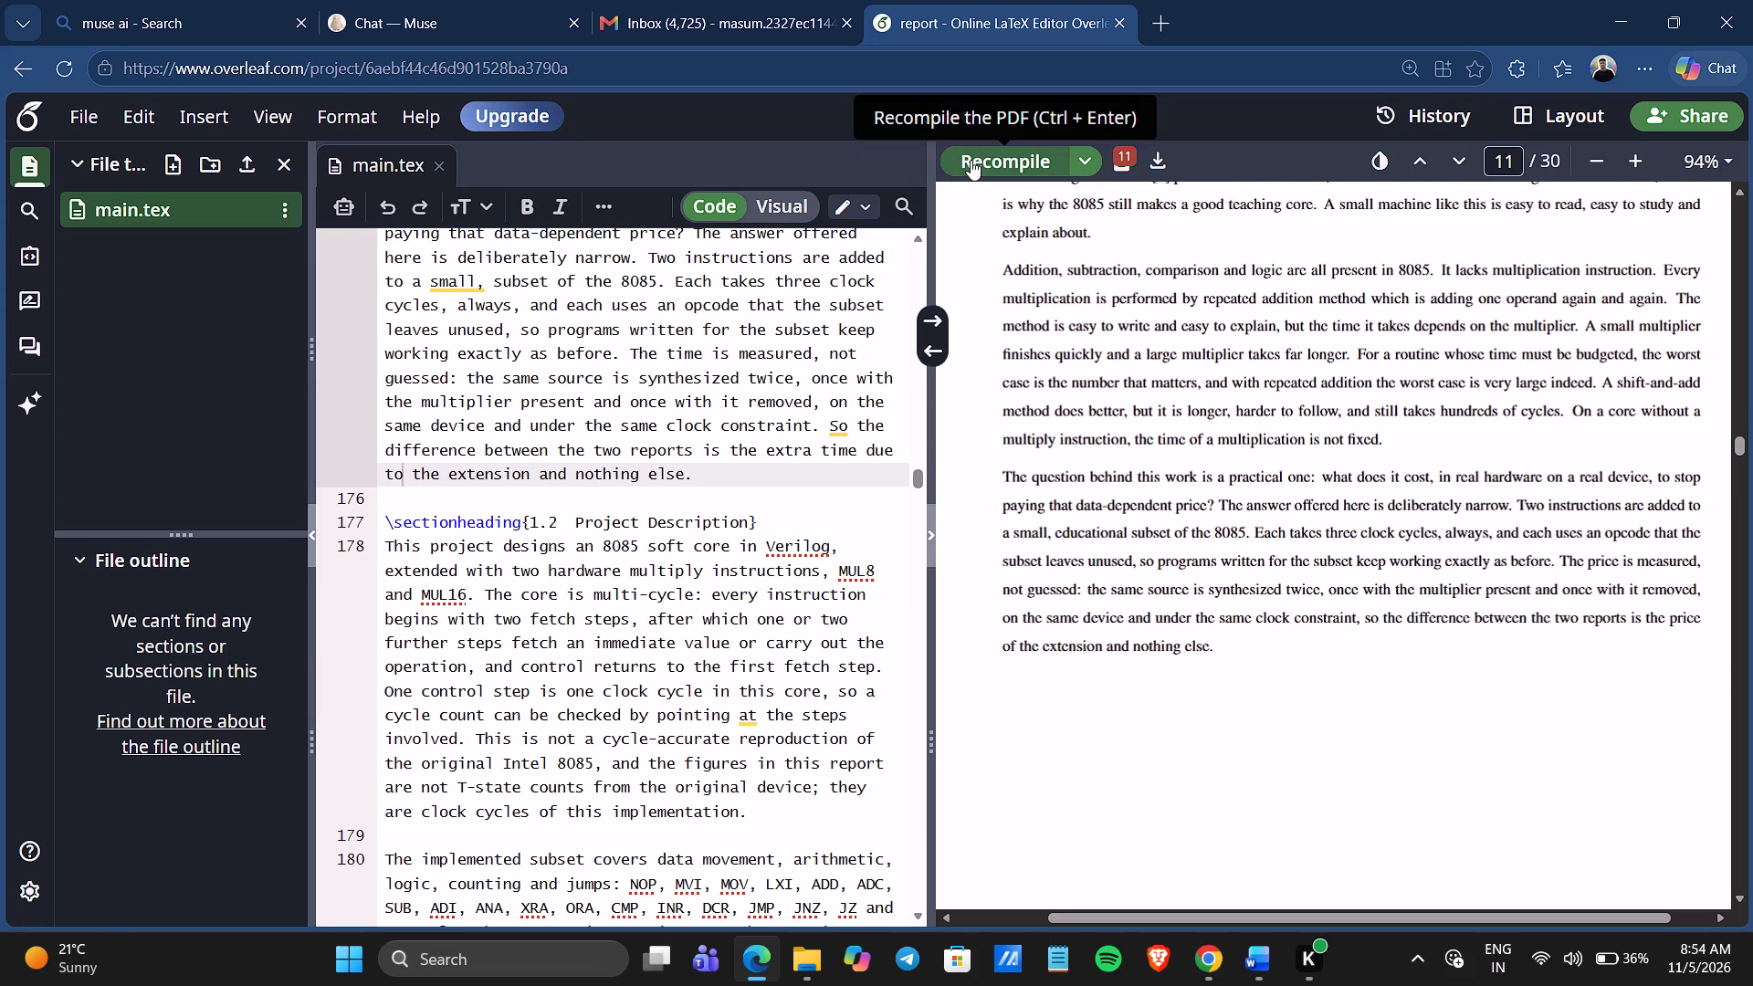
pyautogui.click(971, 160)
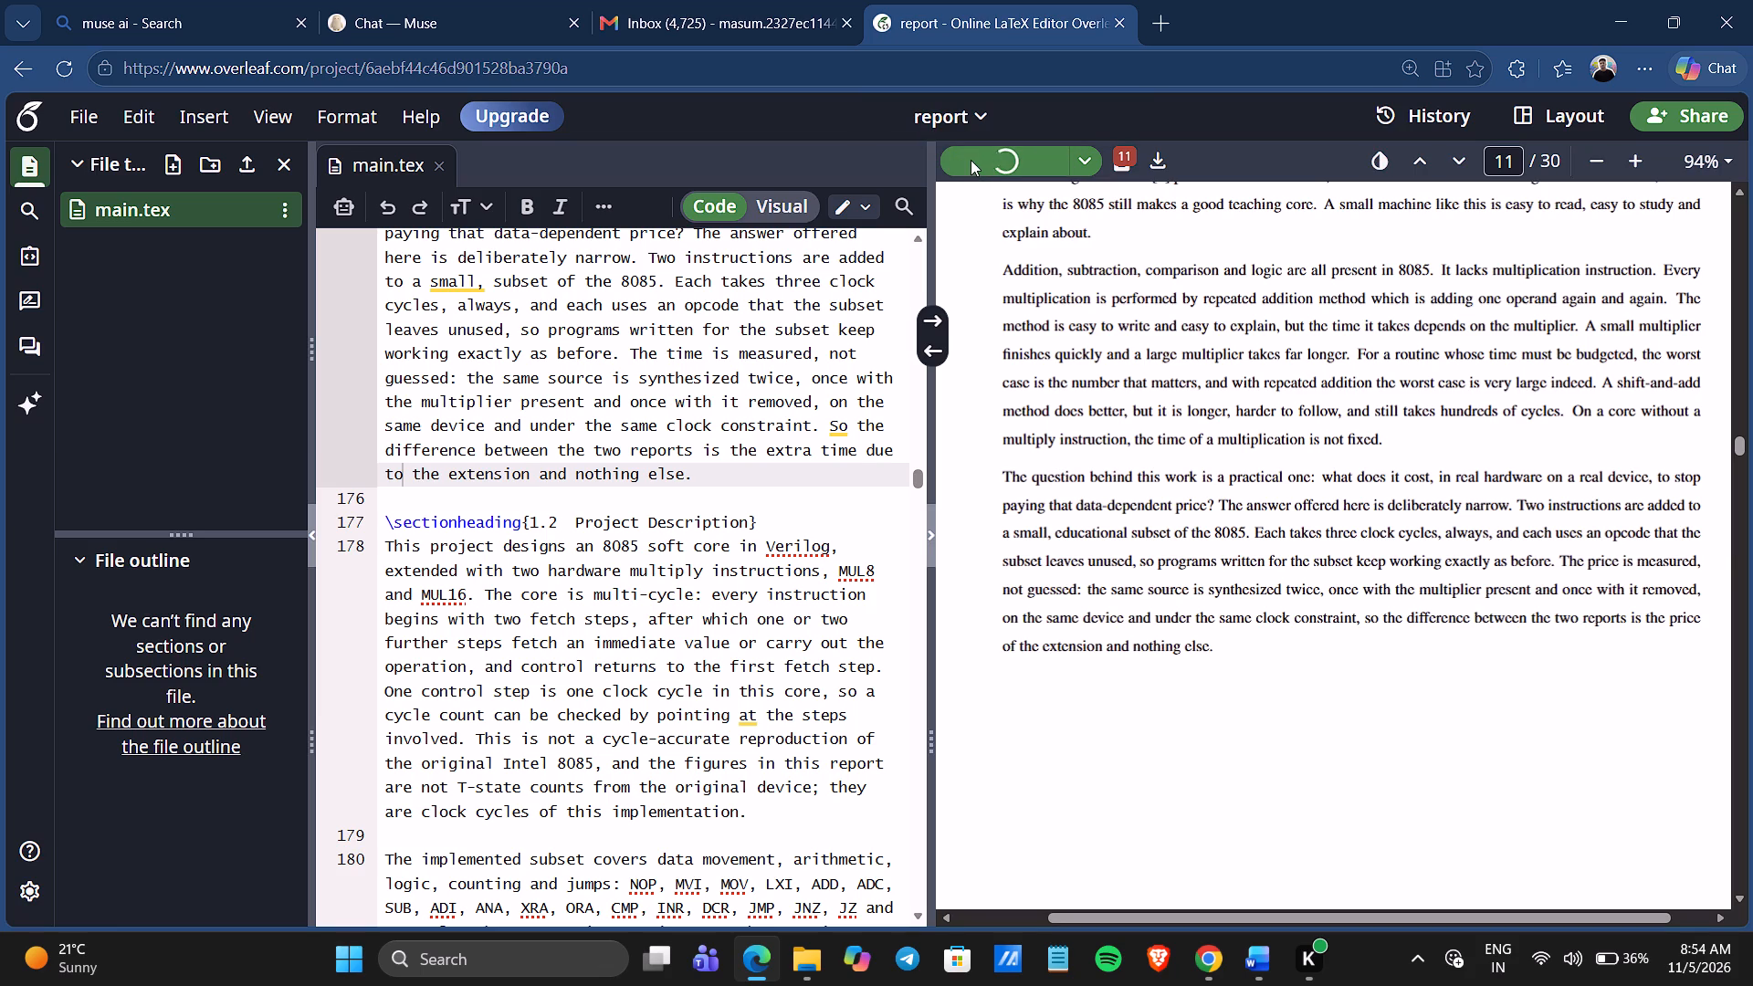
pyautogui.scroll(-1, 1291, 504)
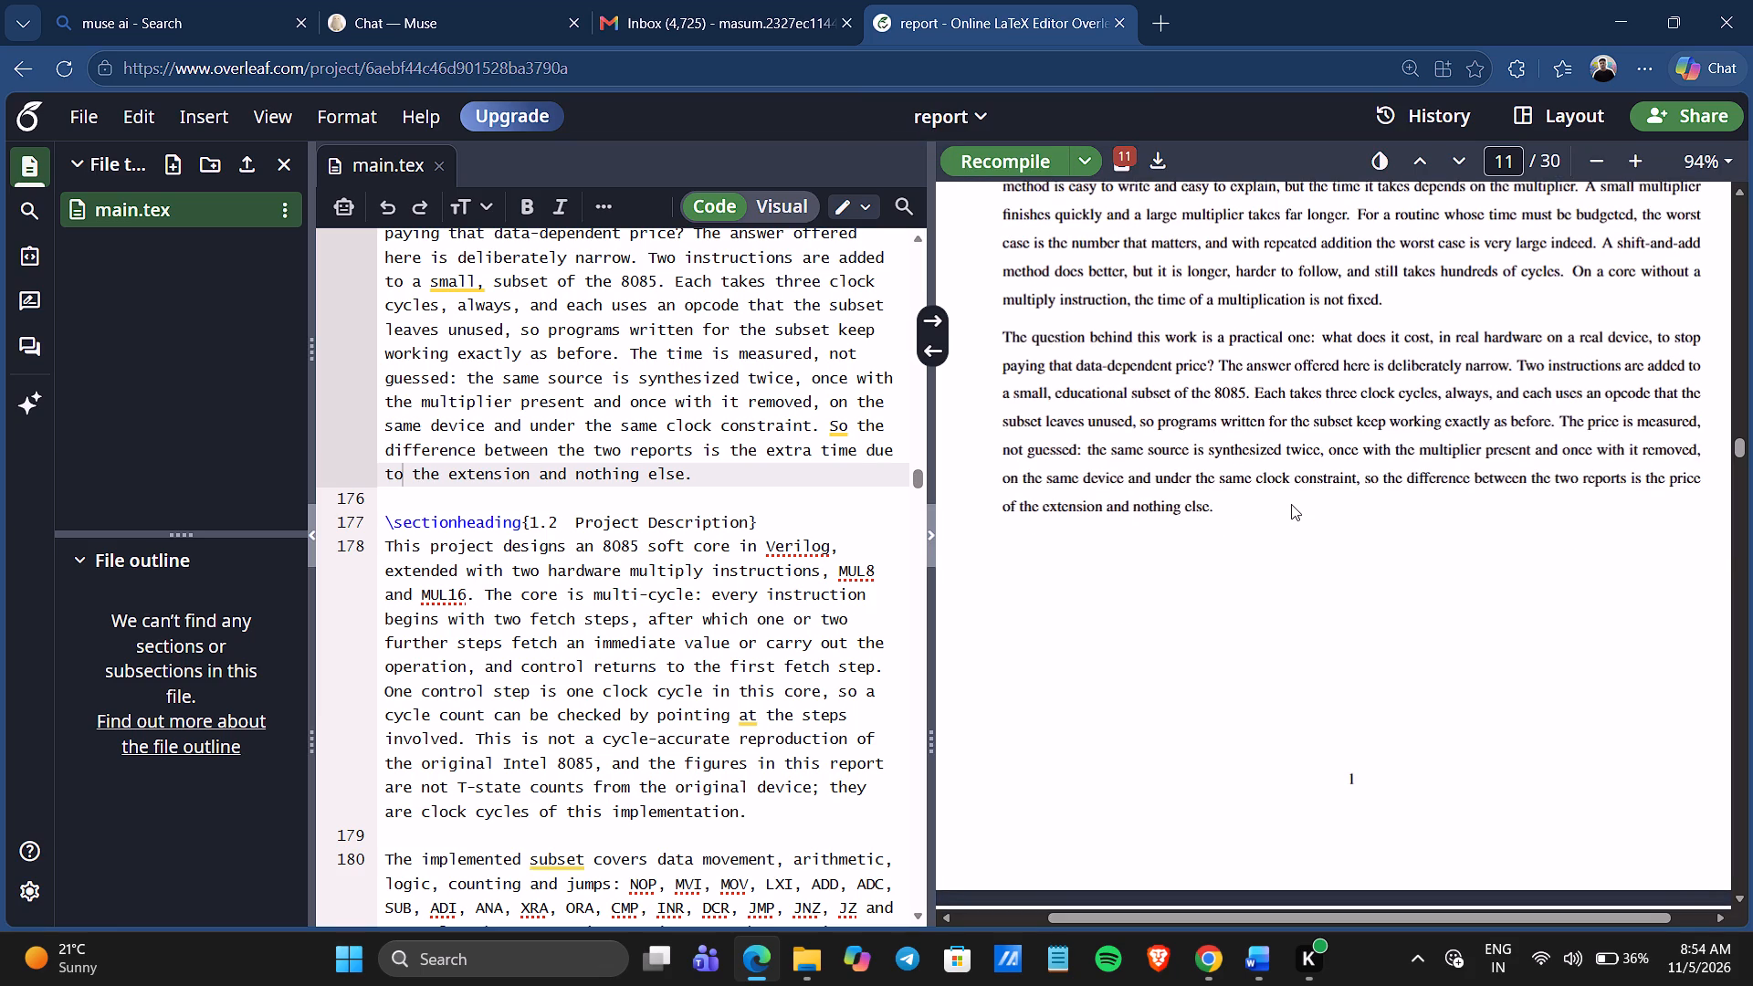
pyautogui.scroll(-1, 1291, 504)
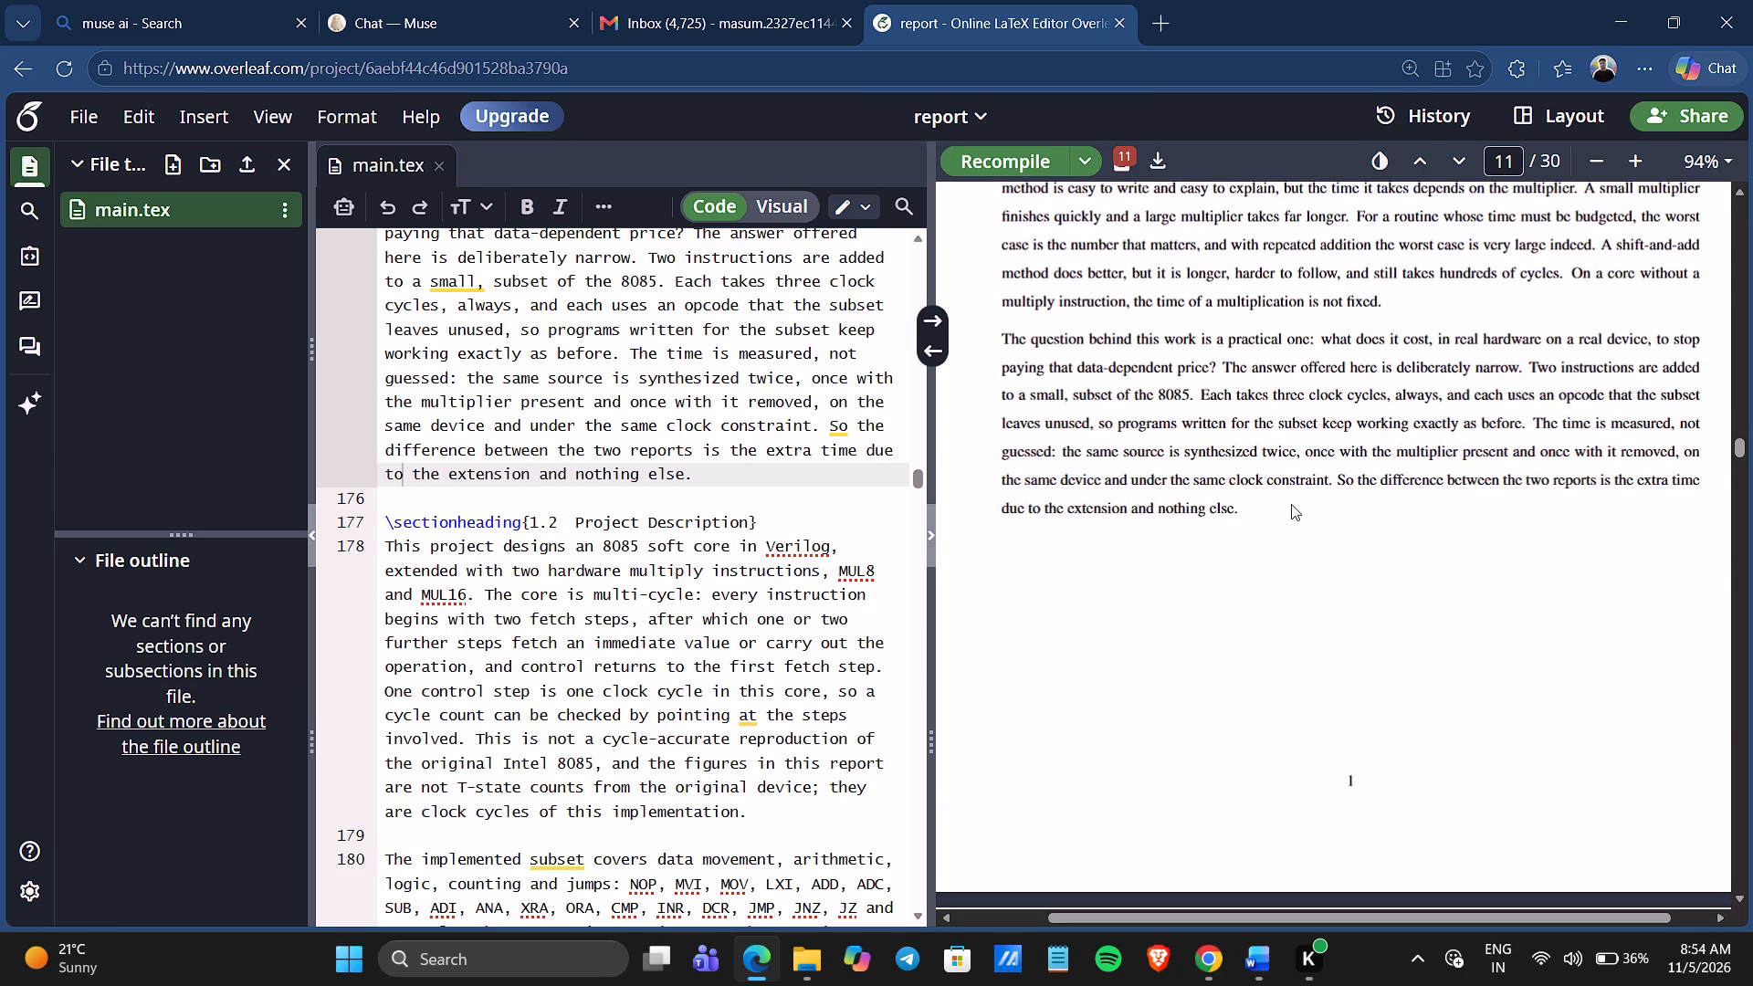
# Delete "ADI," and its extra space from the instruction list in the second paragraph of section 1.2 Project Description.
pyautogui.scroll(-2, 1291, 504)
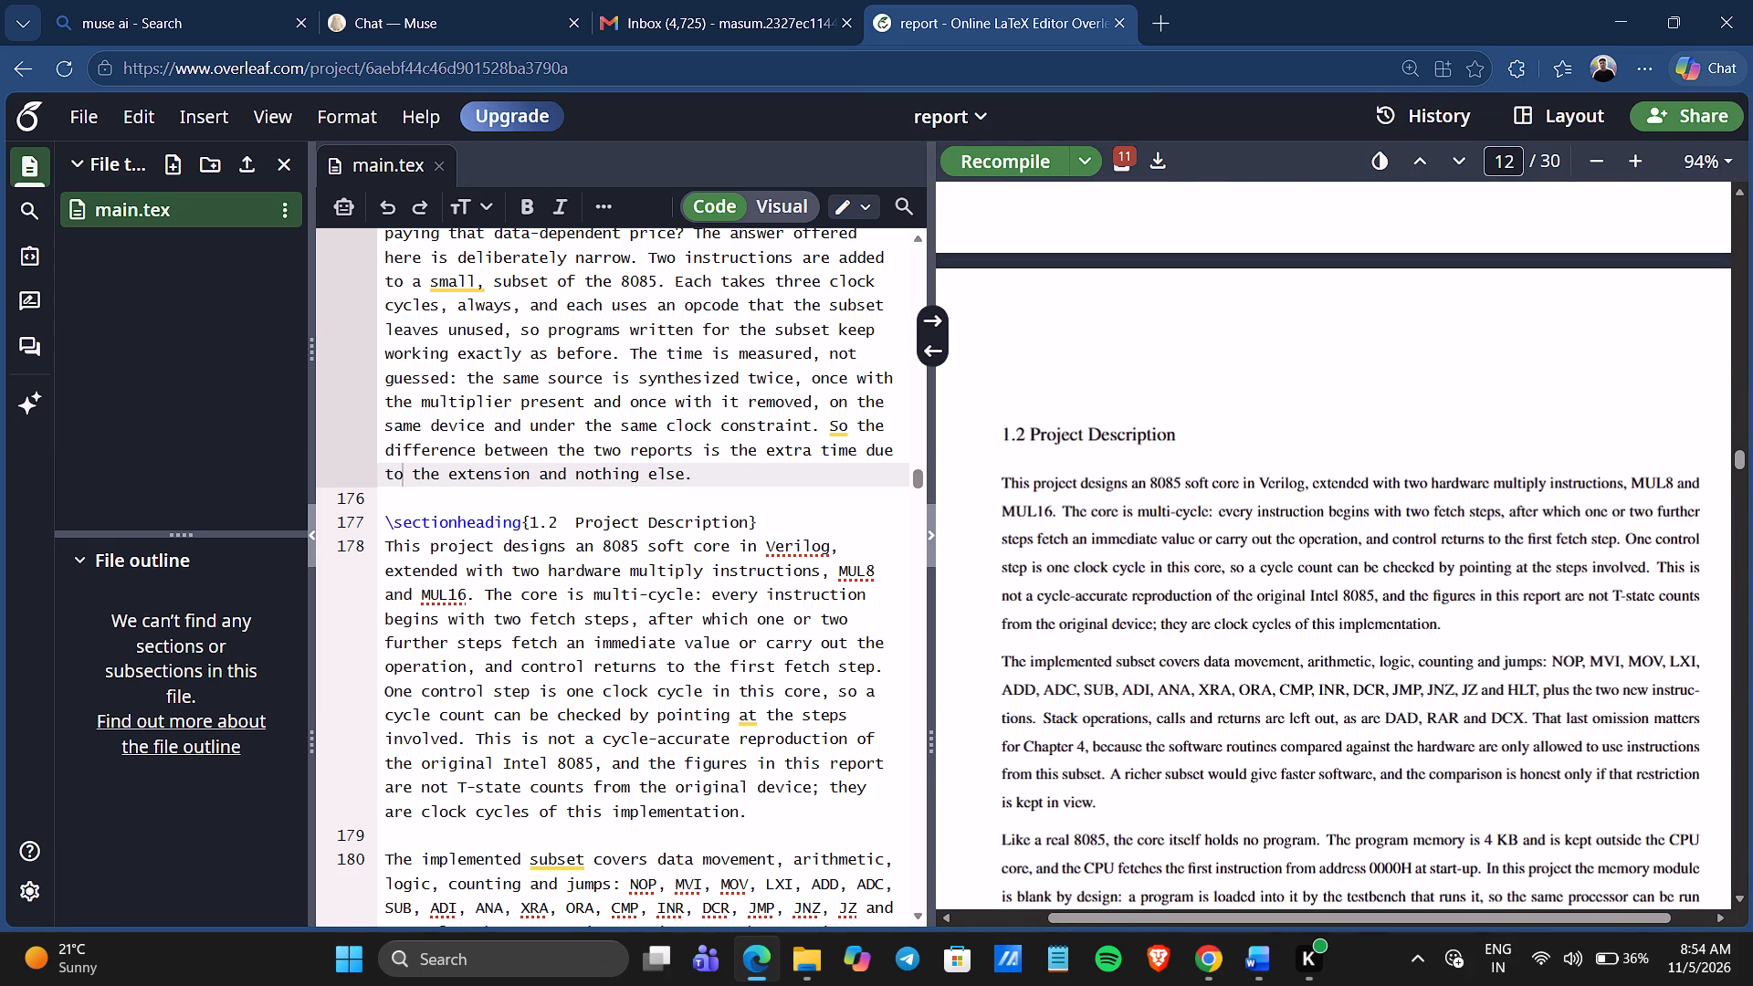
pyautogui.scroll(-1, 738, 440)
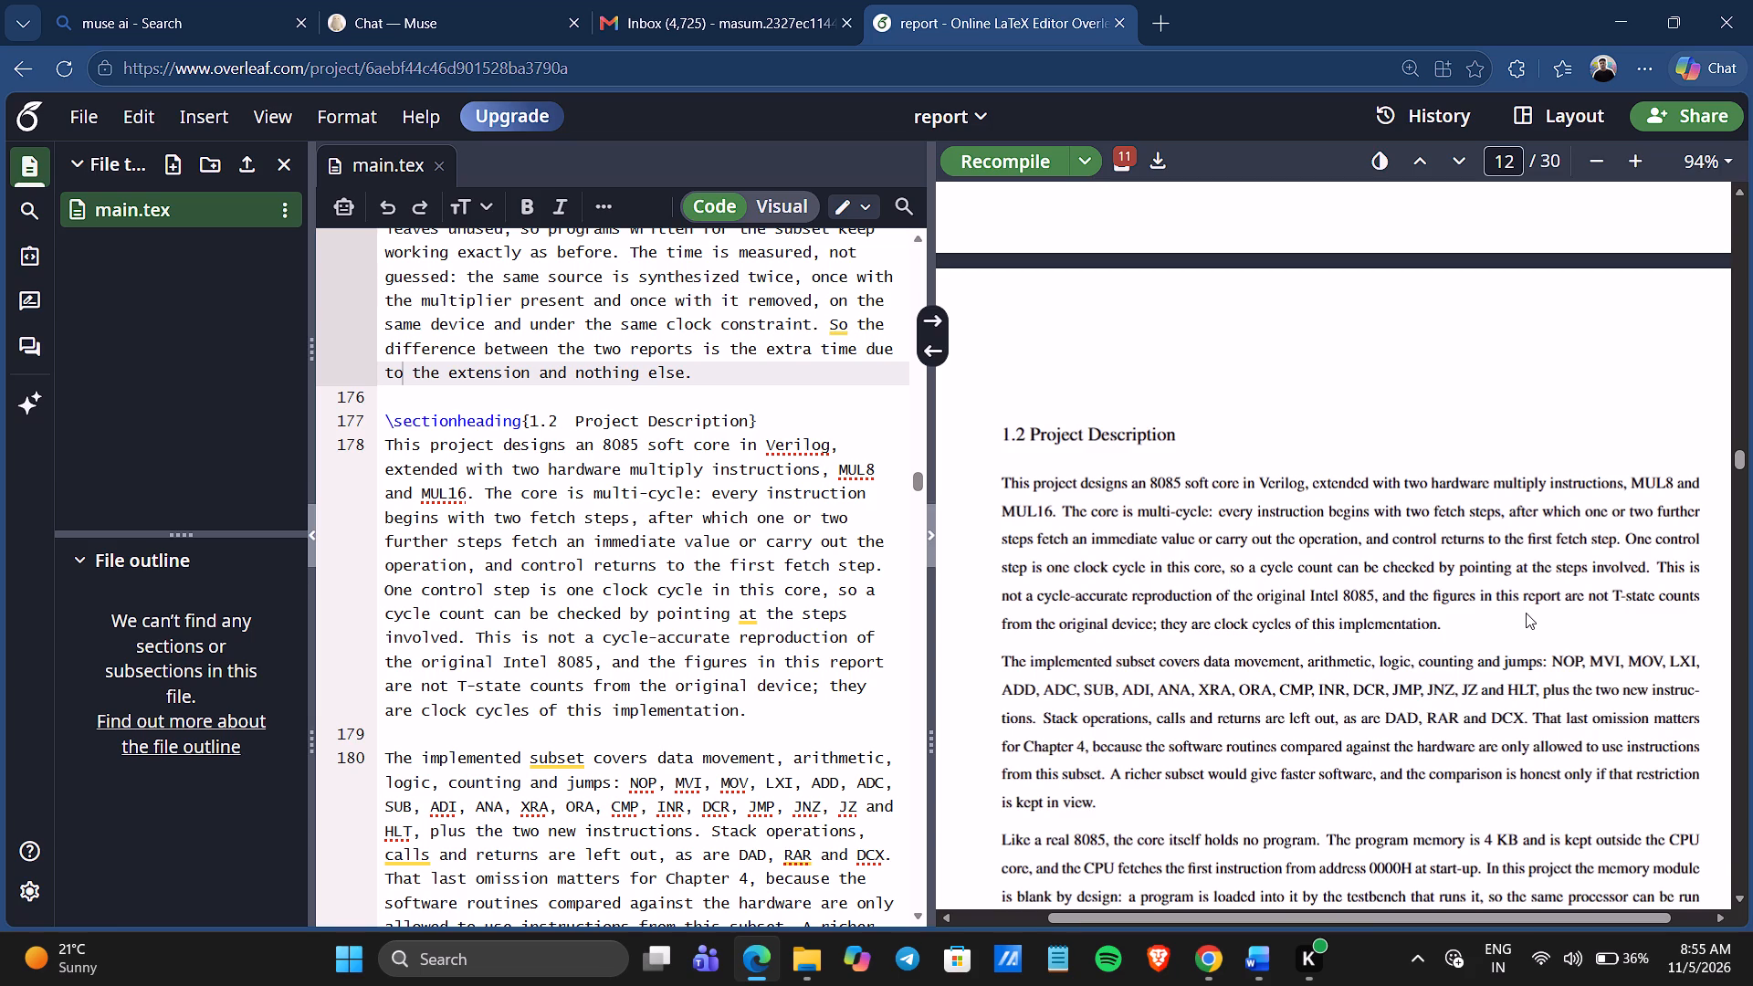
pyautogui.scroll(-1, 1526, 613)
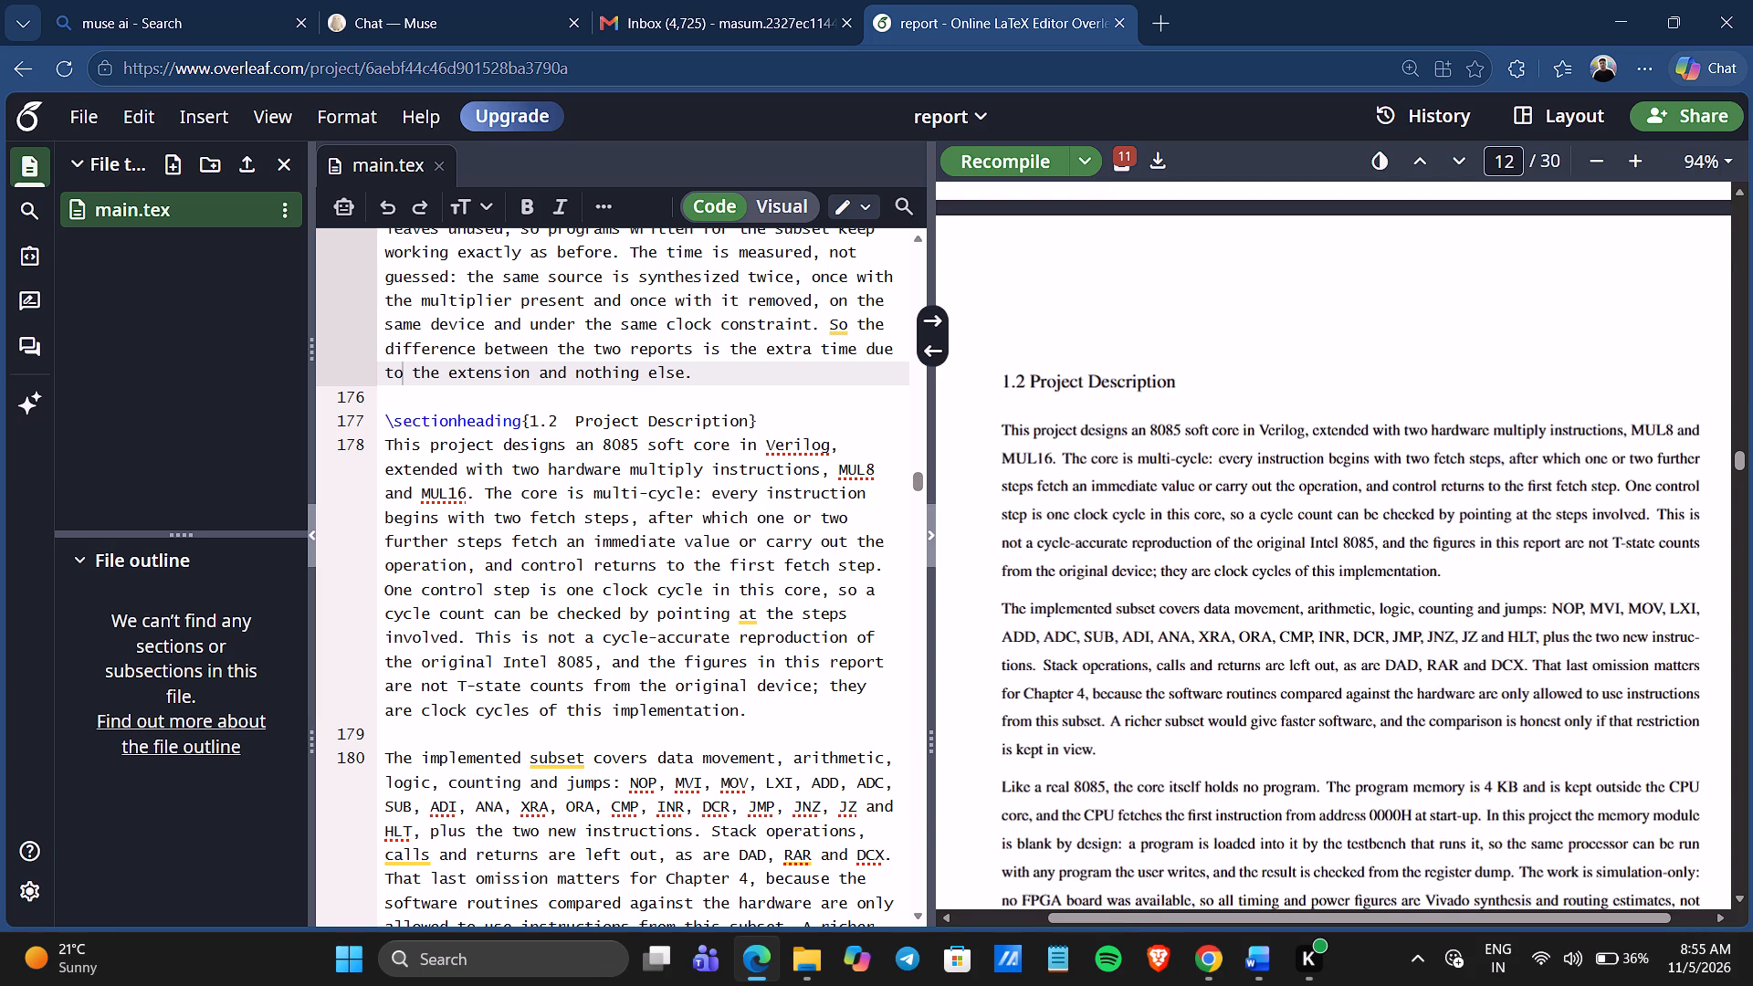
pyautogui.scroll(-1, 756, 710)
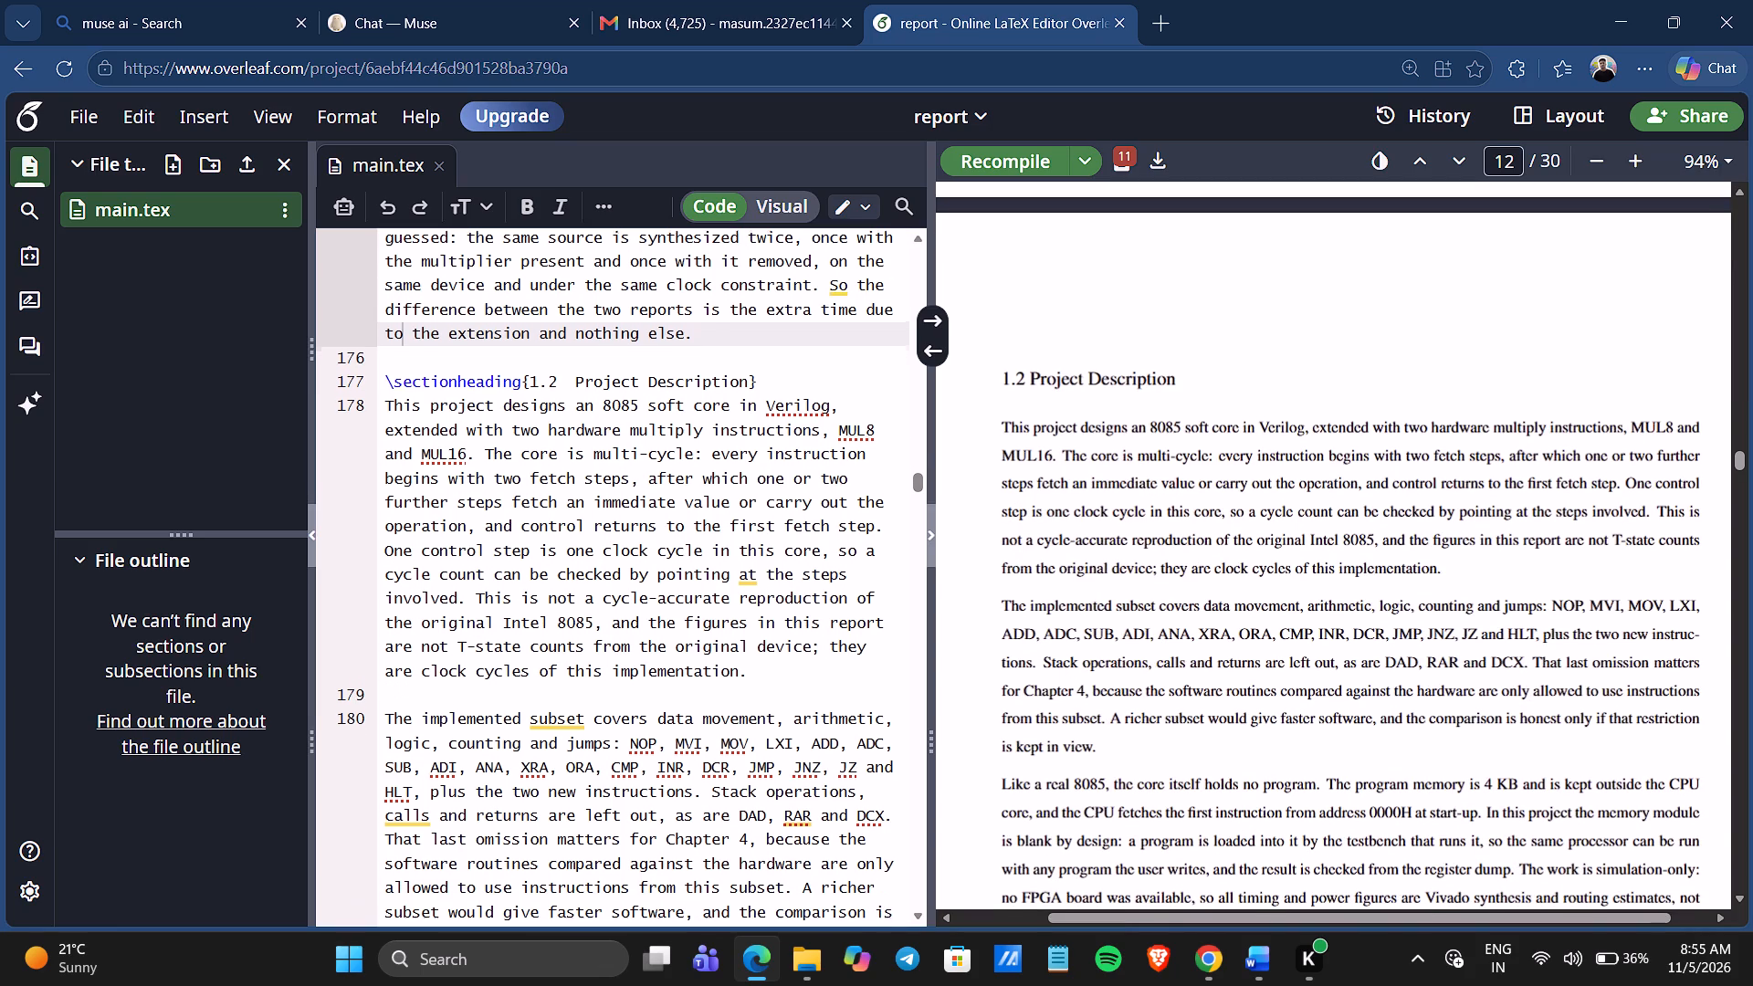
pyautogui.click(461, 764)
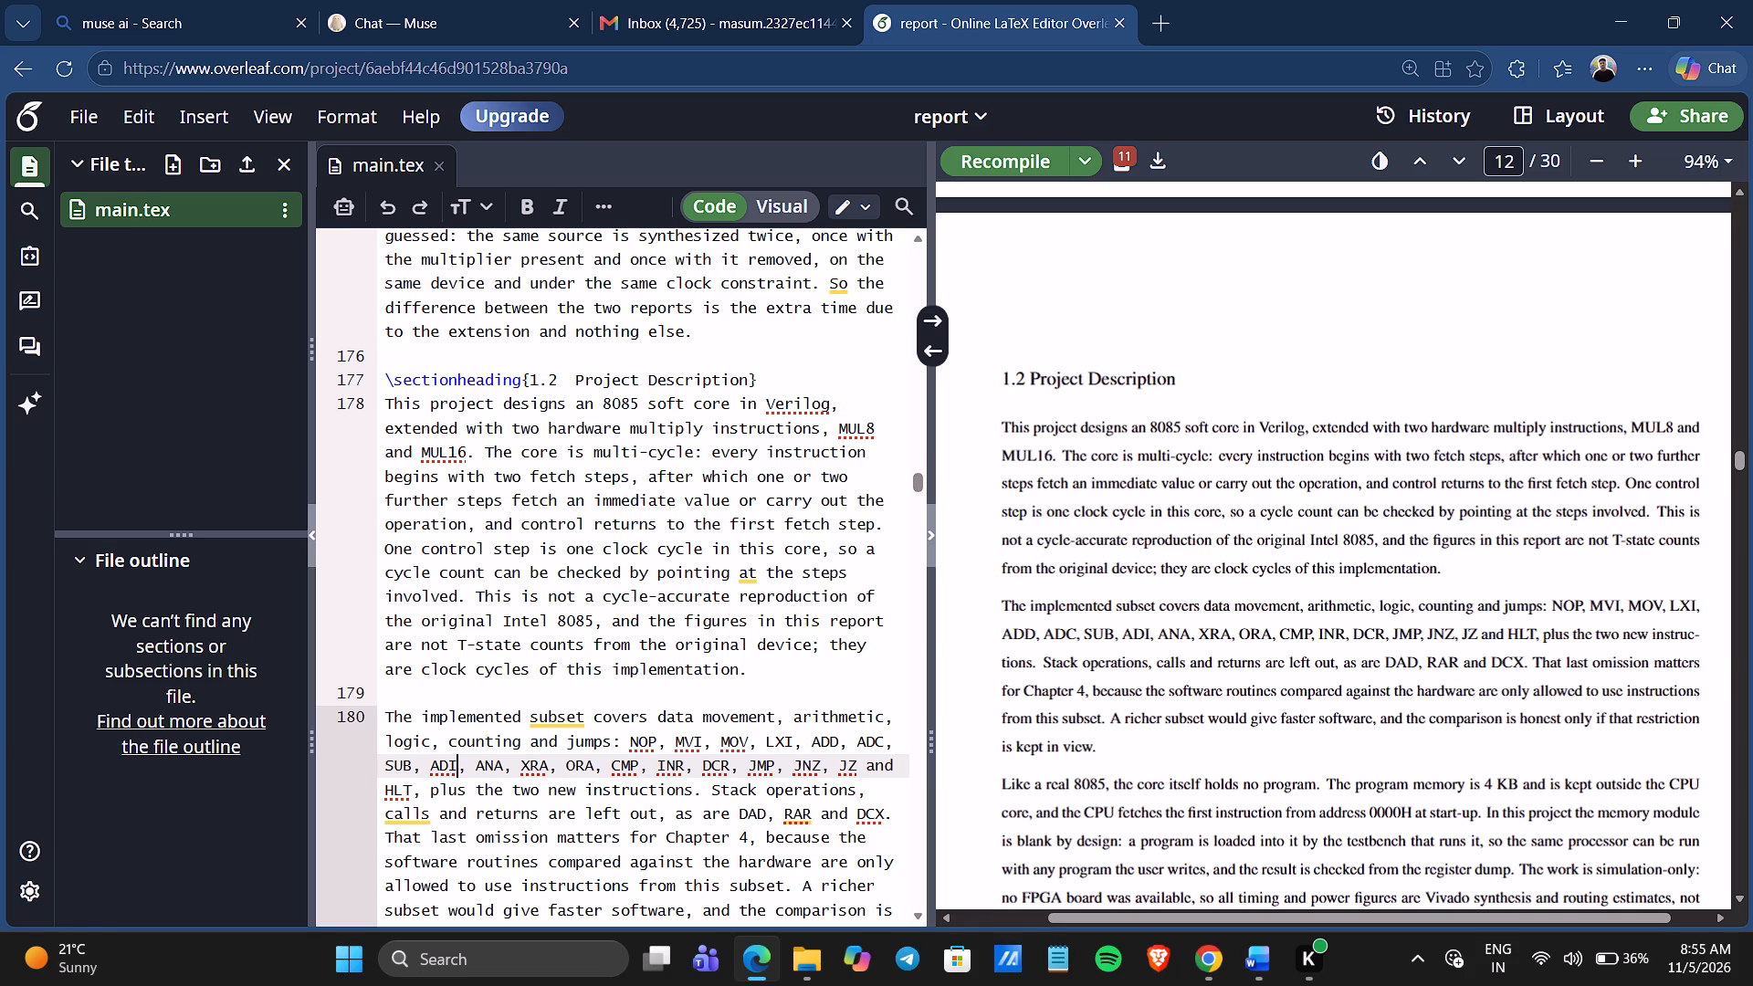
pyautogui.press('Right')
pyautogui.press('BackSpace')
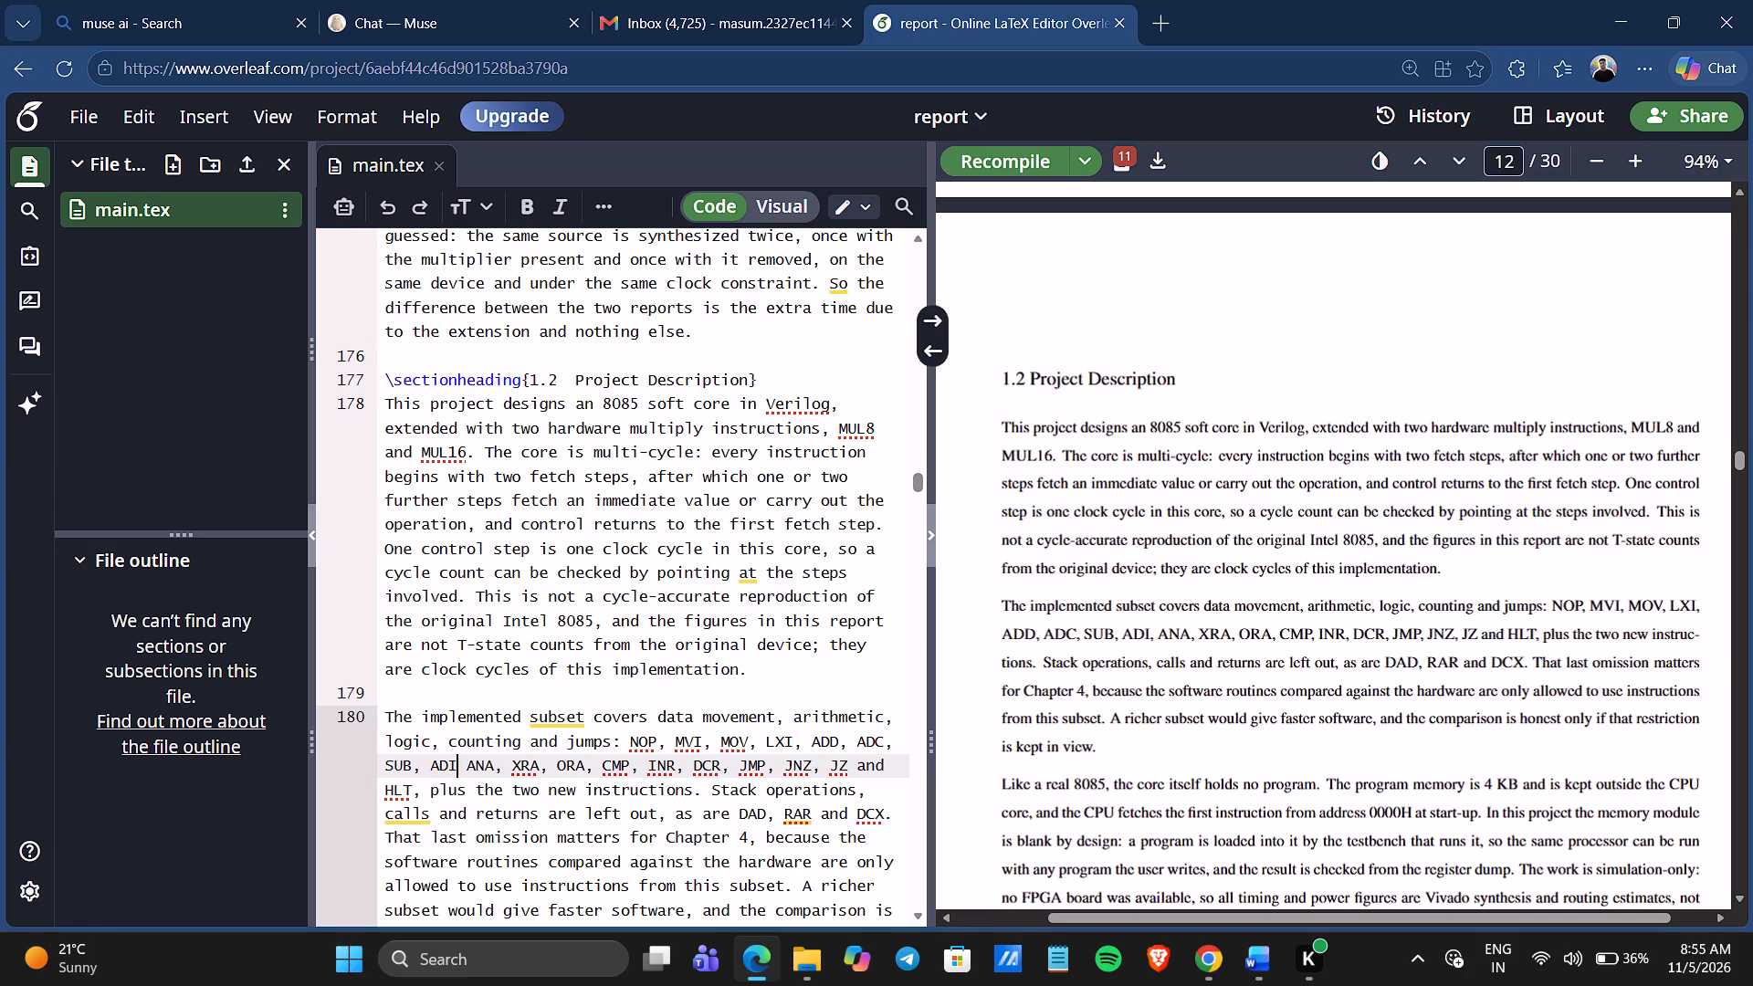
pyautogui.press('BackSpace')
pyautogui.press('BackSpace')
pyautogui.press('BackSpace')
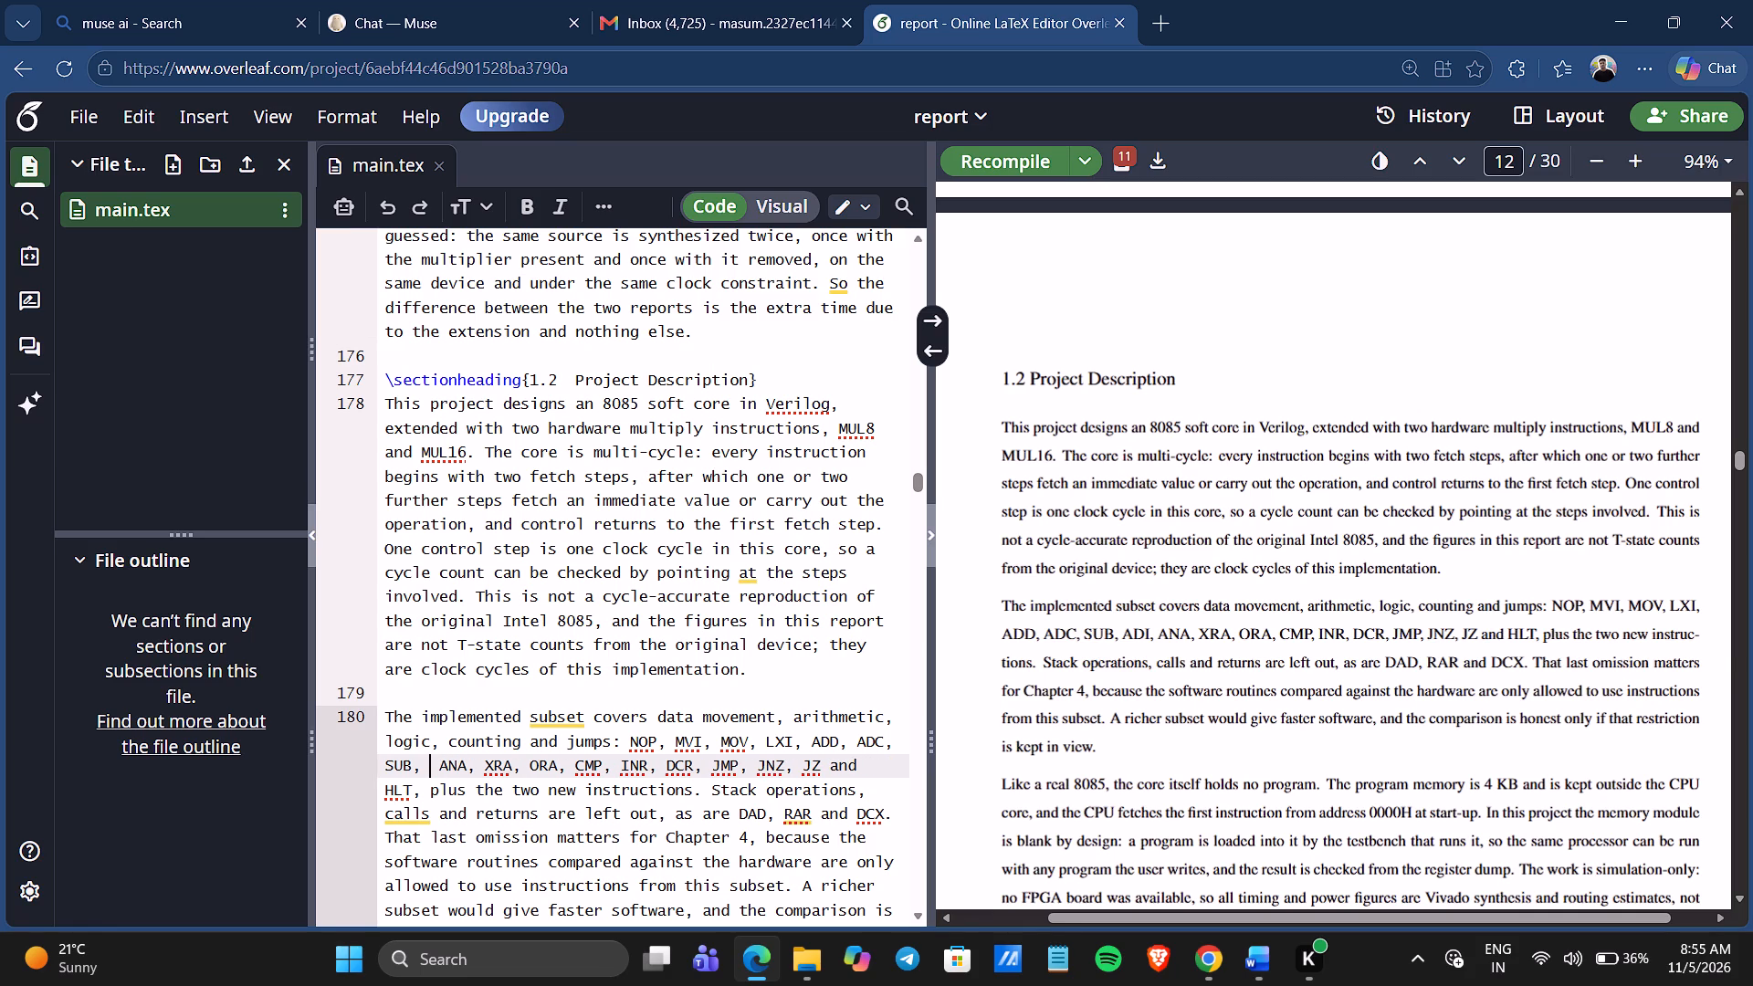
pyautogui.press('Right')
pyautogui.press('BackSpace')
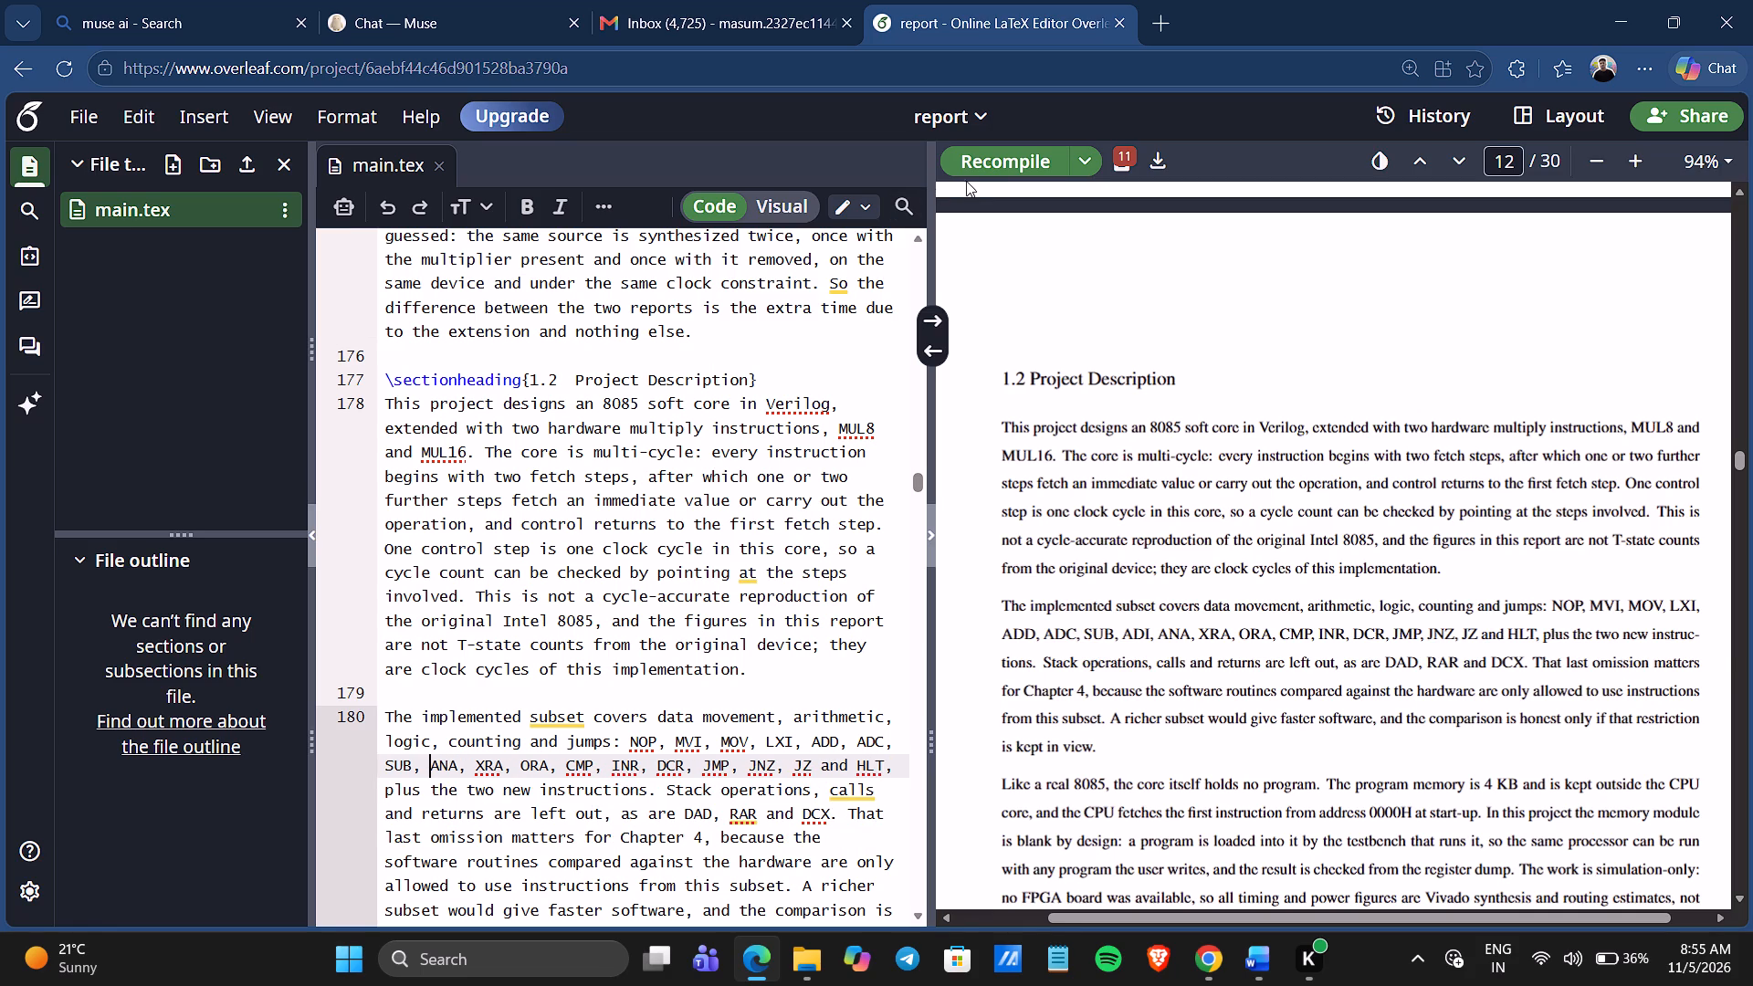
# Recompile the report with the shortened instruction list.
pyautogui.click(1006, 164)
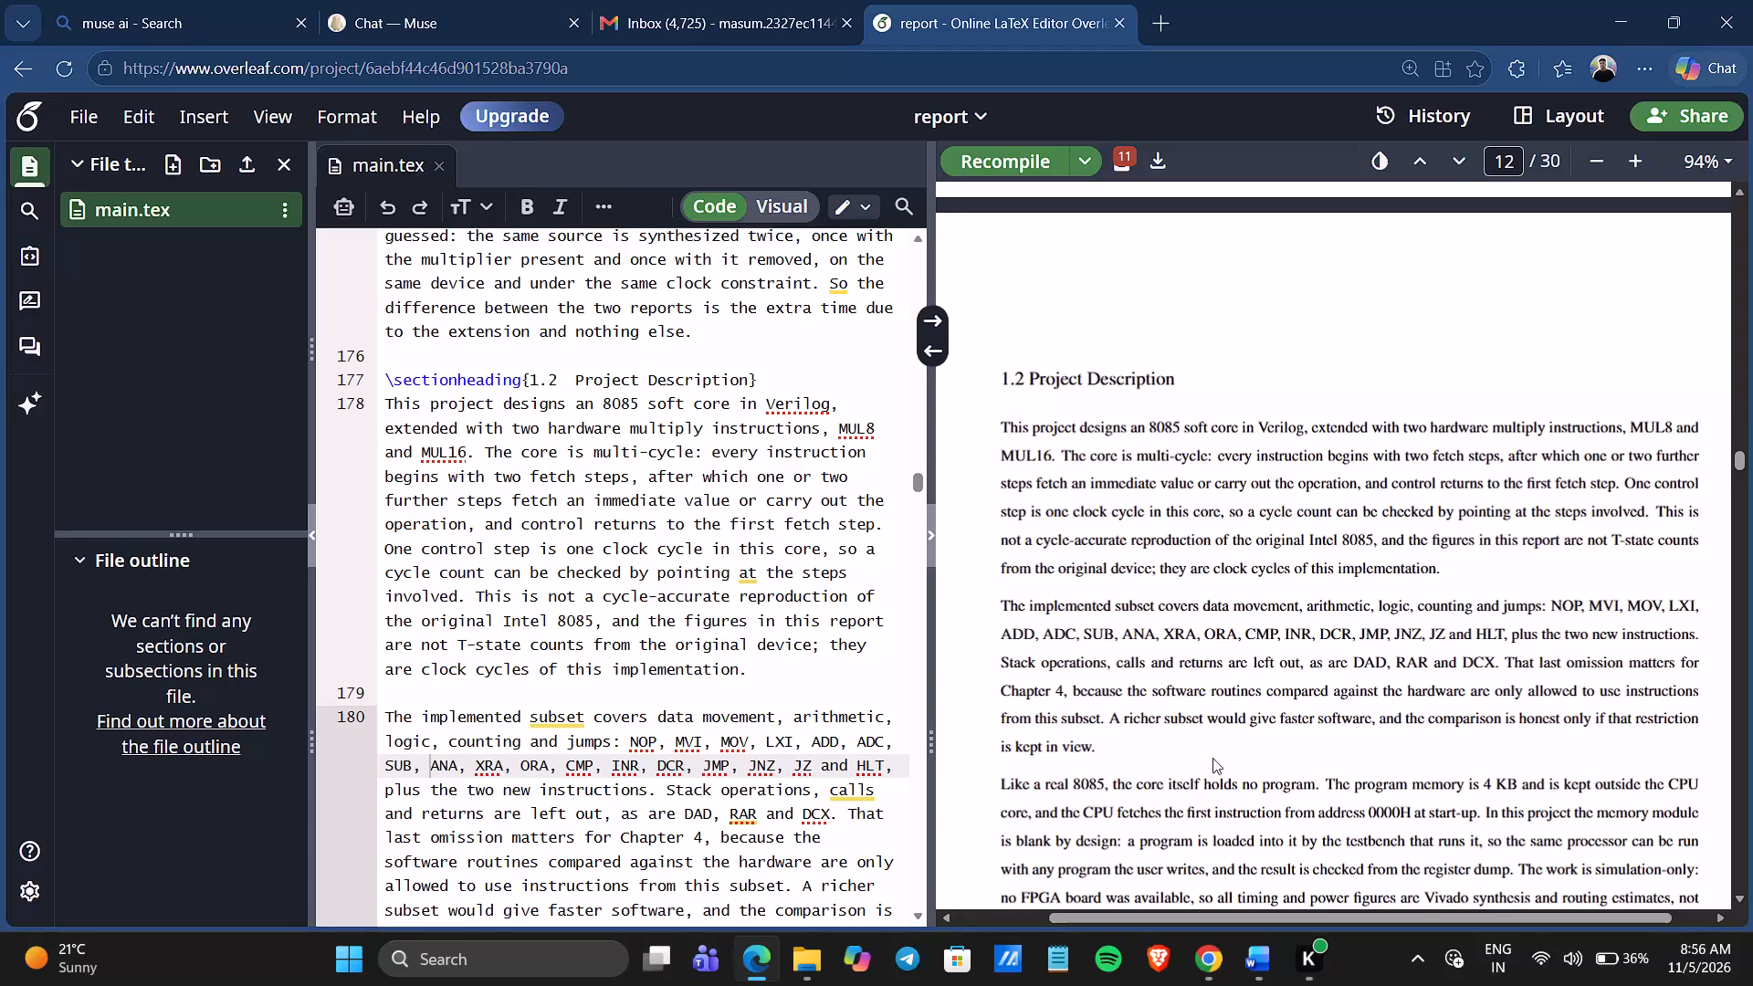
pyautogui.scroll(-1, 1212, 758)
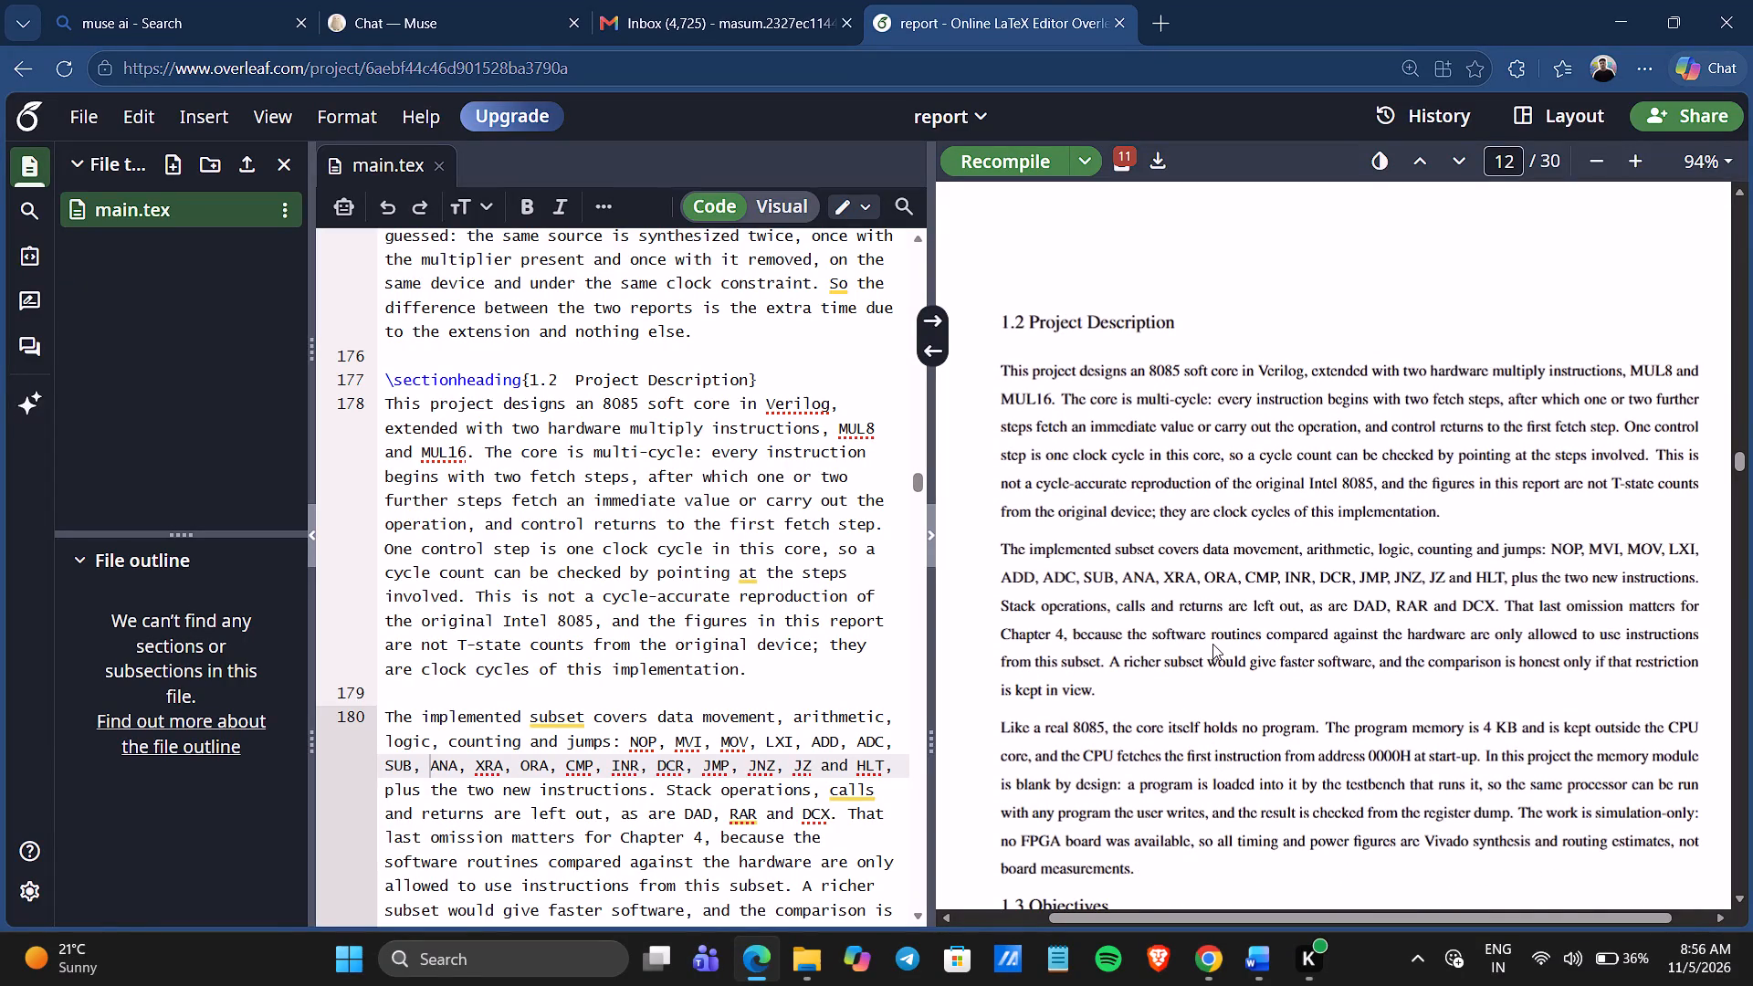
pyautogui.scroll(-1, 1212, 644)
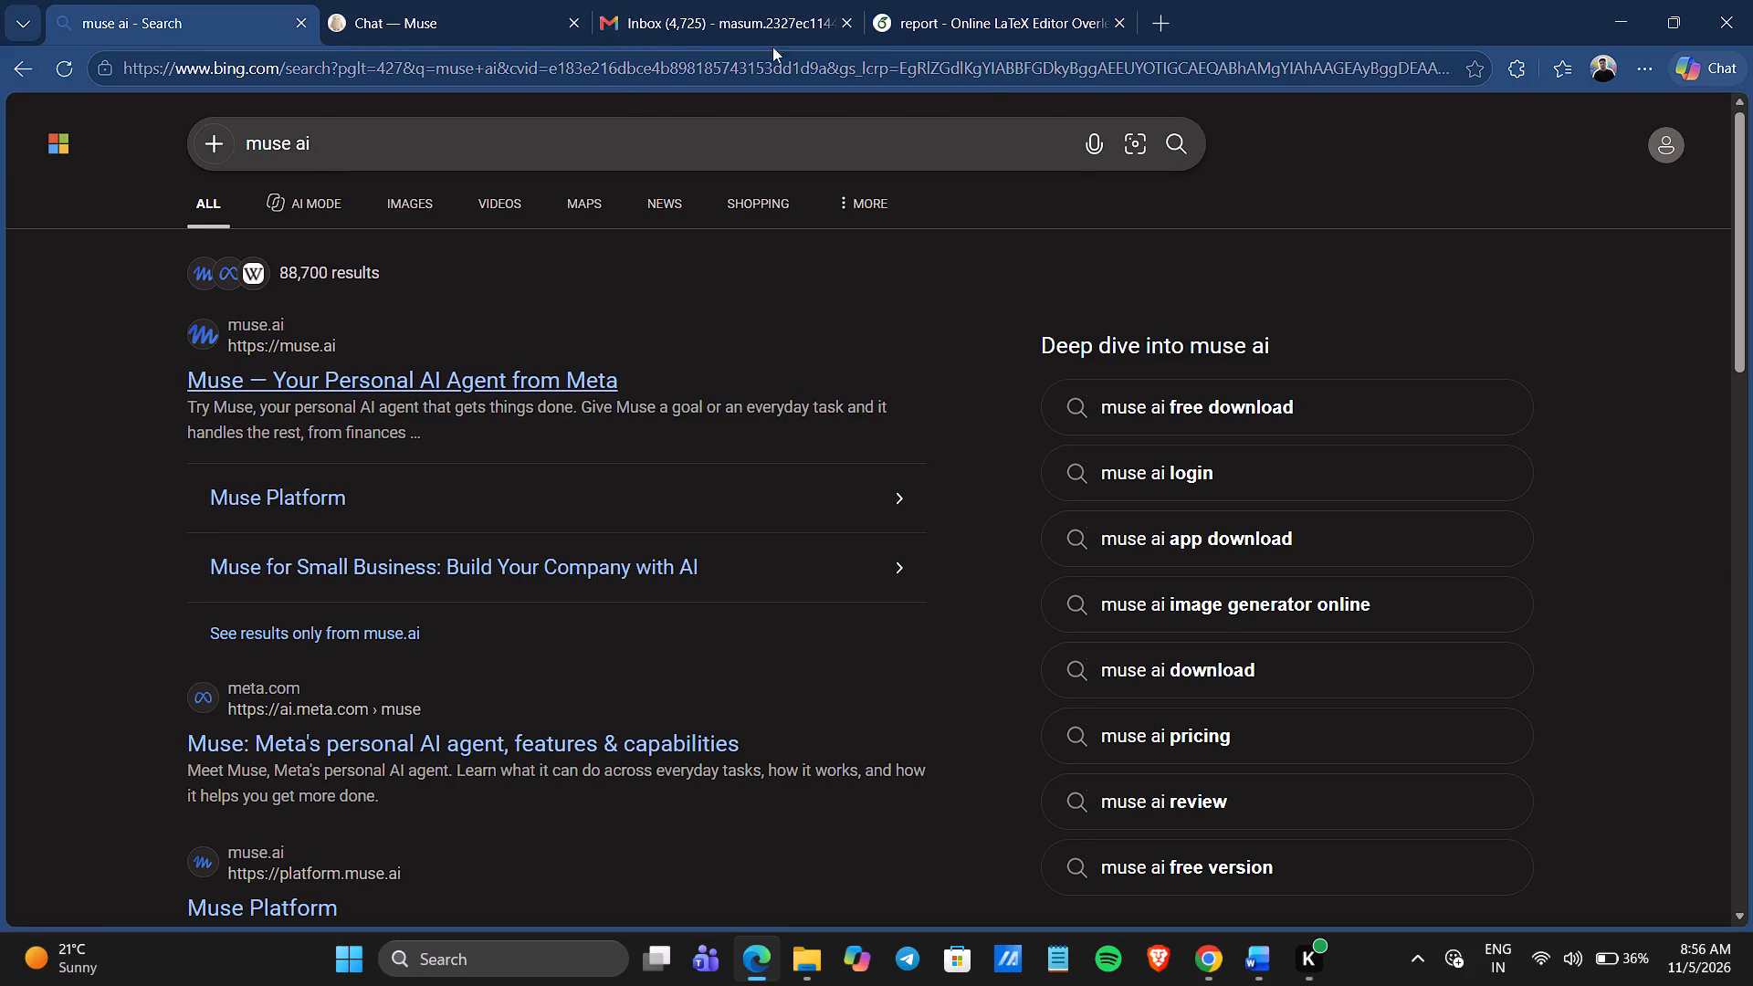
pyautogui.click(1055, 143)
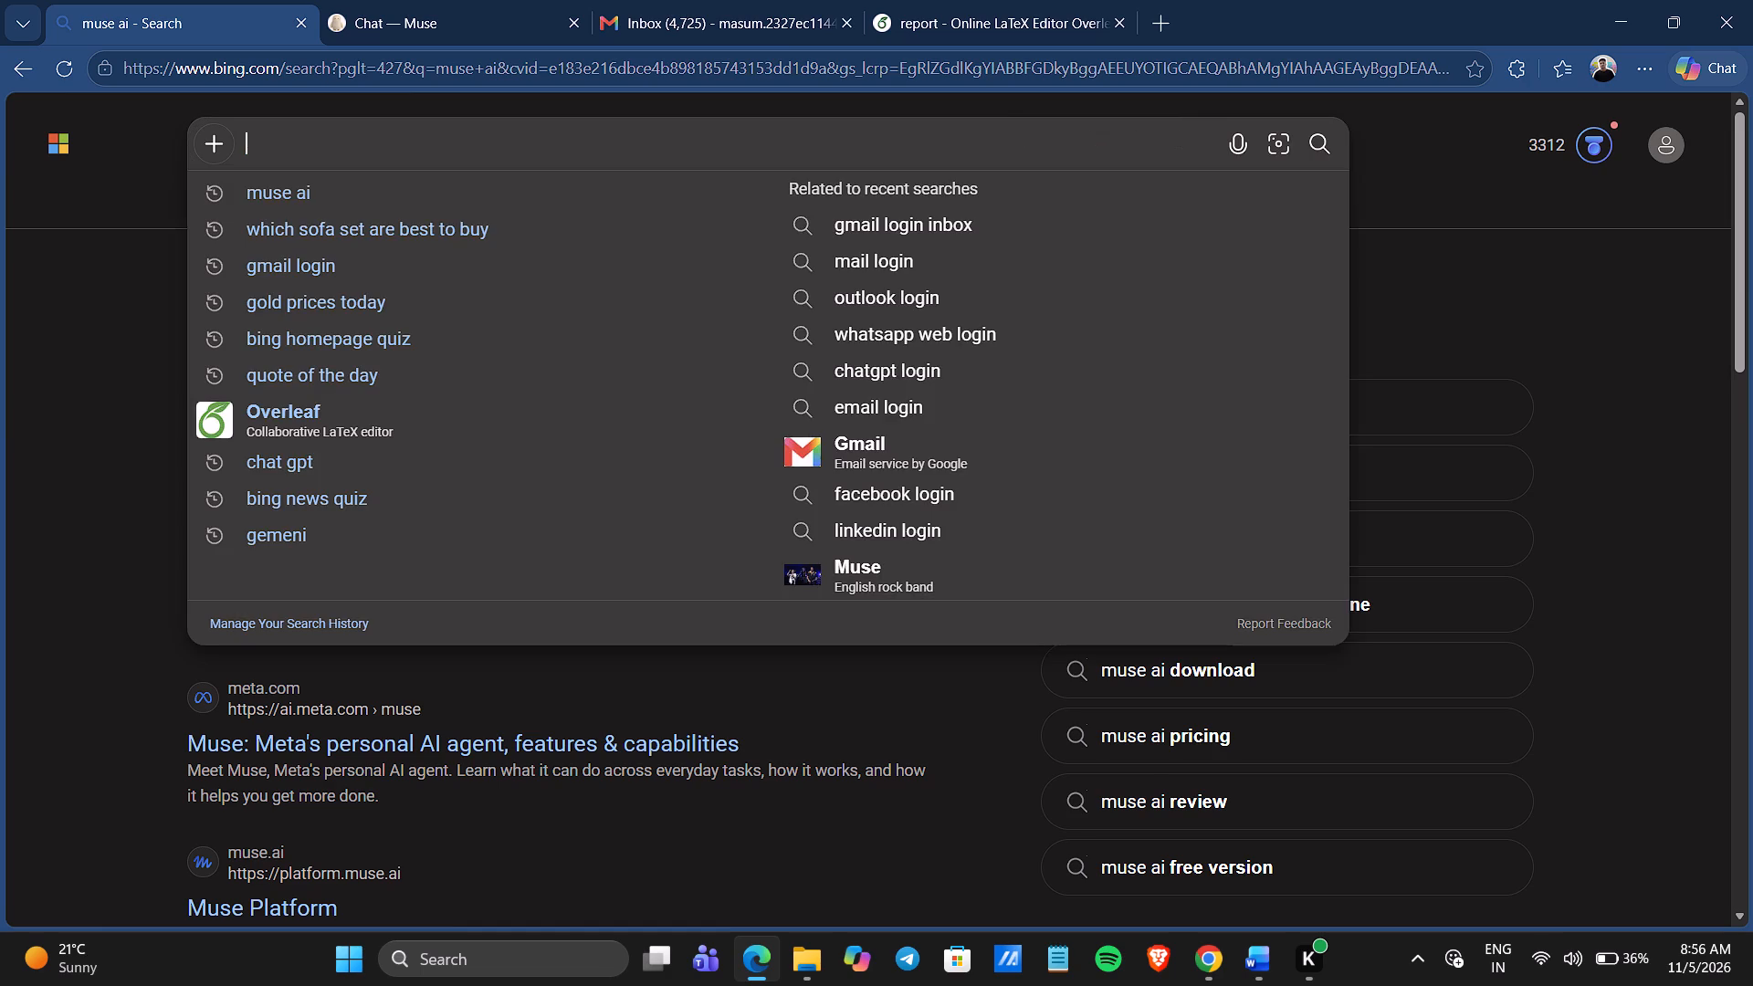
pyautogui.write('omisii')
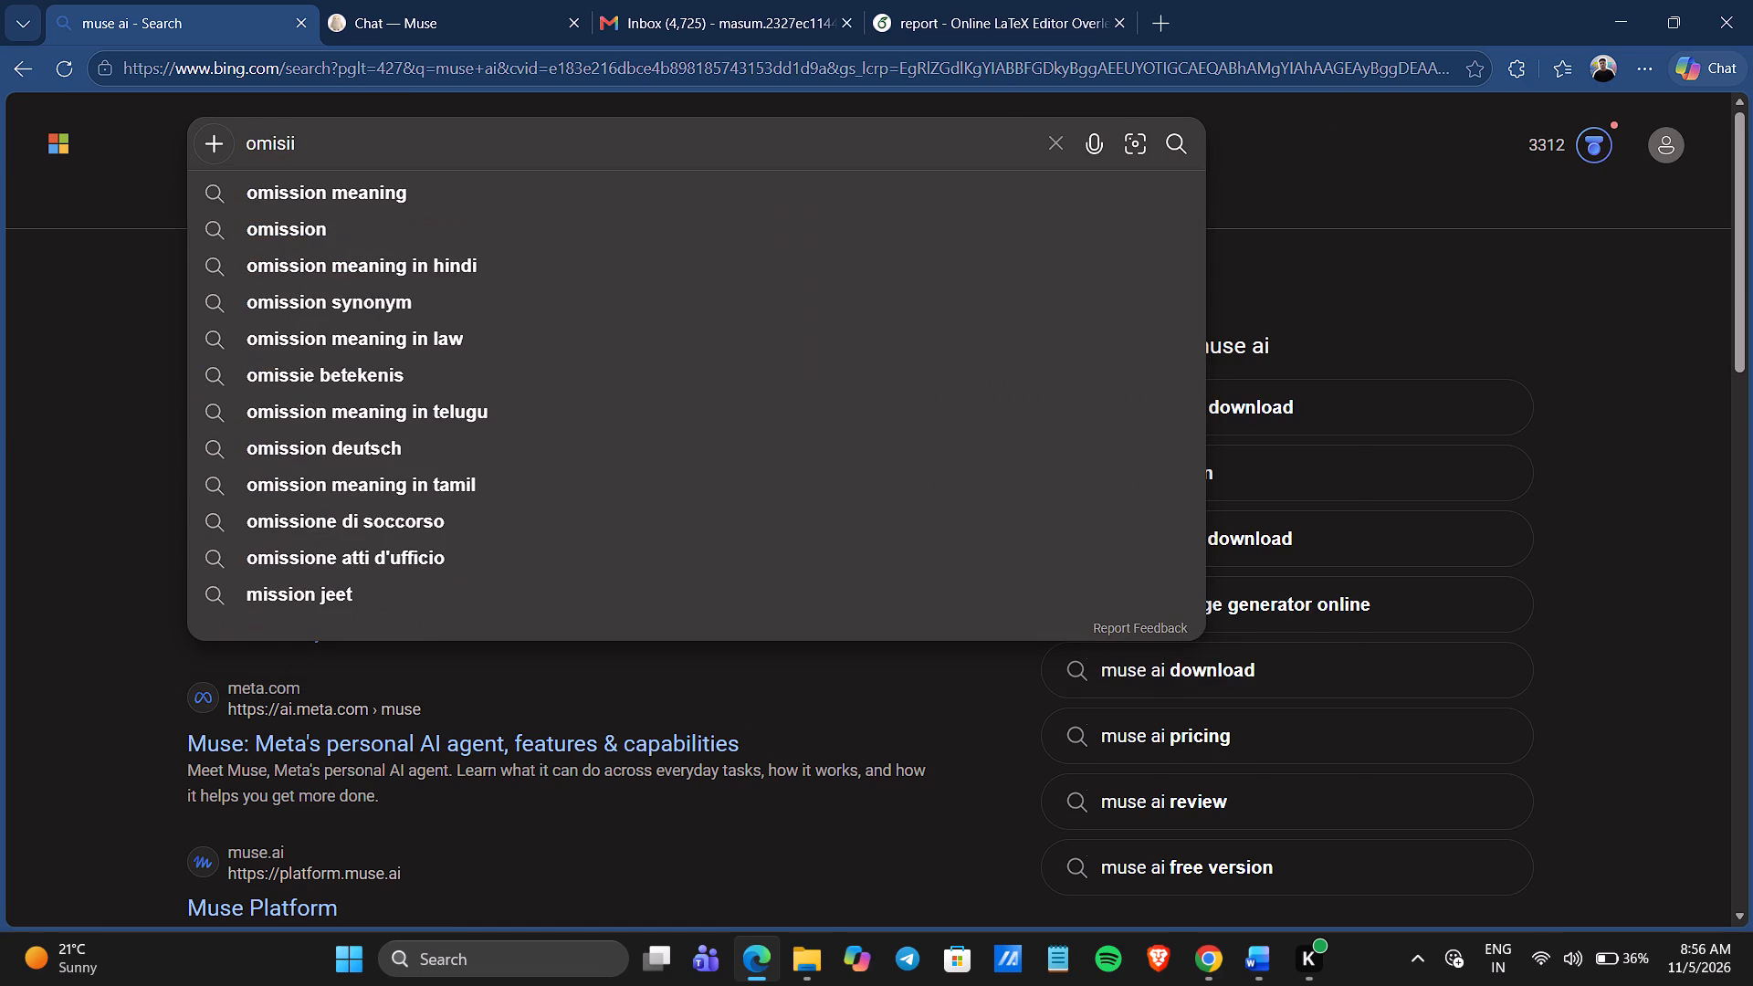
pyautogui.click(999, 188)
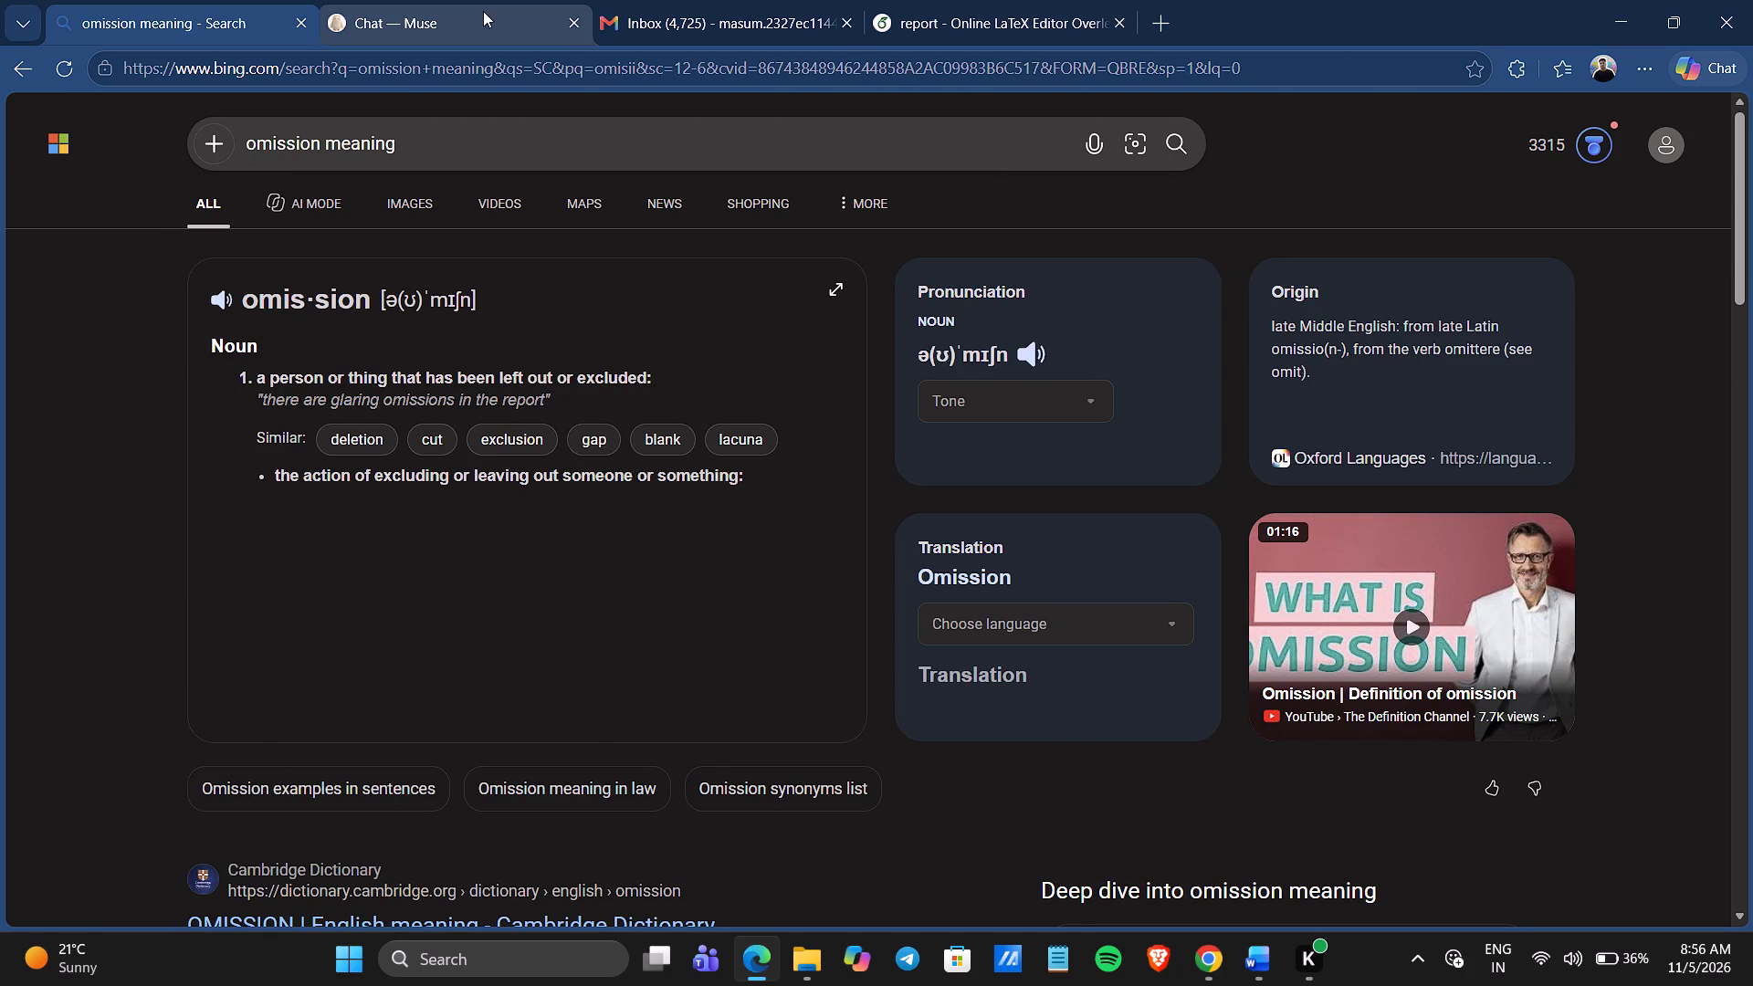
pyautogui.click(932, 2)
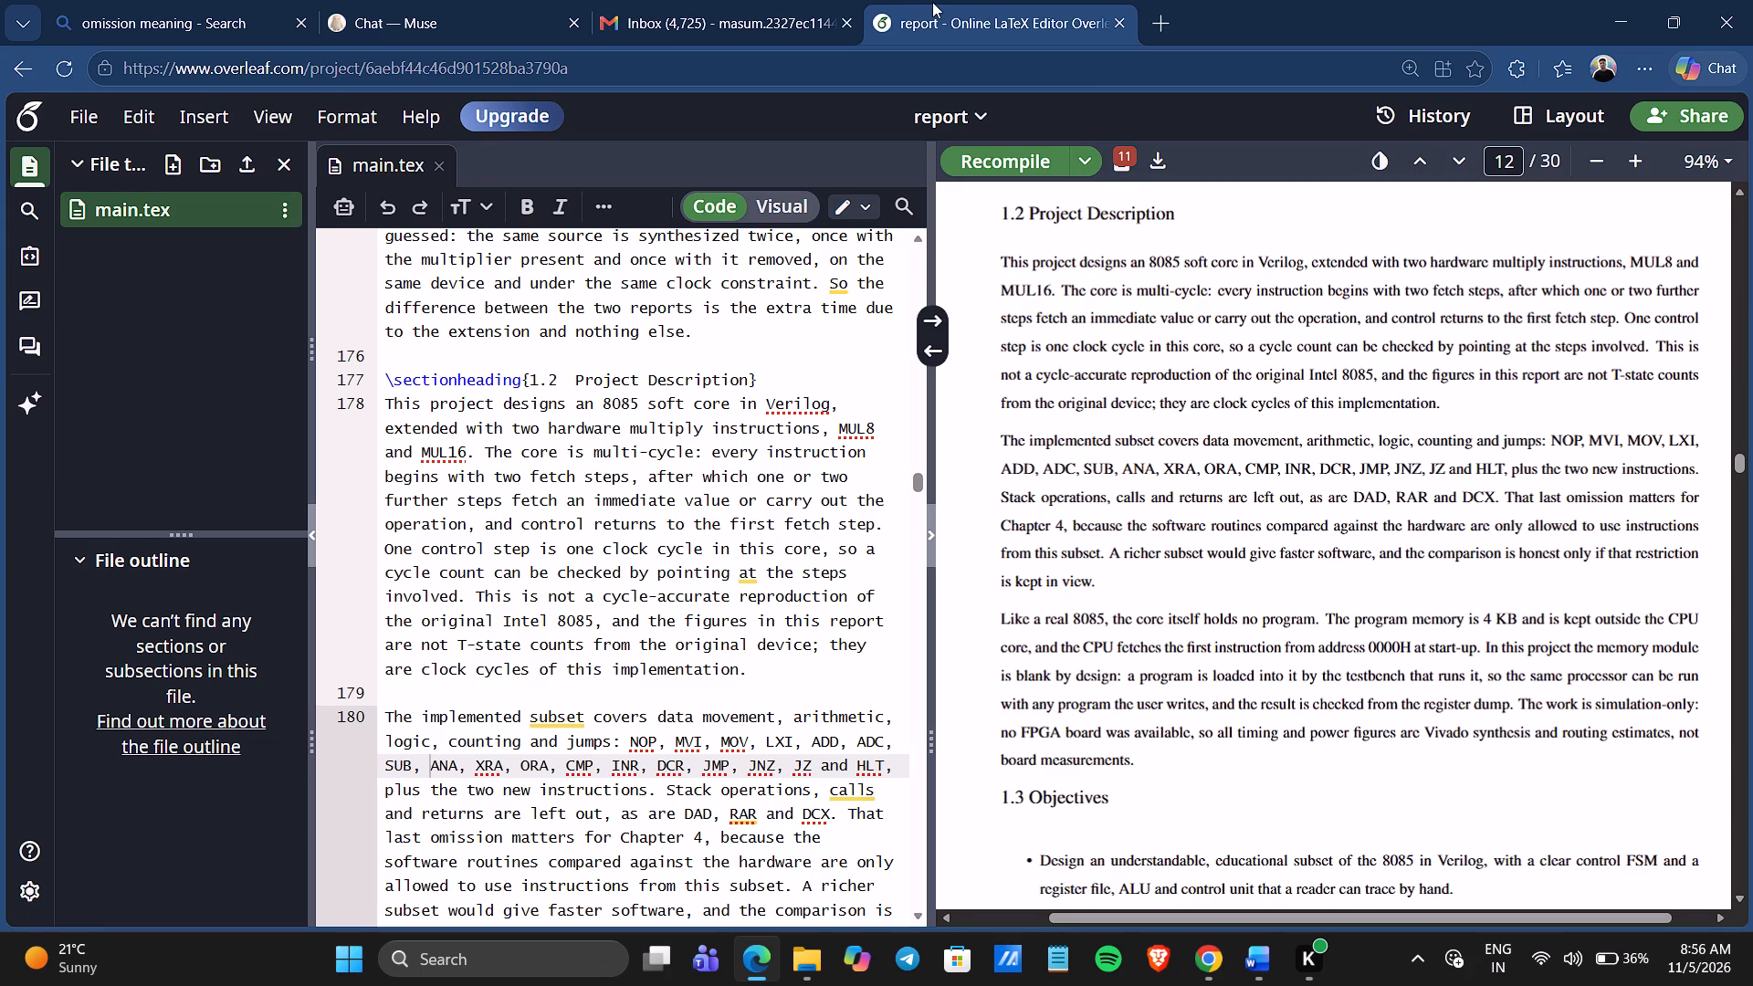
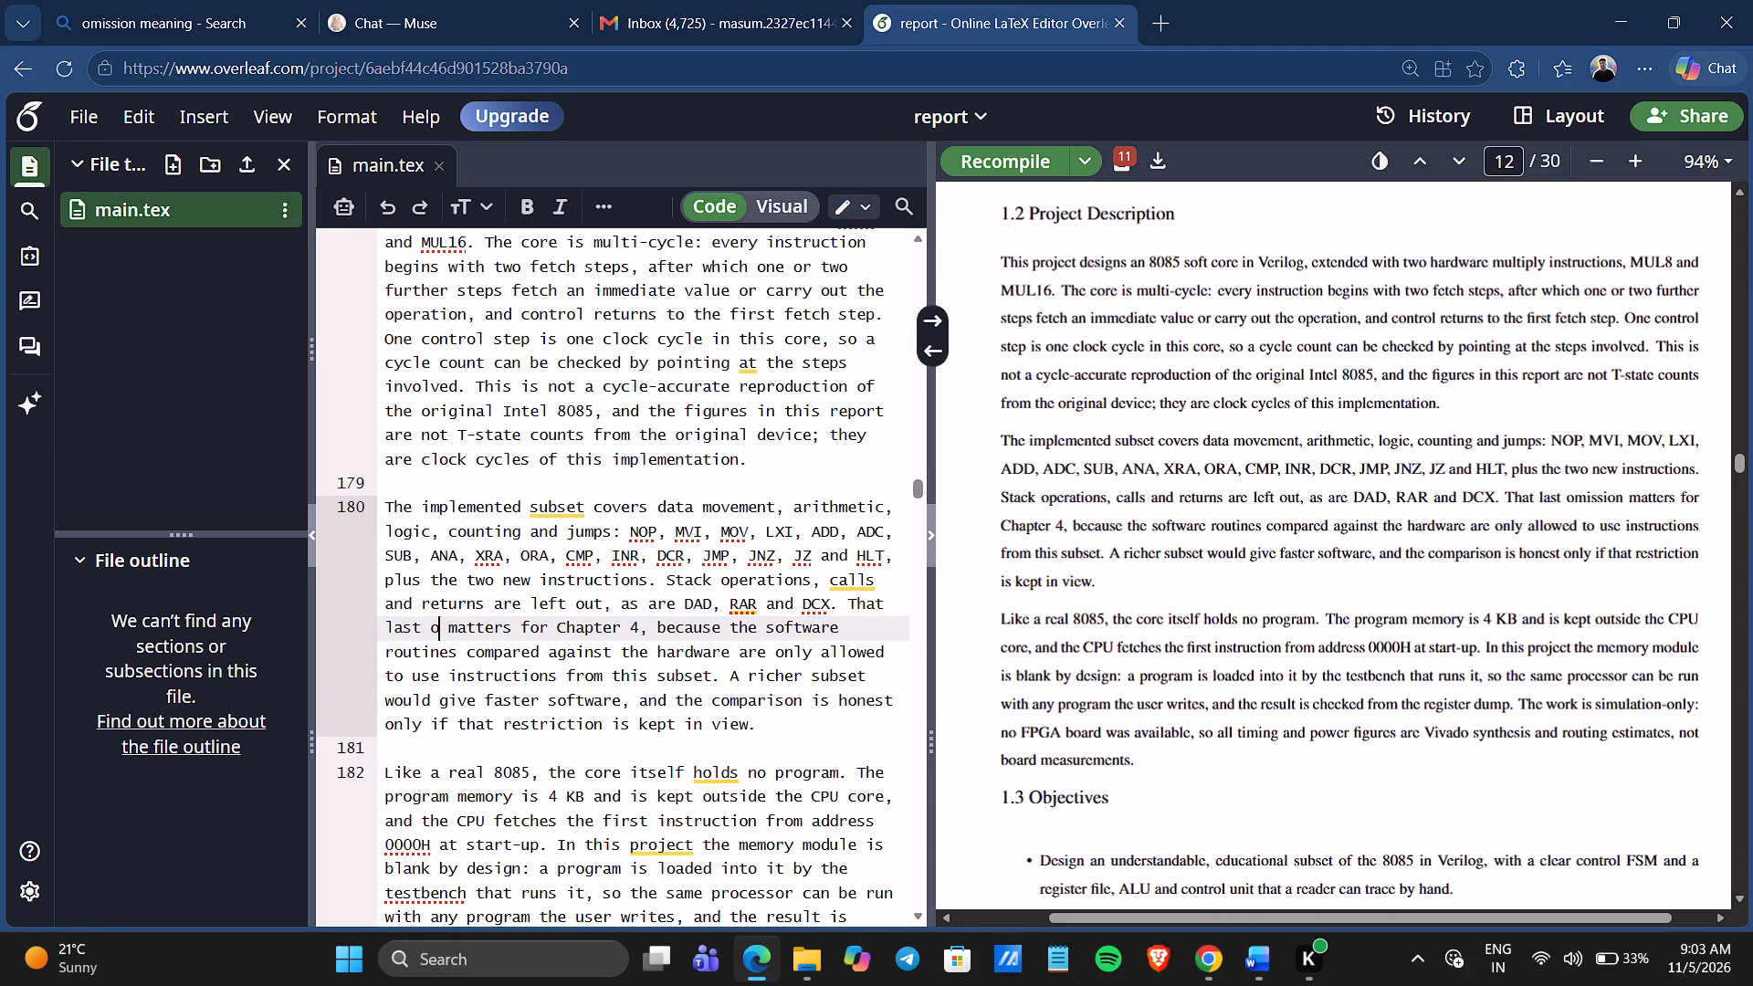
# Replace "omission" with "limitation" in the sentence about Chapter 4 in main.tex's implemented subset paragraph.
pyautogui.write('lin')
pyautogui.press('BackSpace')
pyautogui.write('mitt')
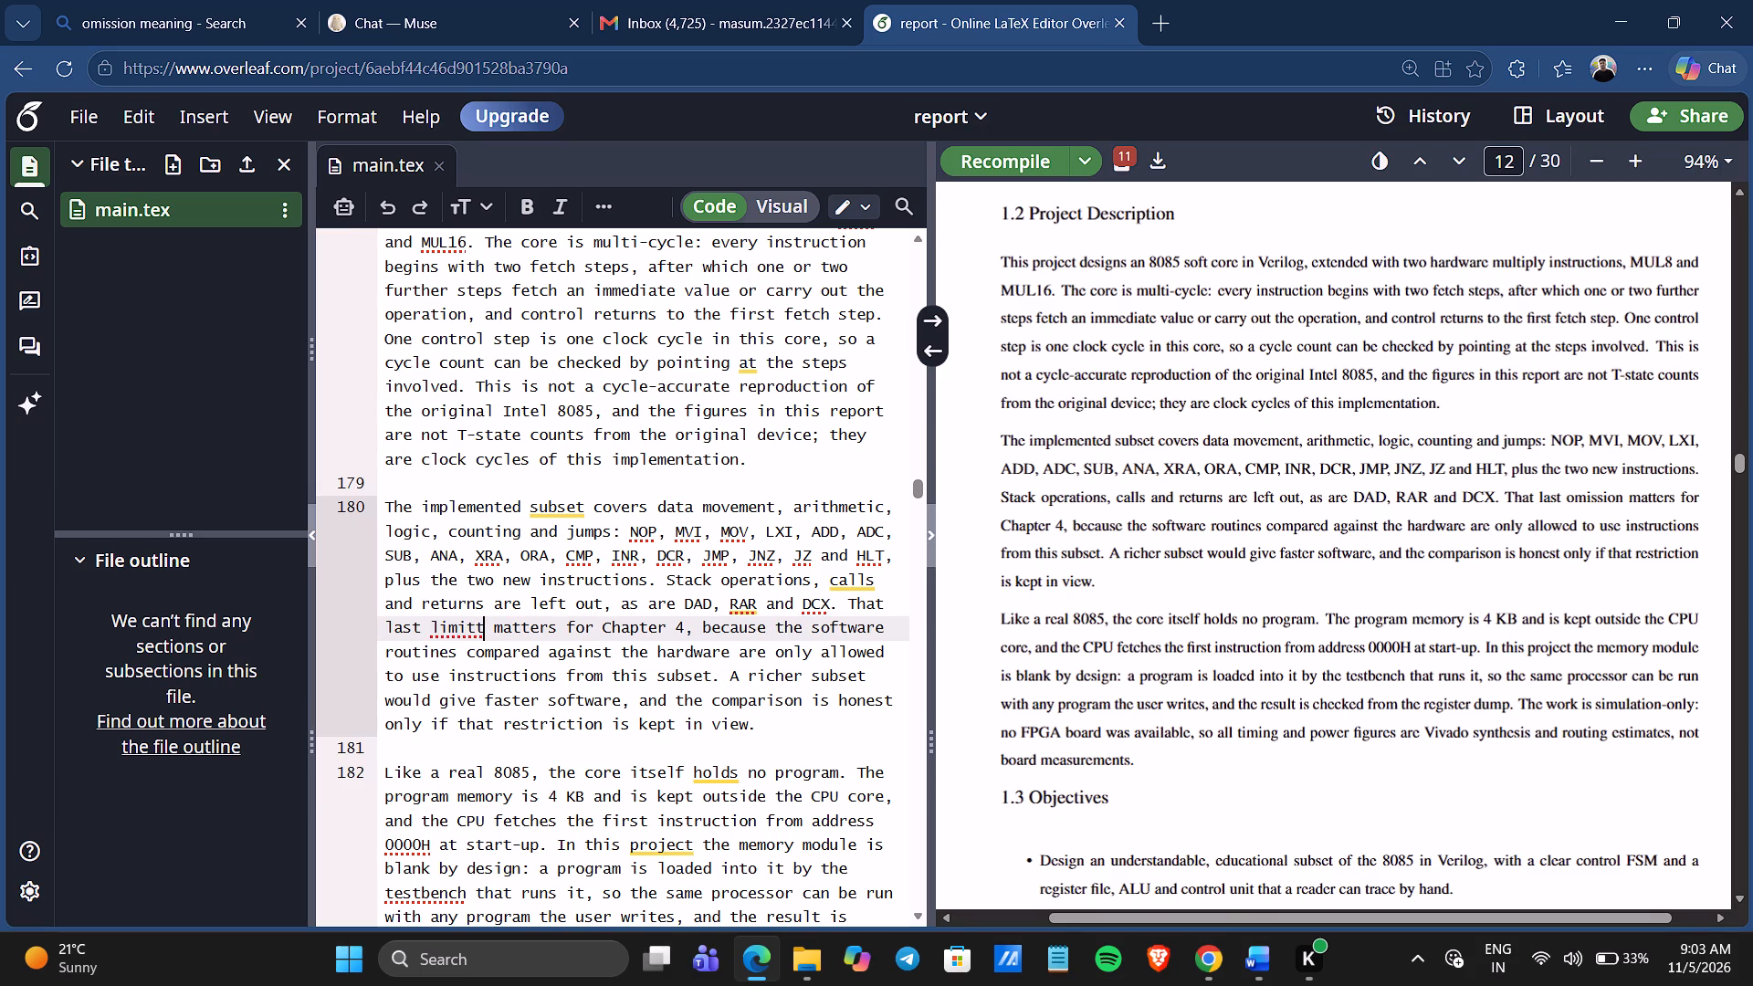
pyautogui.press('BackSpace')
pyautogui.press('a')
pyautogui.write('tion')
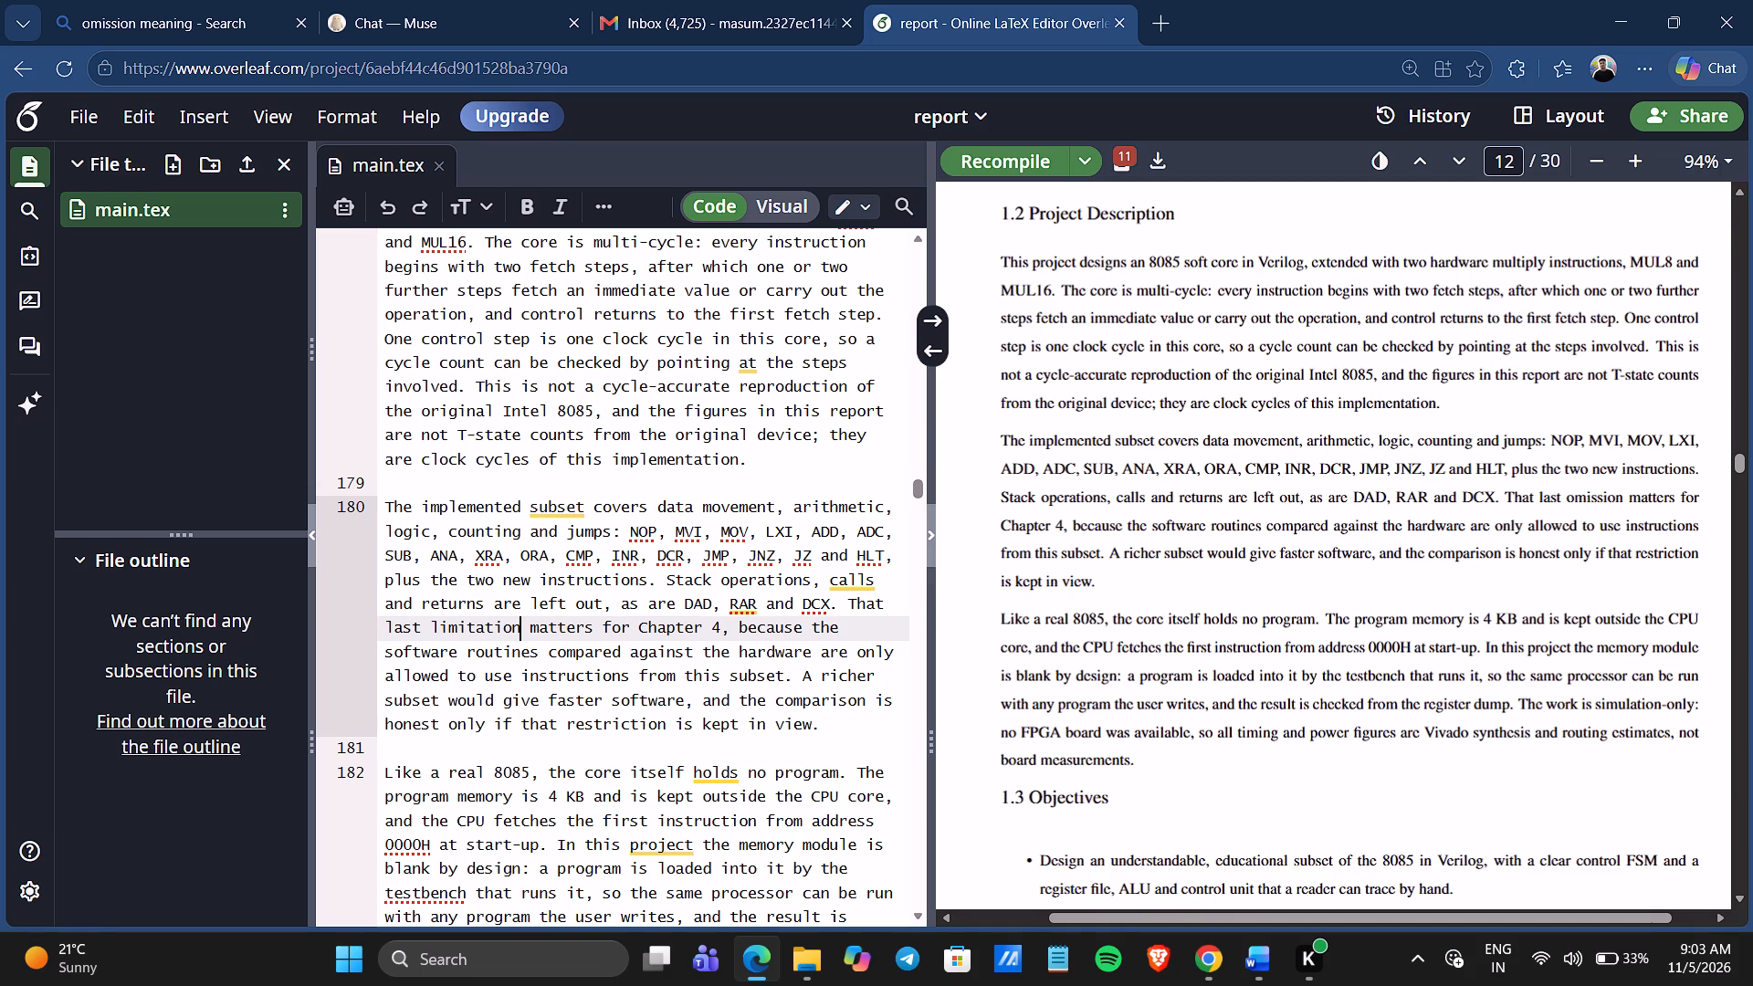
# Replace "routines" with "methods" in the Chapter 4 sentence of the implemented-subset paragraph in section 1.2.
pyautogui.click(538, 657)
pyautogui.press('BackSpace')
pyautogui.press('BackSpace')
pyautogui.press('BackSpace')
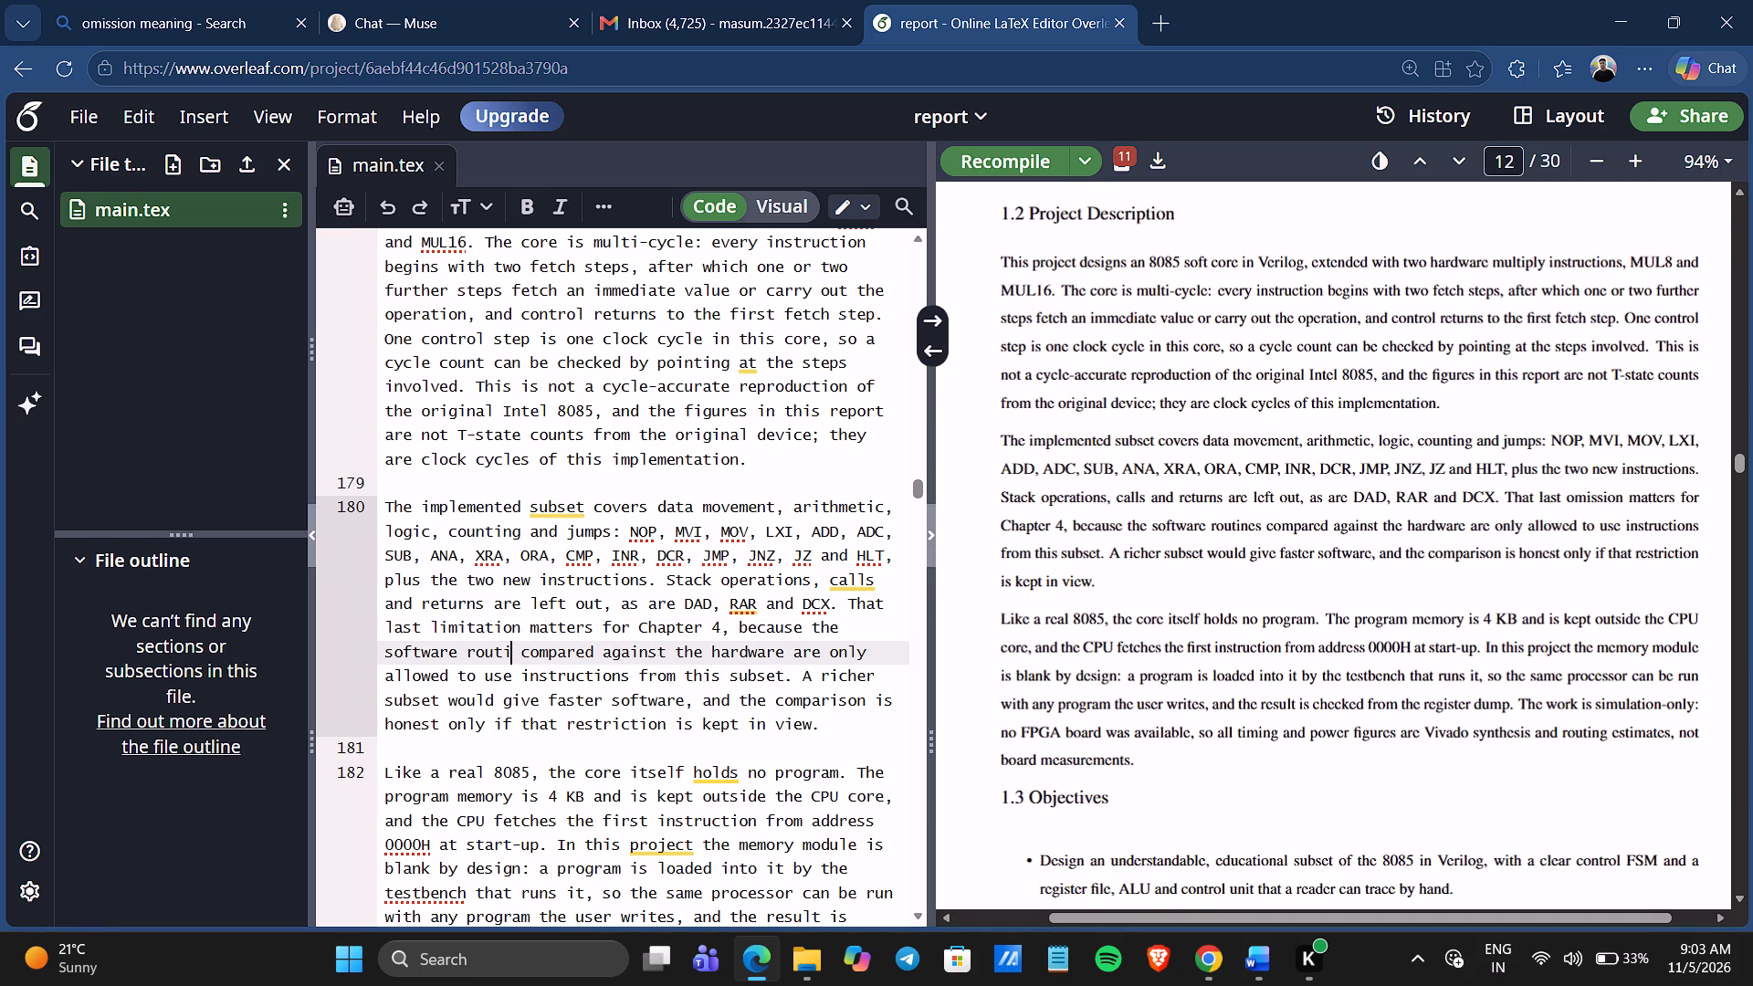
pyautogui.press('BackSpace')
pyautogui.press('BackSpace')
pyautogui.press('BackSpace')
pyautogui.press('BackSpace')
pyautogui.press('BackSpace')
pyautogui.write('methods')
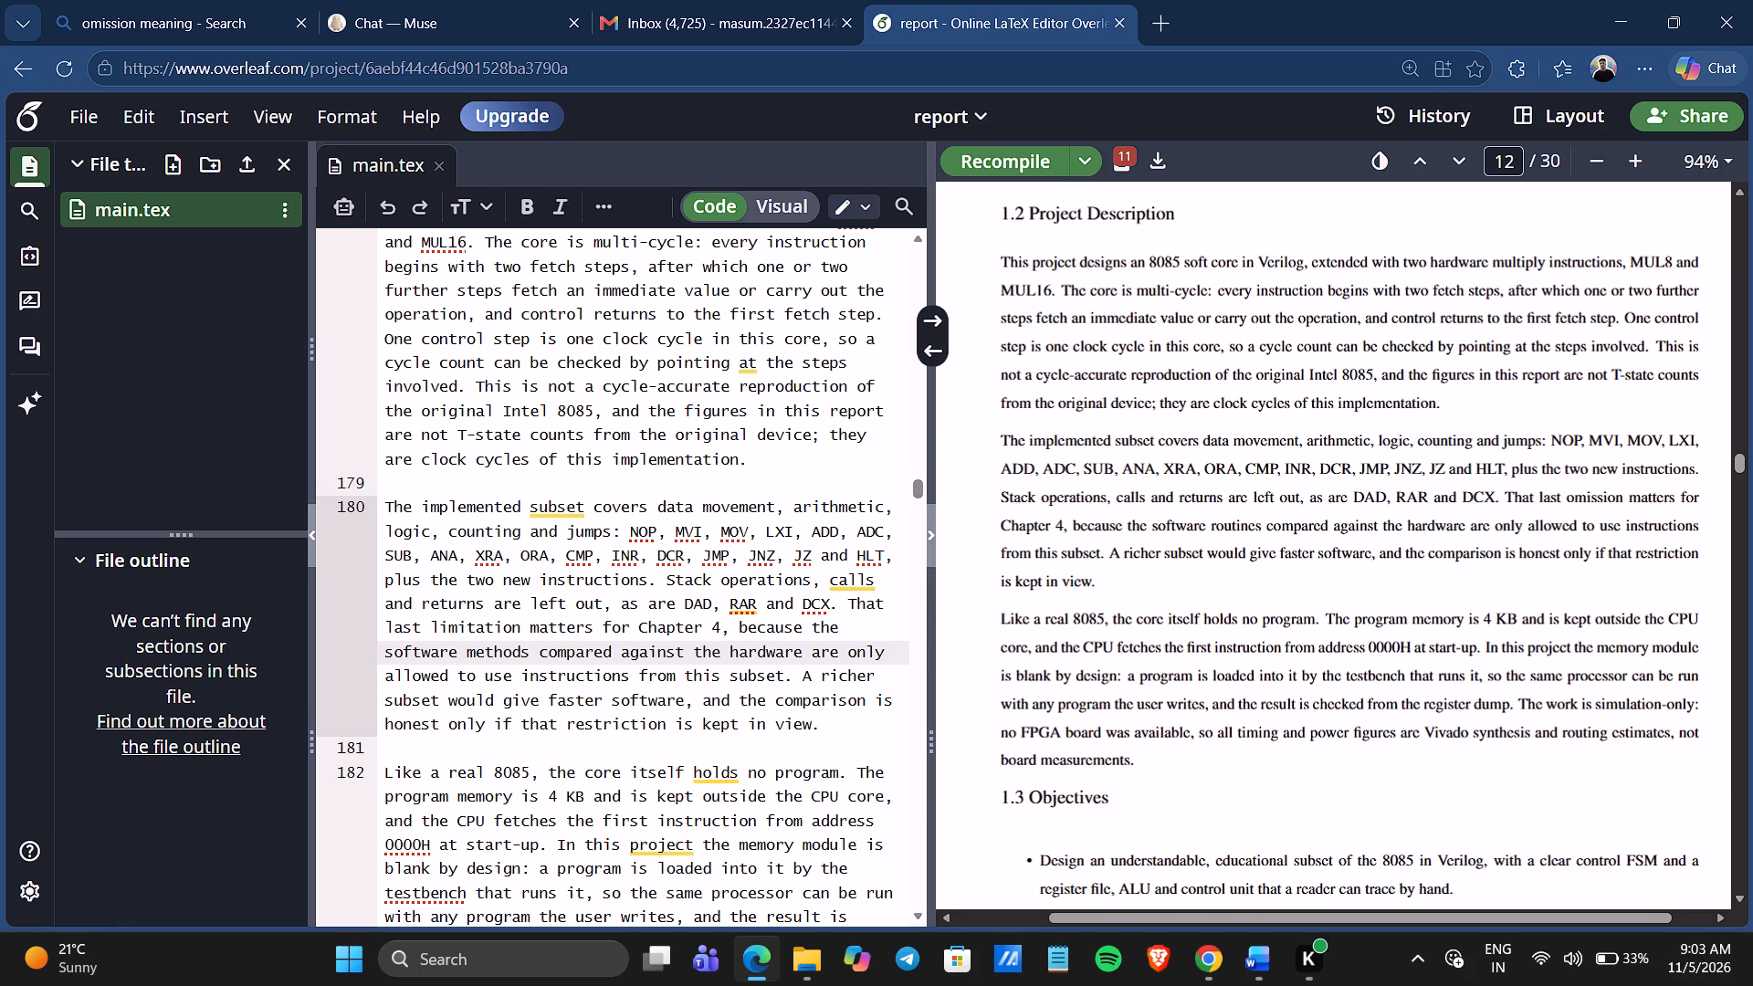
# Replace "give faster" with "make" in the sentence beginning "A richer subset would".
pyautogui.click(687, 703)
pyautogui.click(605, 695)
pyautogui.press('BackSpace')
pyautogui.press('BackSpace')
pyautogui.press('BackSpace')
pyautogui.press('BackSpace')
pyautogui.press('BackSpace')
pyautogui.press('BackSpace')
pyautogui.press('BackSpace')
pyautogui.press('BackSpace')
pyautogui.press('BackSpace')
pyautogui.press('BackSpace')
pyautogui.press('BackSpace')
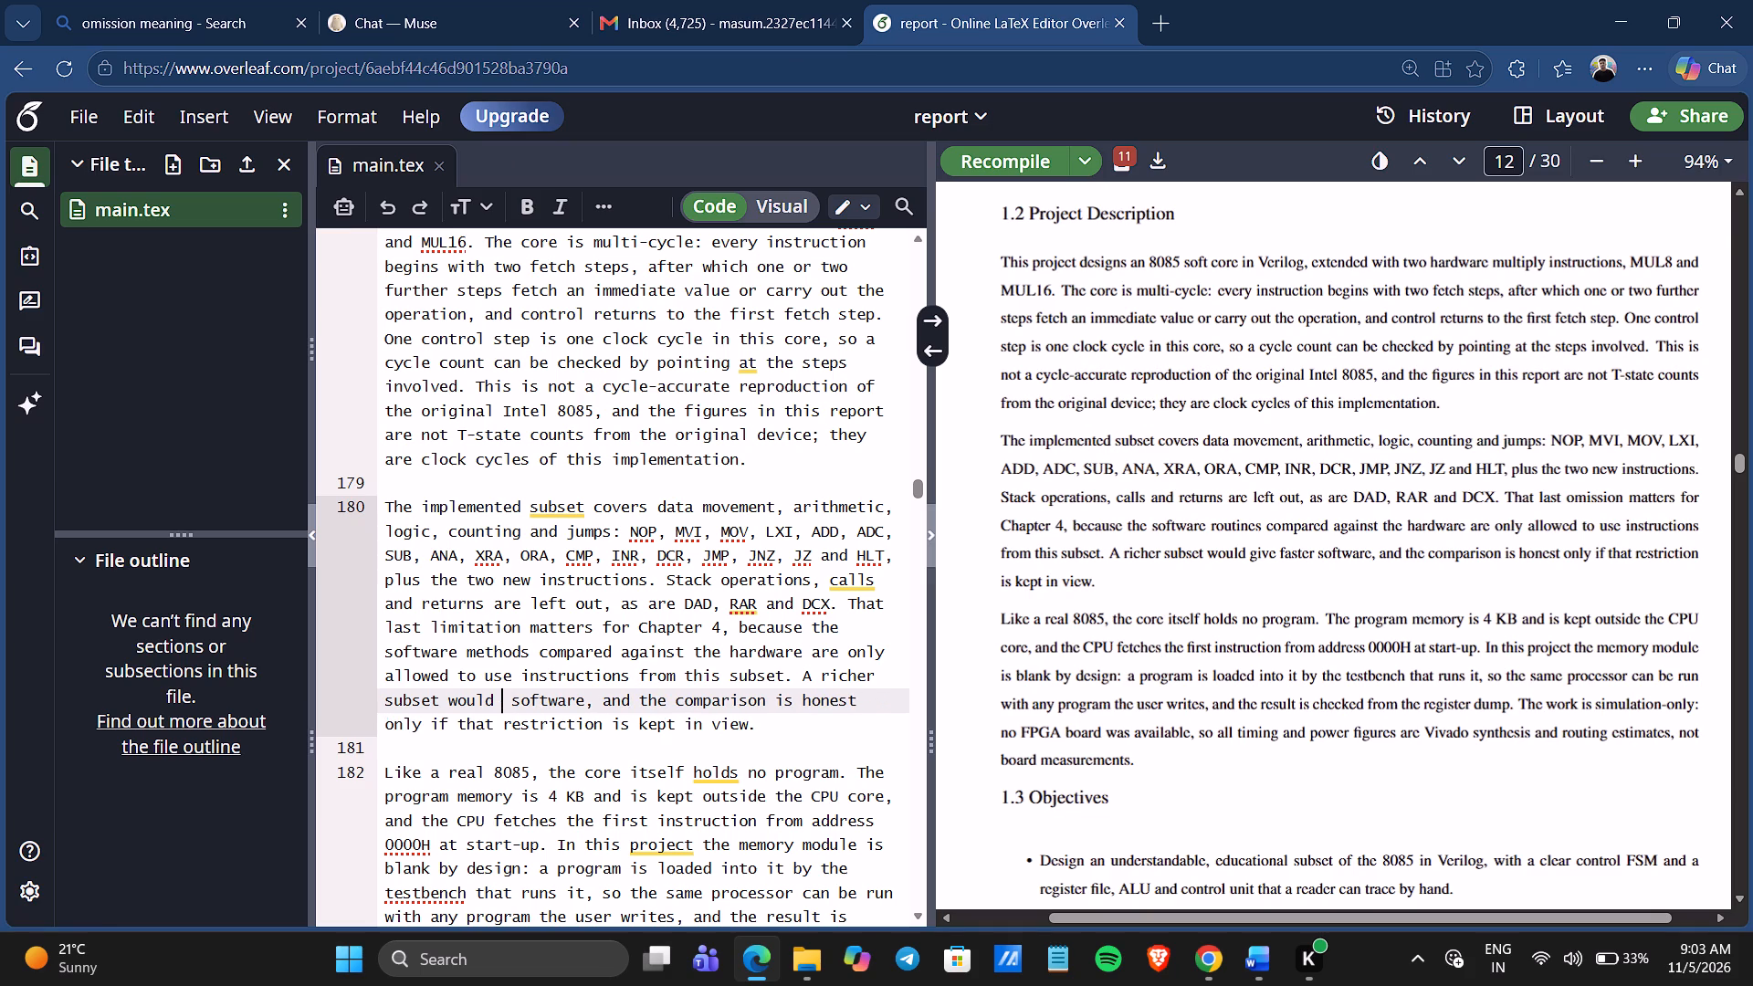
pyautogui.write('make')
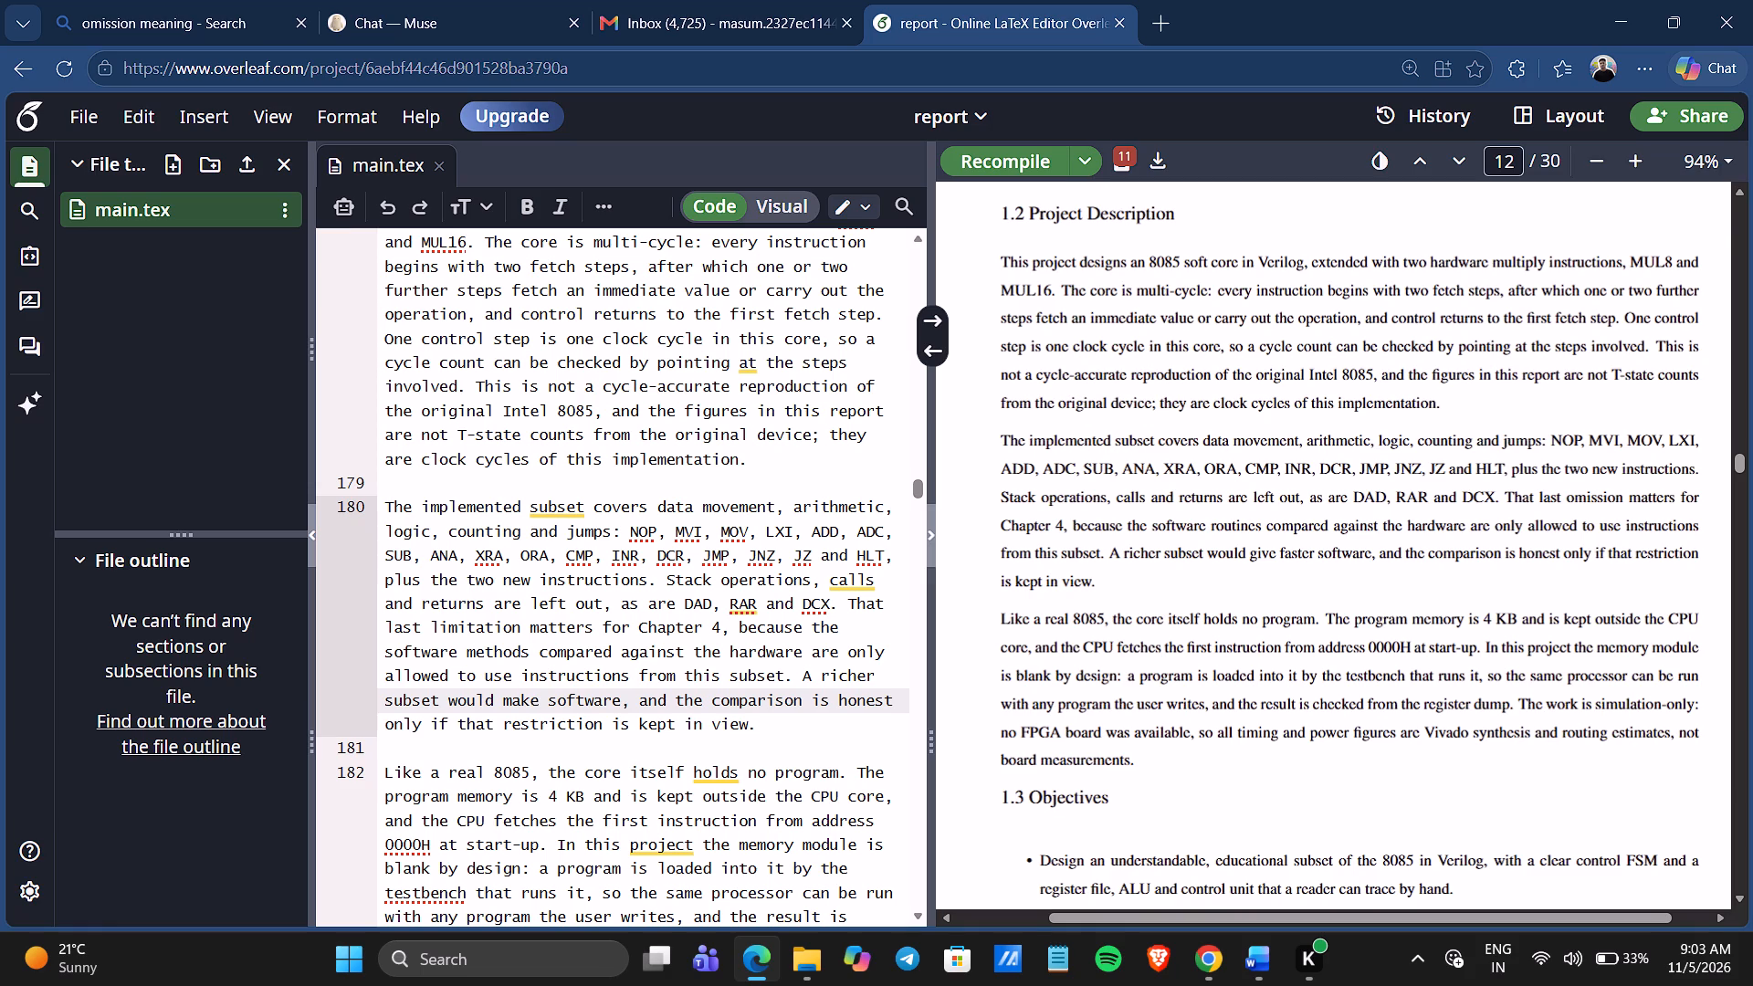
pyautogui.click(620, 700)
pyautogui.press('space')
pyautogui.write('but still')
pyautogui.press('space')
pyautogui.write('less than')
pyautogui.press('space')
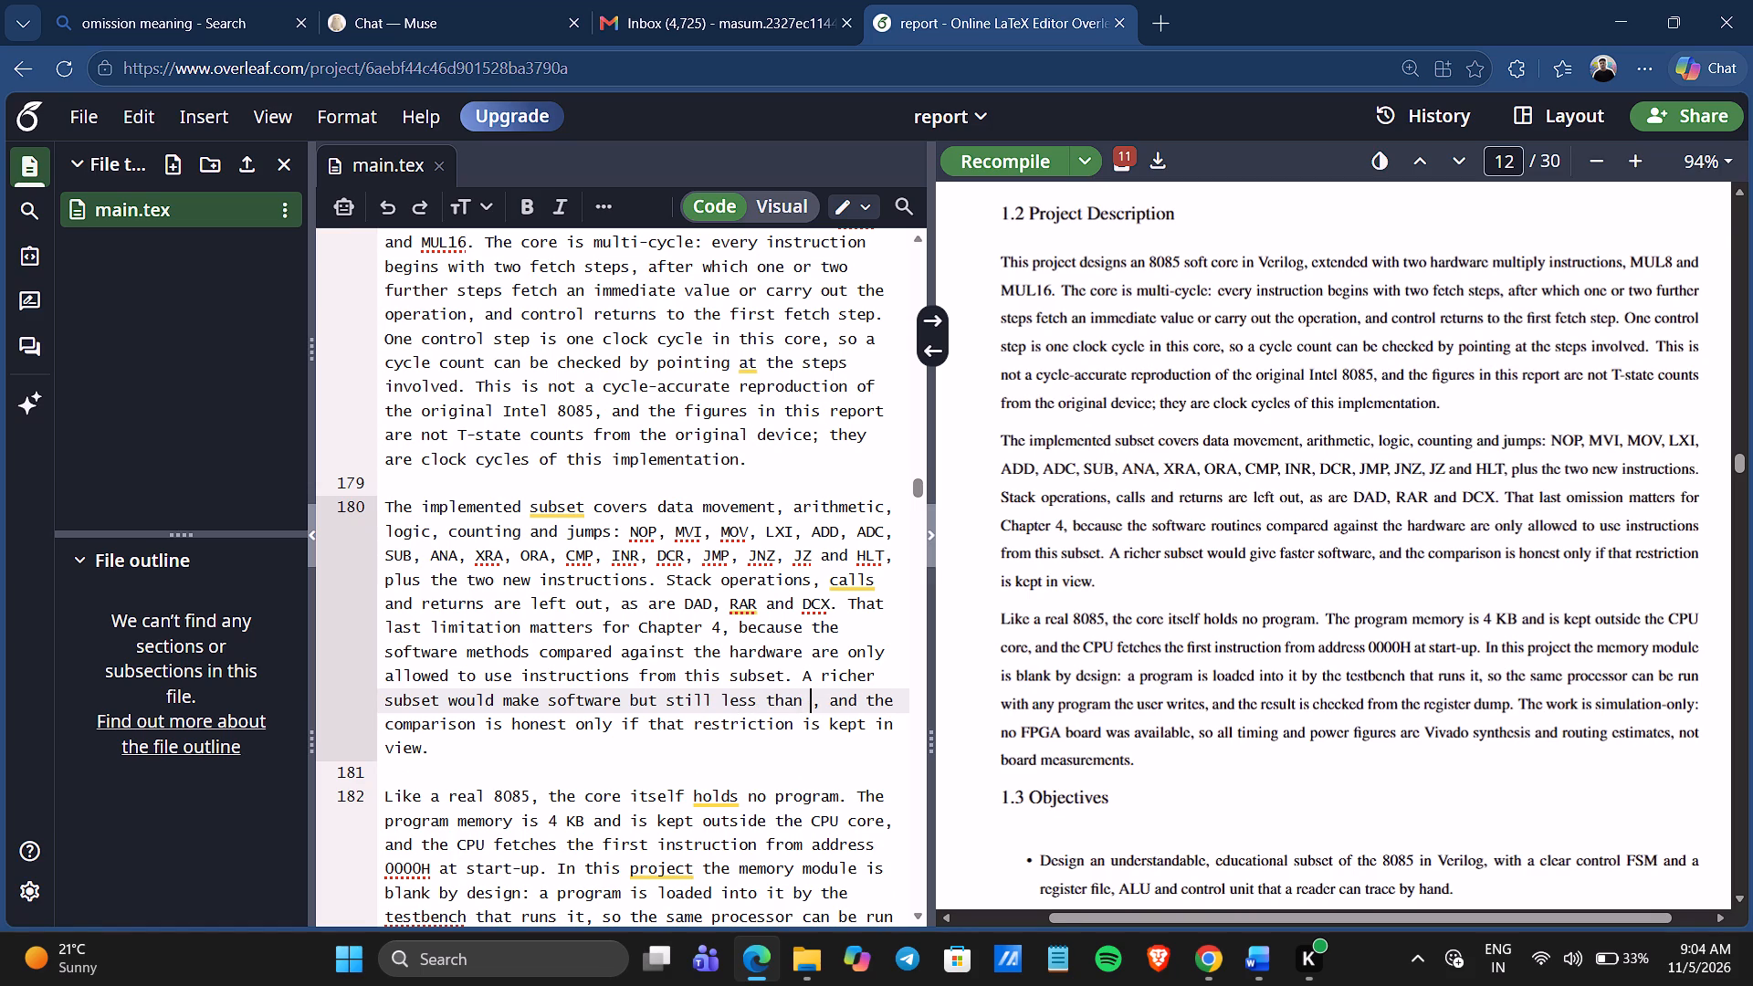
pyautogui.write('hardware')
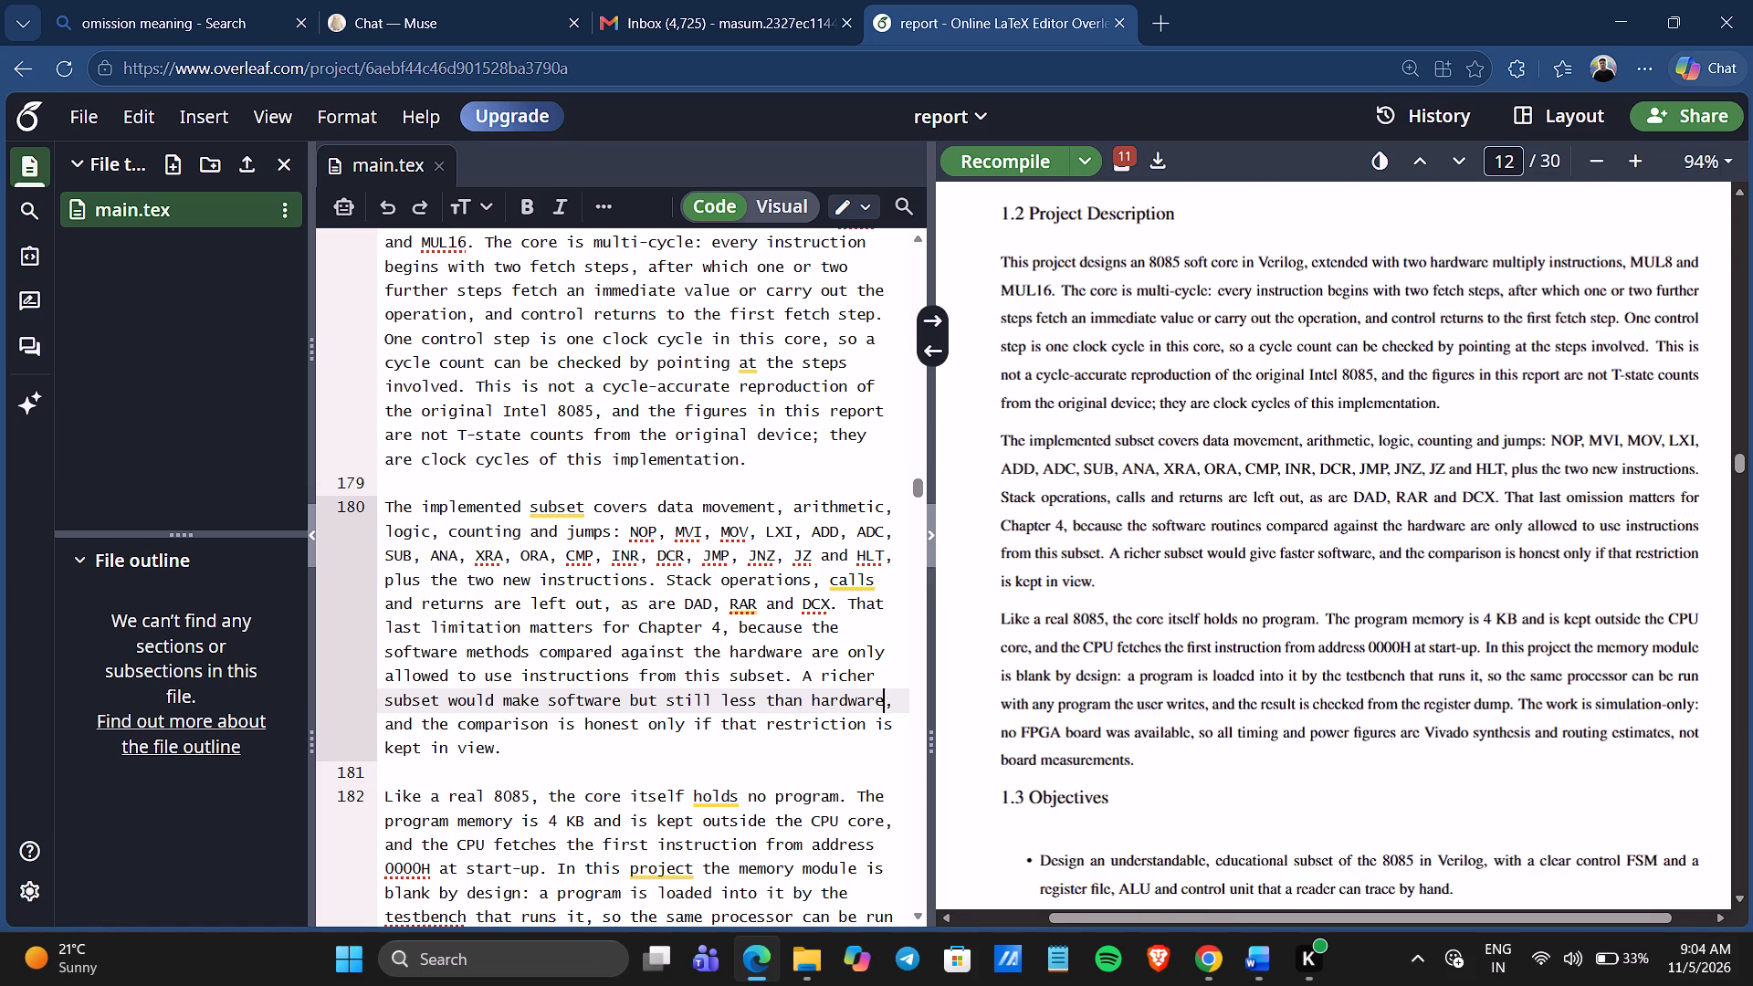
# Insert "faster" after "make software" in the richer-subset sentence, with a space separating the words.
pyautogui.click(620, 700)
pyautogui.write('faster')
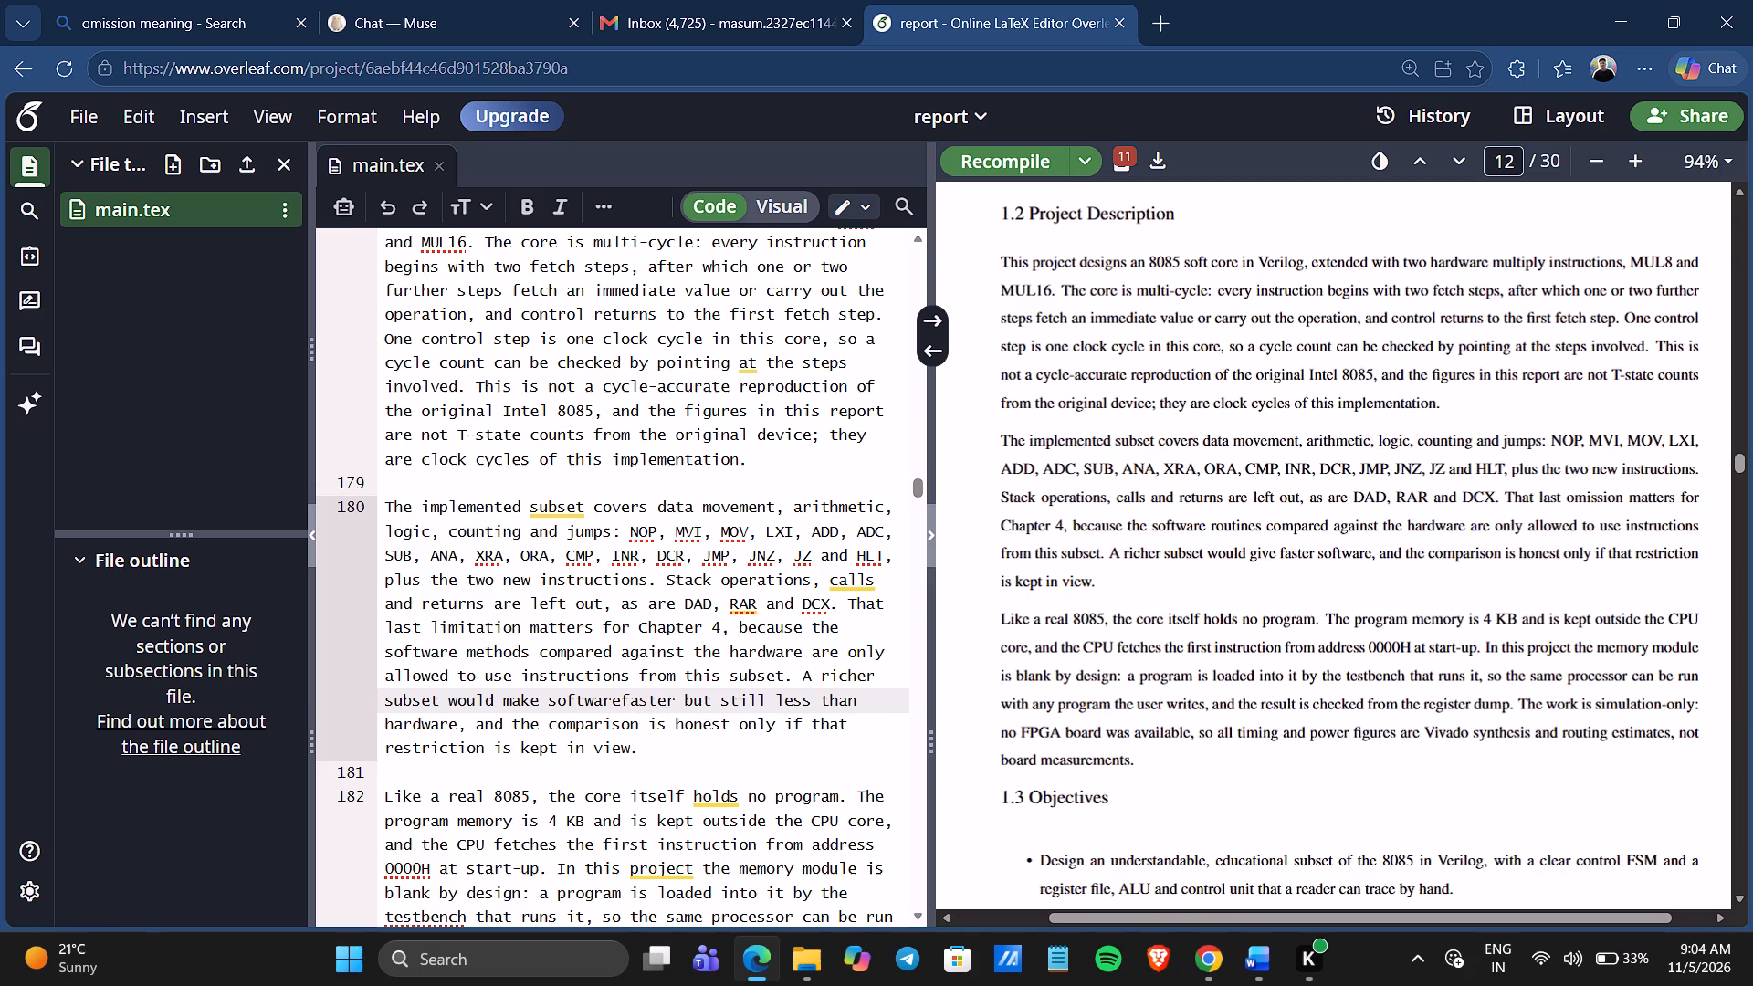
pyautogui.press('Left')
pyautogui.press('Left')
pyautogui.press('Left')
pyautogui.press('Left')
pyautogui.press('Left')
pyautogui.press('Left')
pyautogui.press('space')
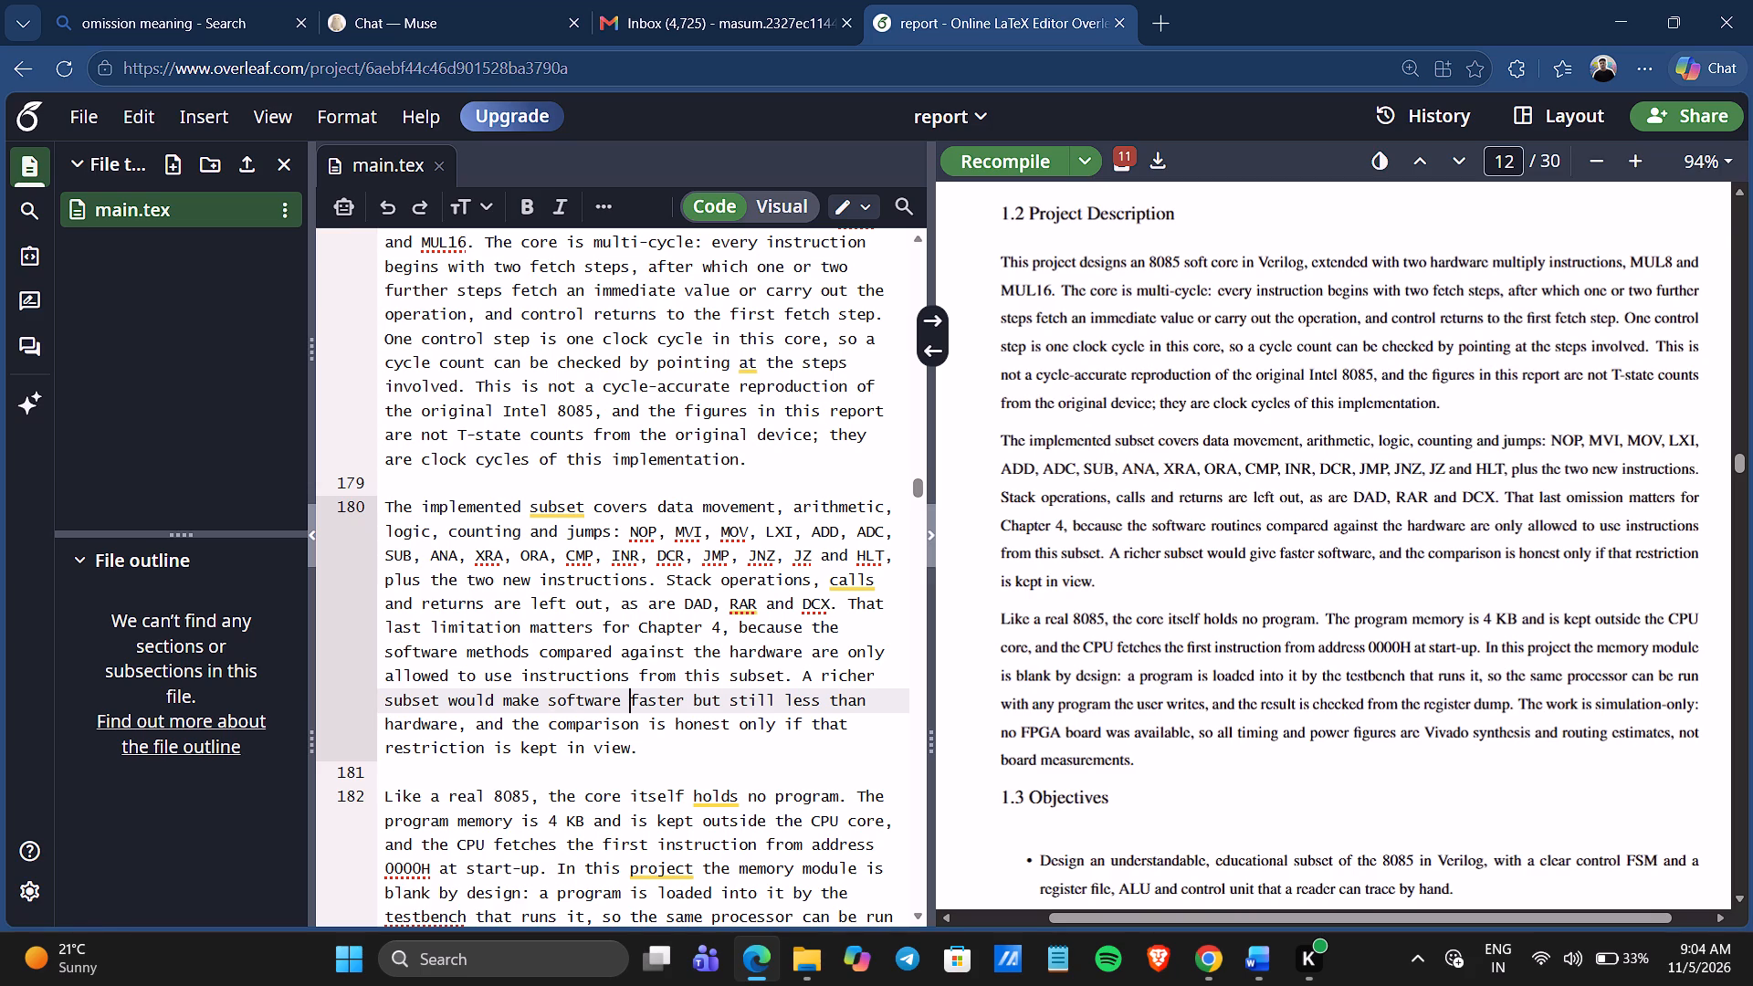
# End the richer-subset sentence with a period after "hardware", removing "and", and capitalize "The comparison" as the start of a new sentence.
pyautogui.click(499, 724)
pyautogui.press('BackSpace')
pyautogui.press('BackSpace')
pyautogui.press('BackSpace')
pyautogui.press('BackSpace')
pyautogui.press('BackSpace')
pyautogui.press('.')
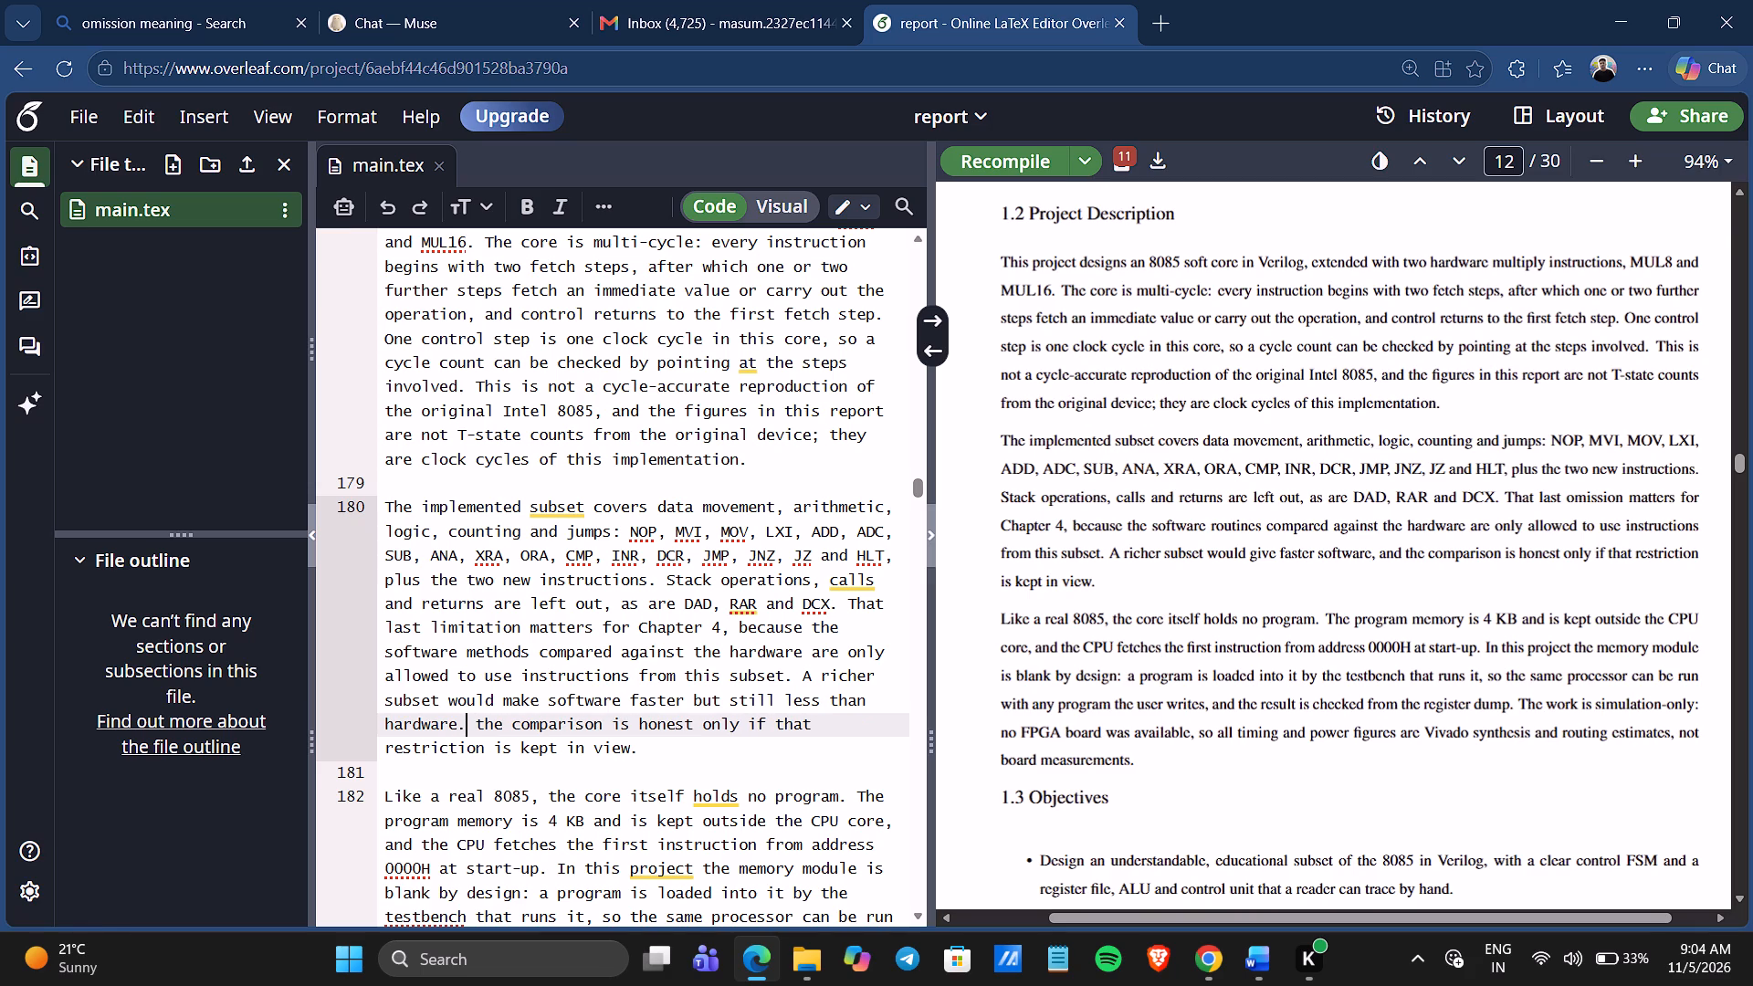
pyautogui.click(483, 725)
pyautogui.press('BackSpace')
pyautogui.press('BackSpace')
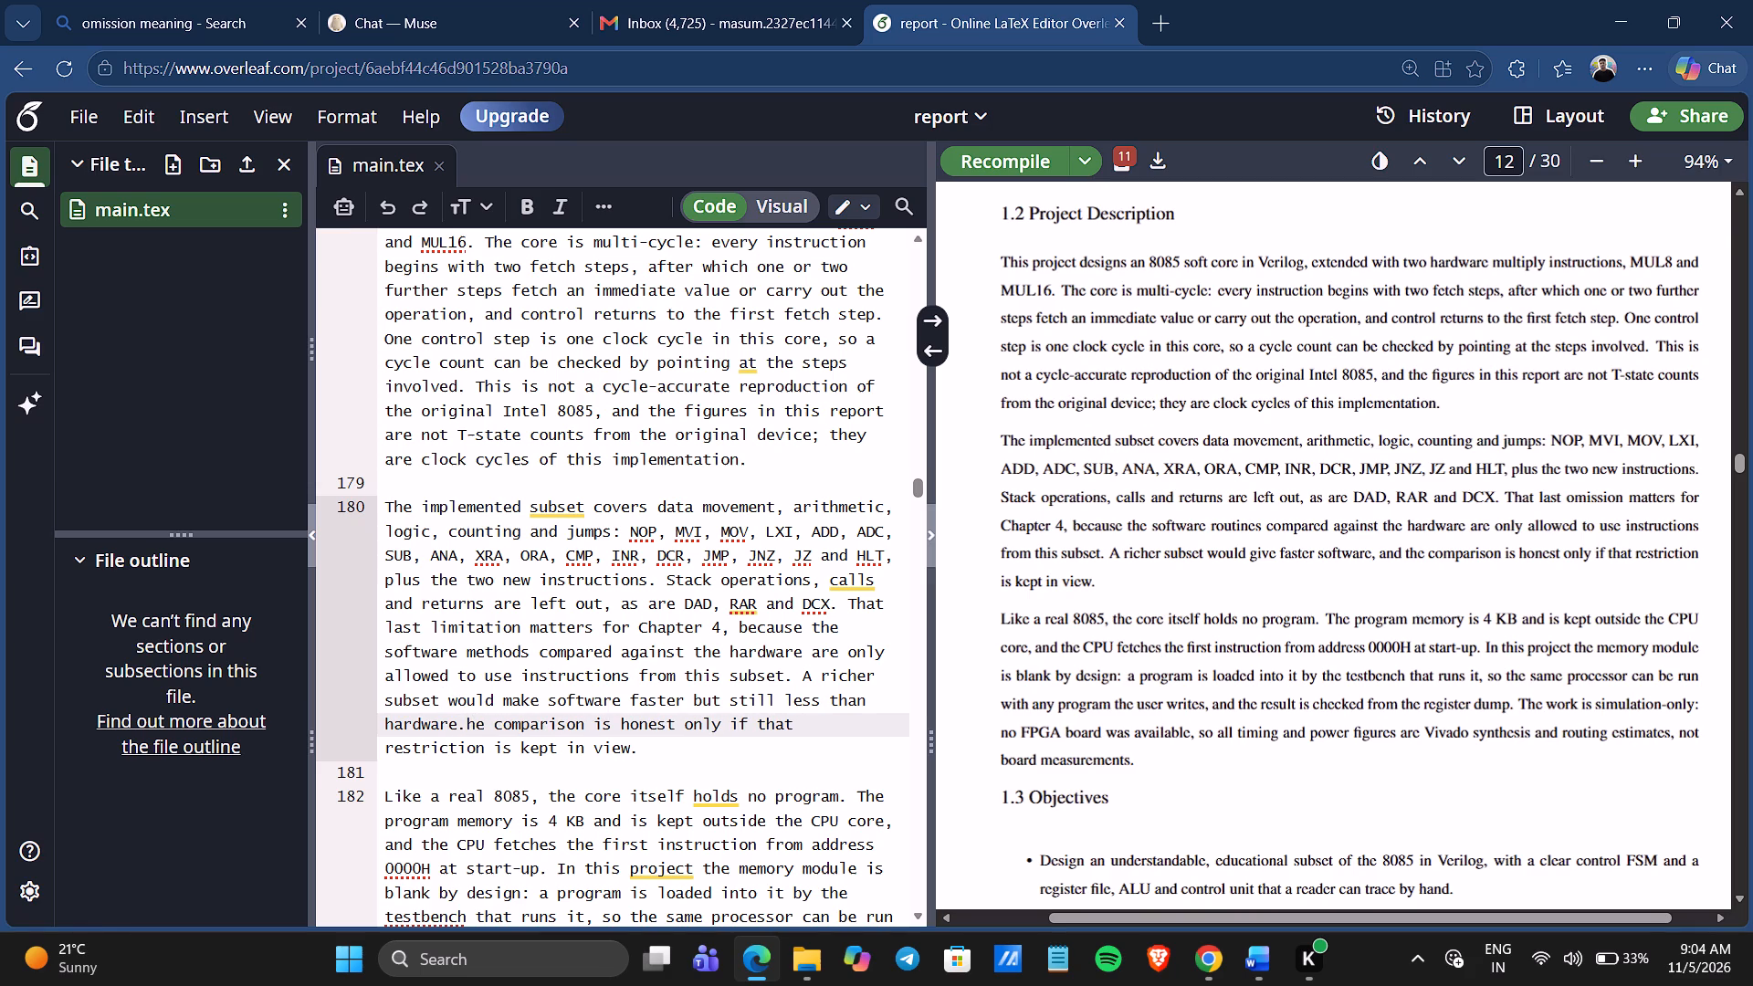
pyautogui.hotkey('shift', 'e')
pyautogui.press('BackSpace')
pyautogui.hotkey('shift', 't')
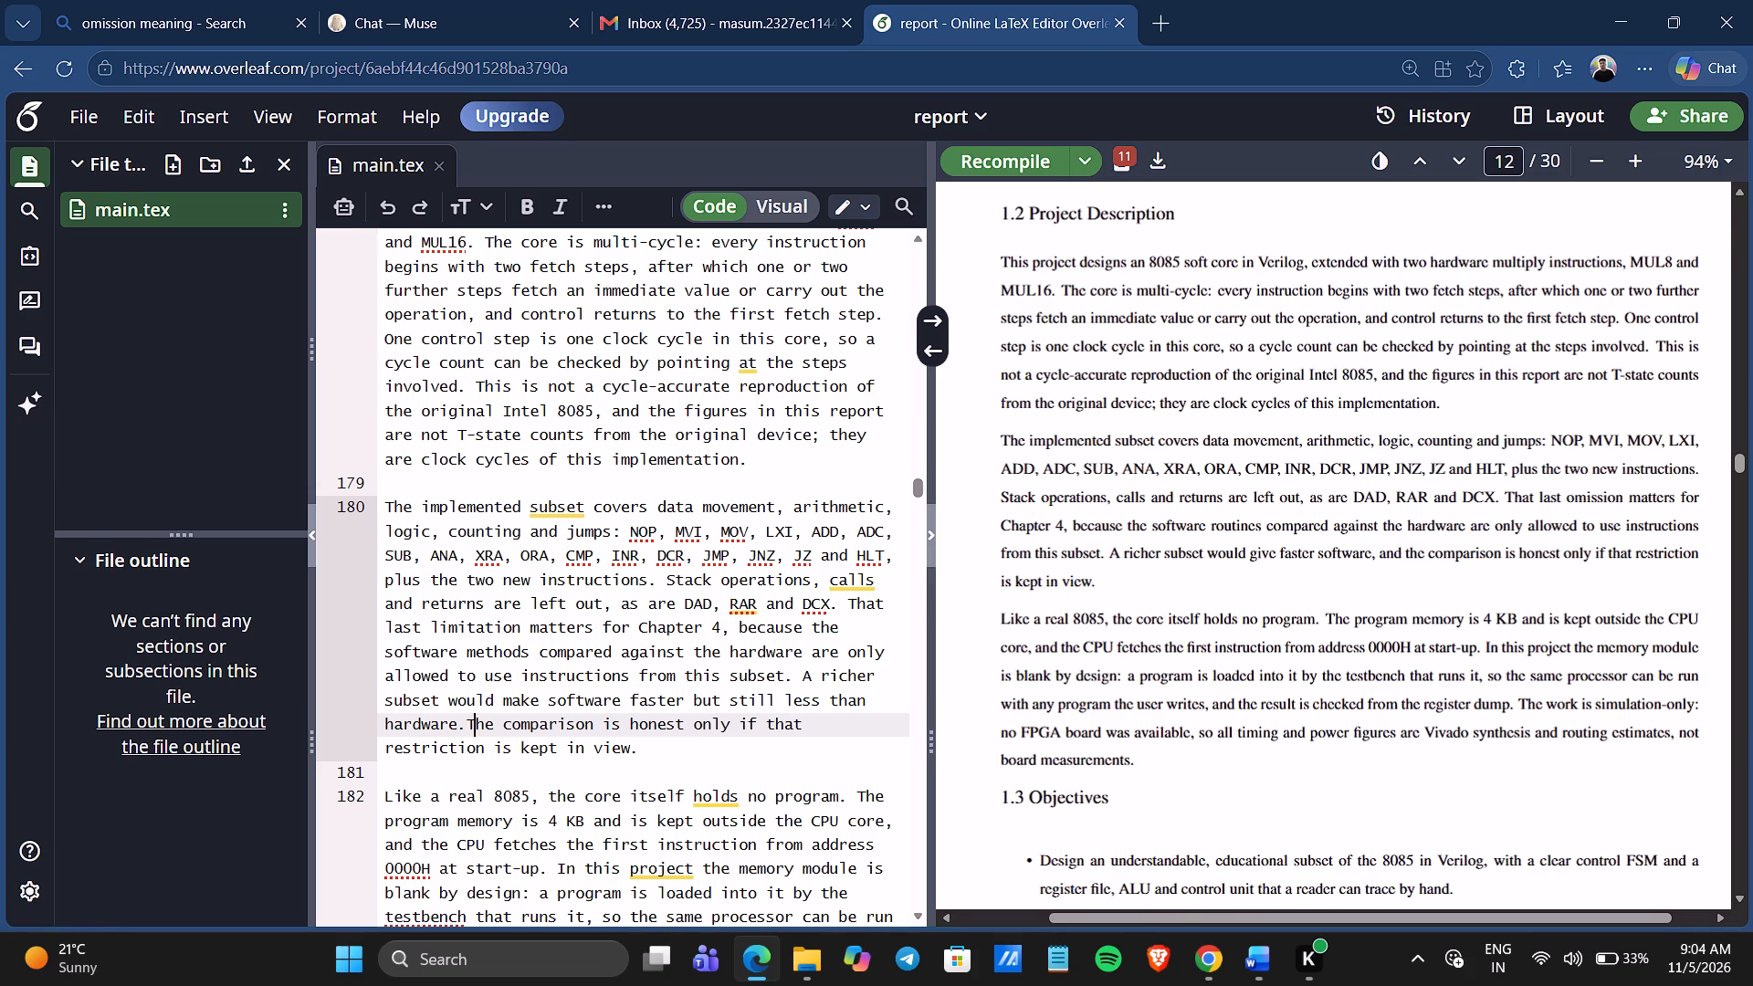
pyautogui.scroll(-1, 640, 692)
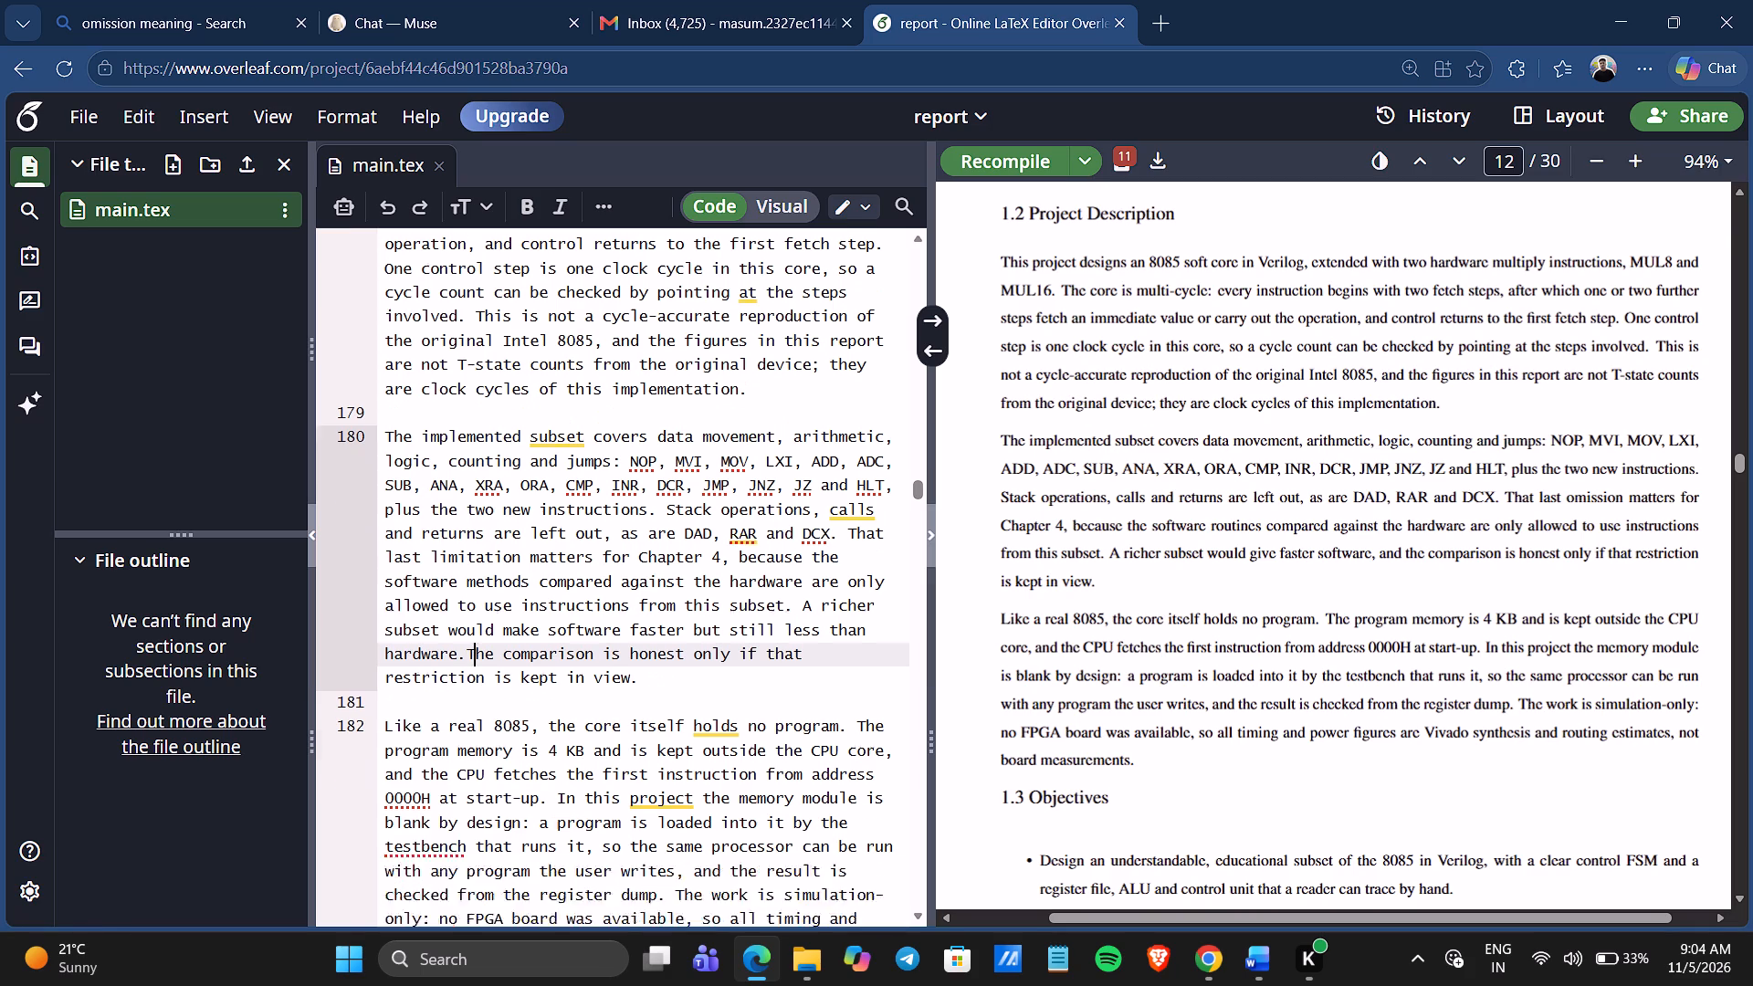
pyautogui.scroll(-1, 640, 692)
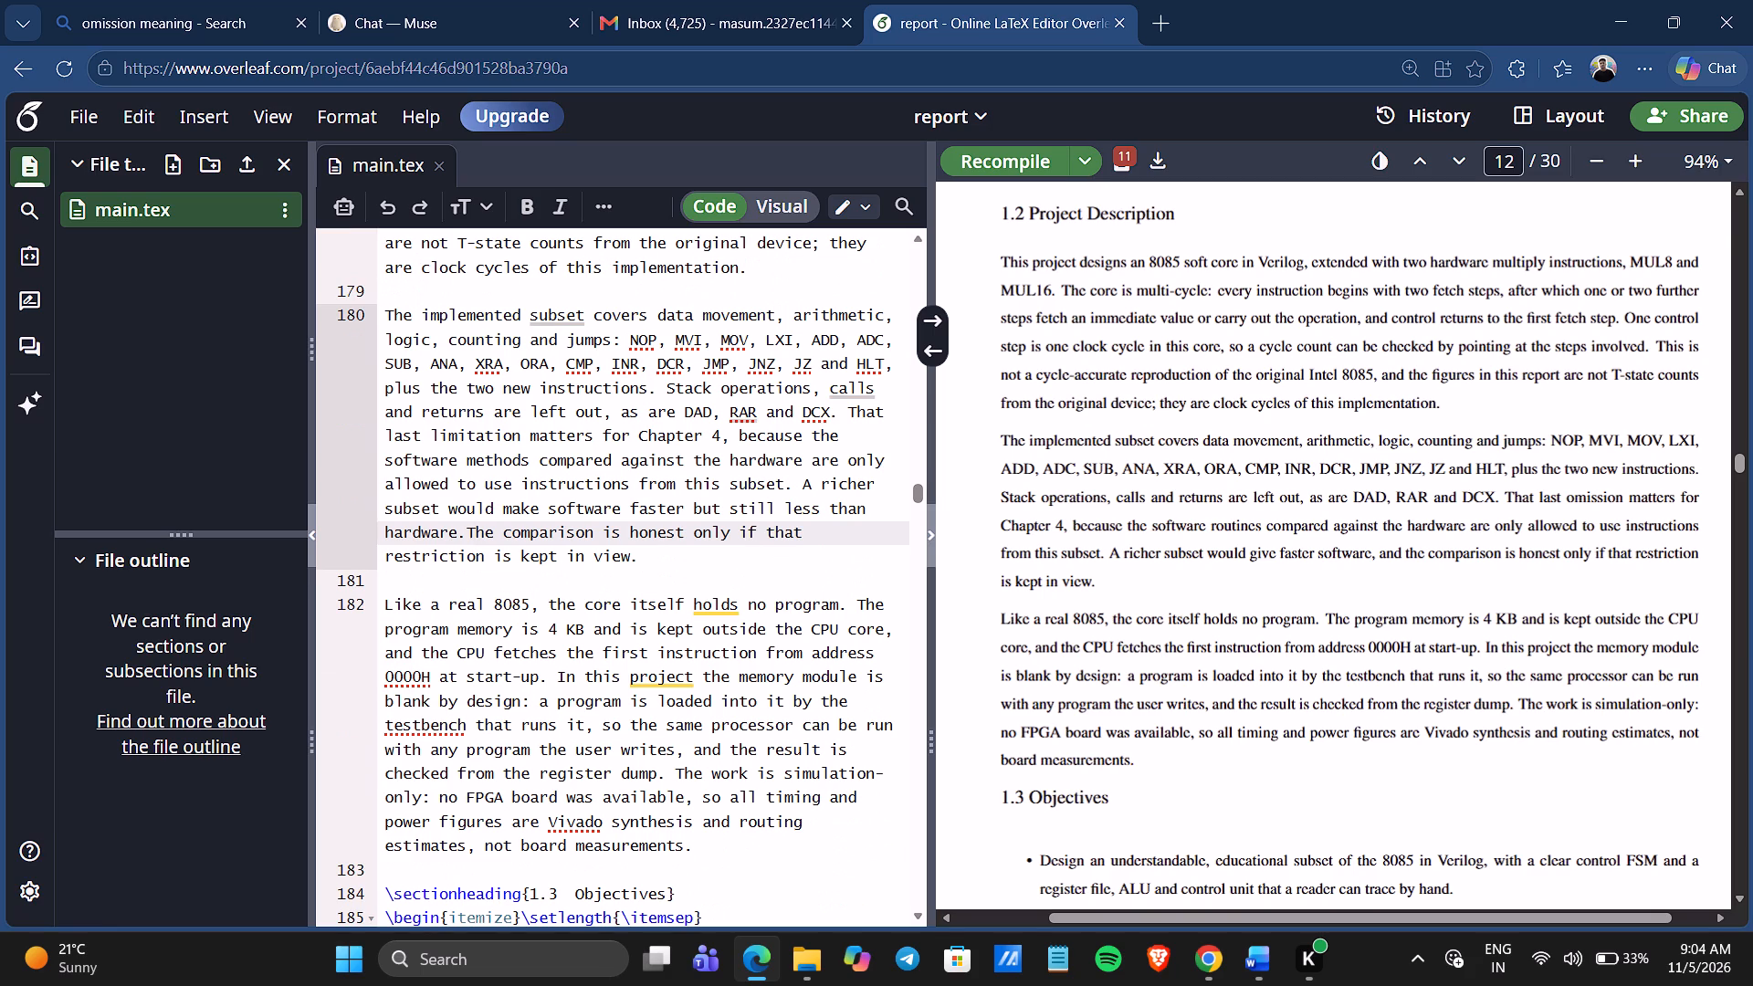
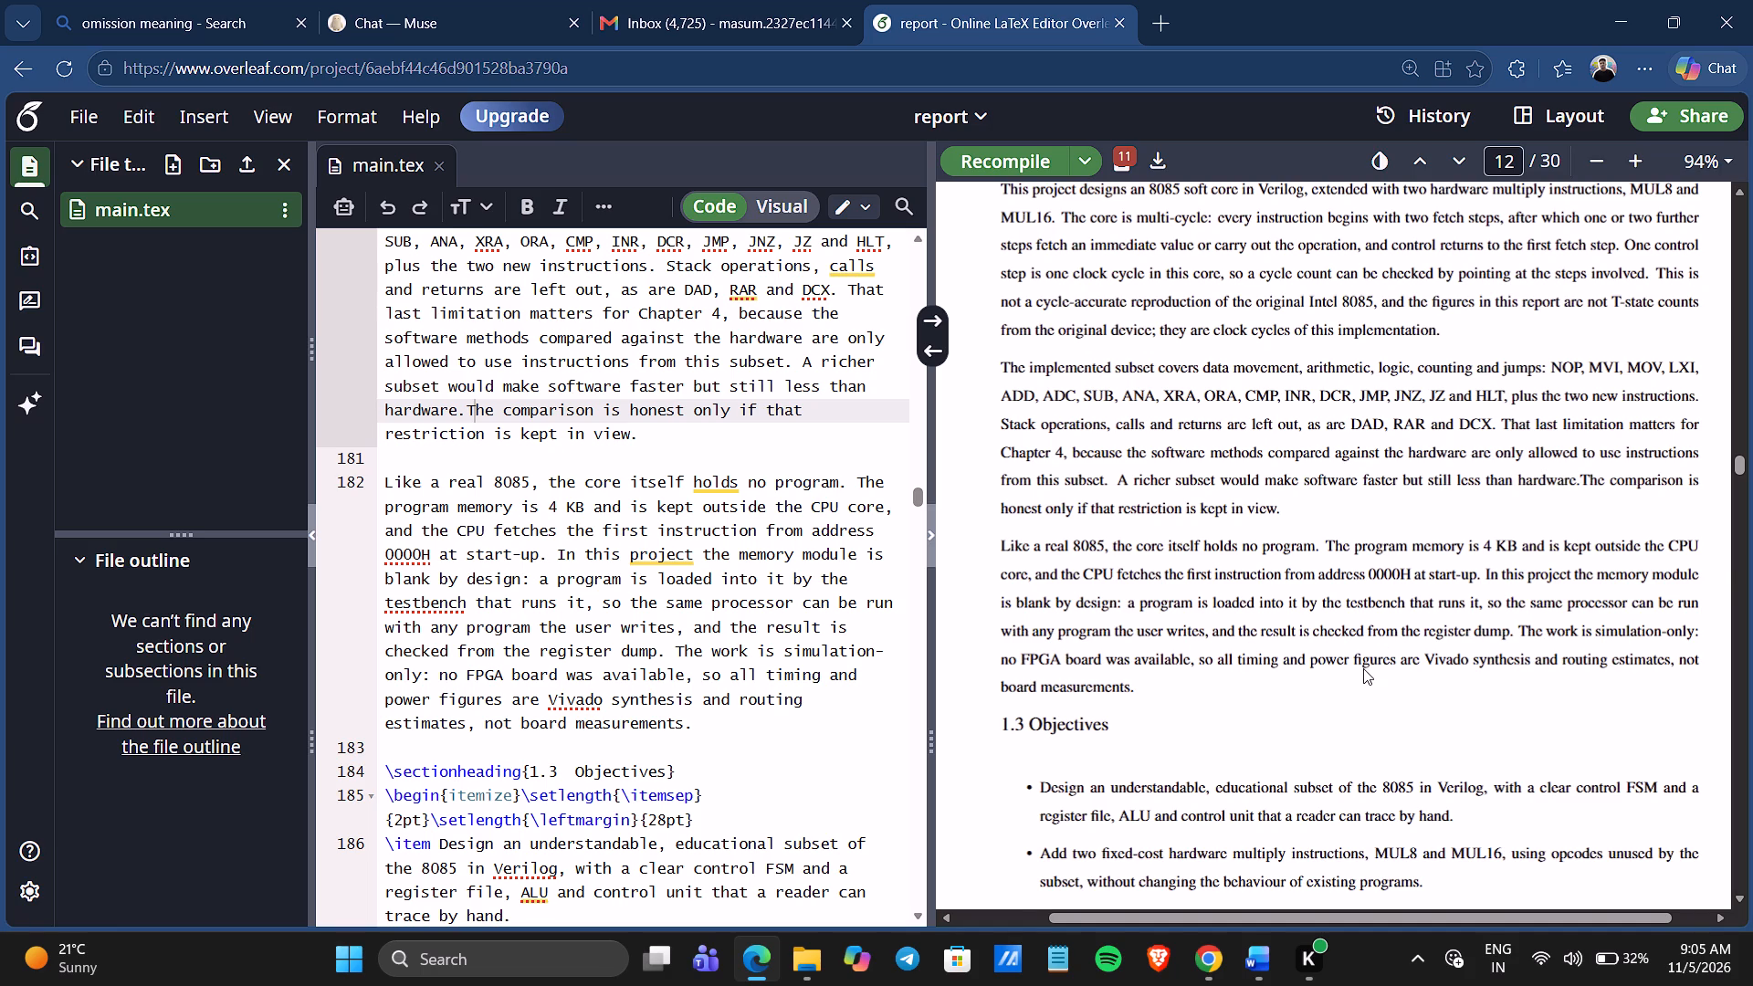
# Shorten the first item of section 1.3 Objectives to "Design an understandable subset", removing "educational" and the comma before it.
pyautogui.scroll(-3, 1363, 668)
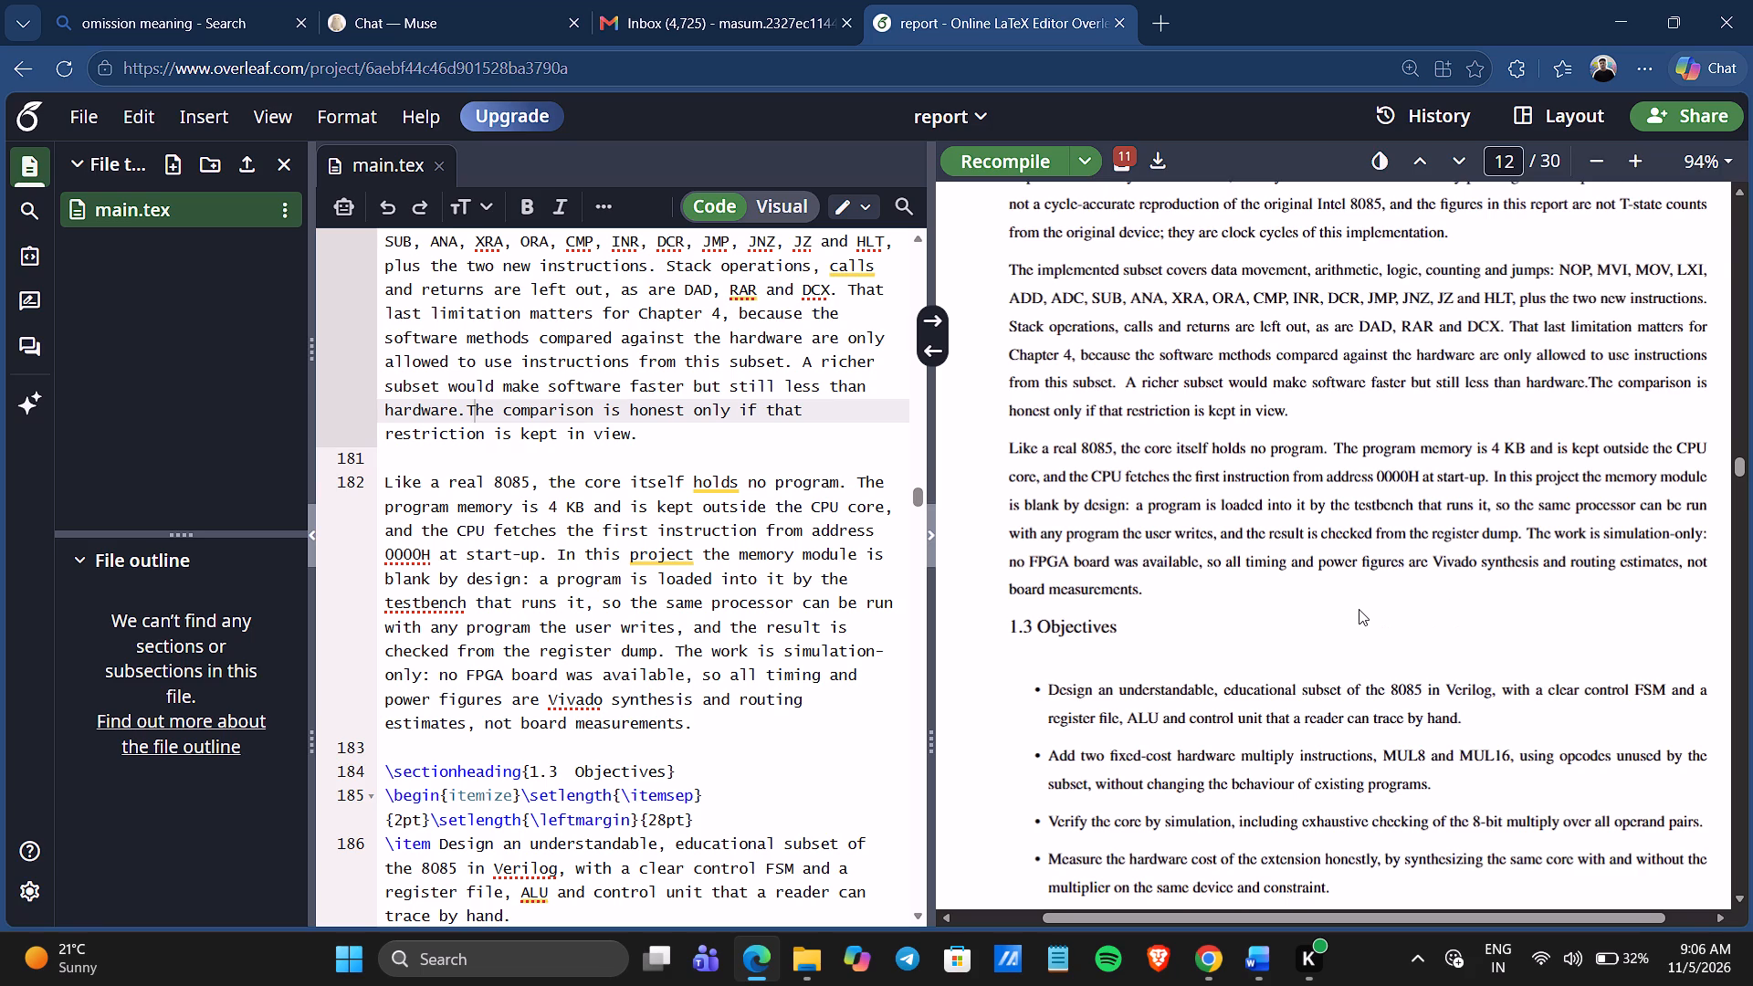
pyautogui.scroll(-2, 1359, 609)
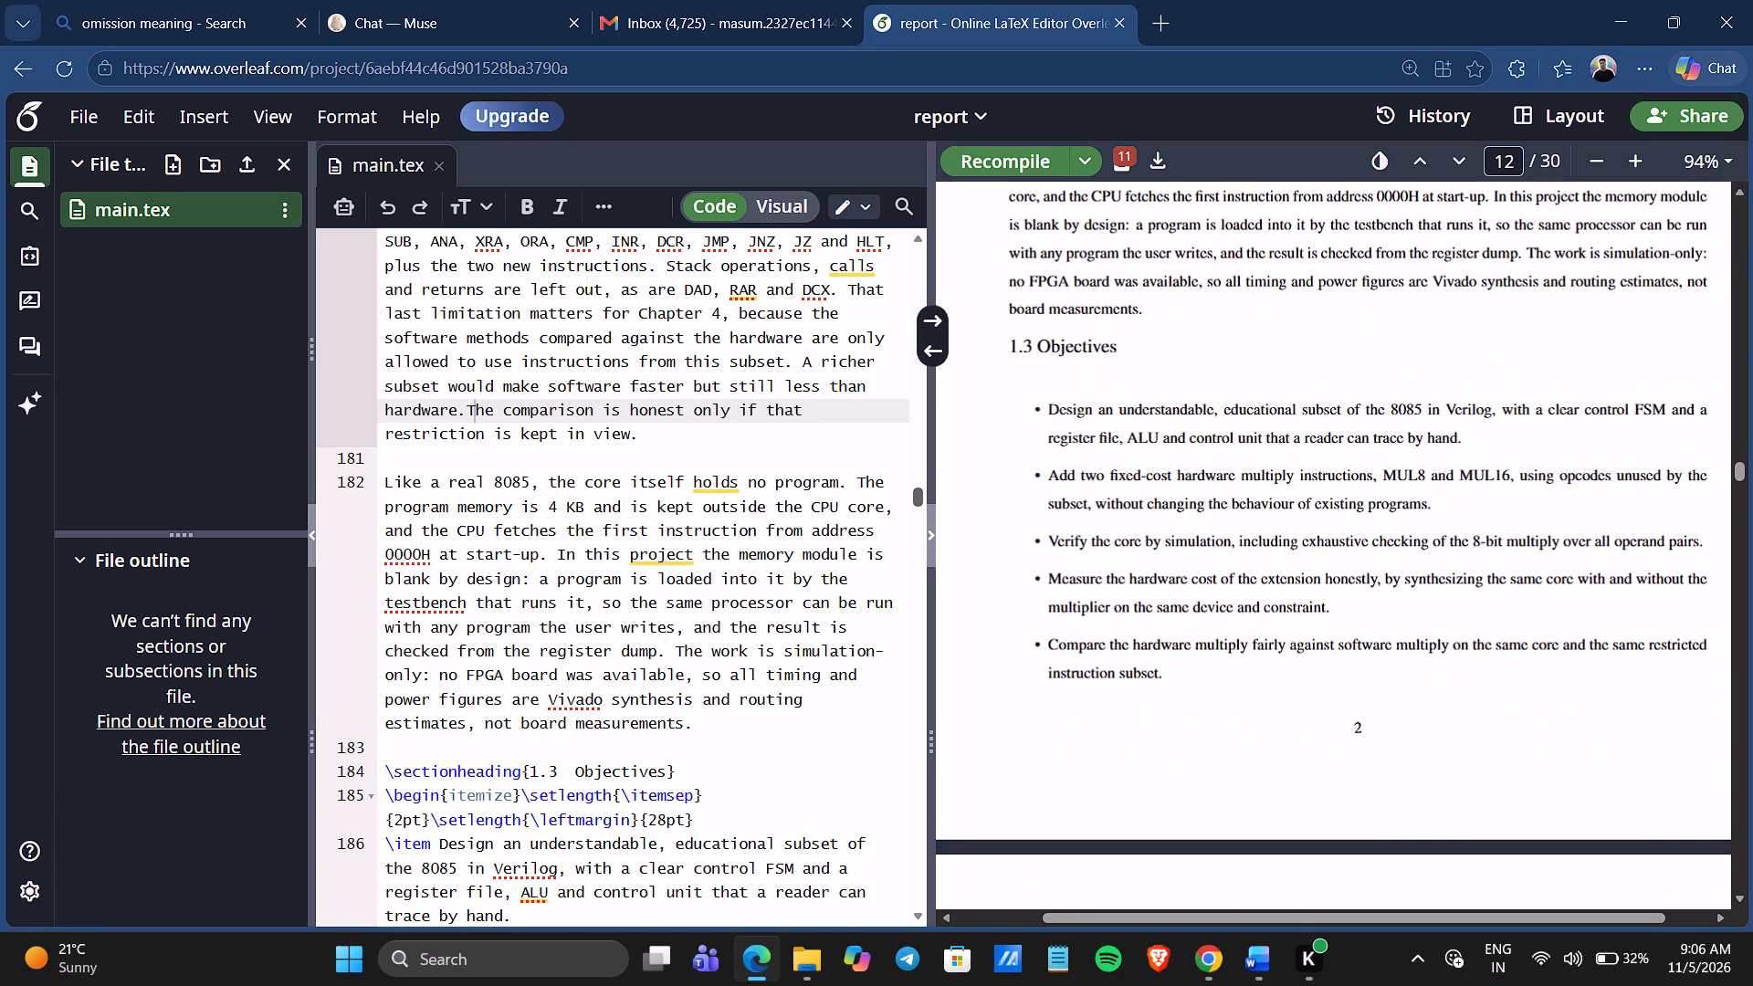
pyautogui.scroll(-1, 708, 661)
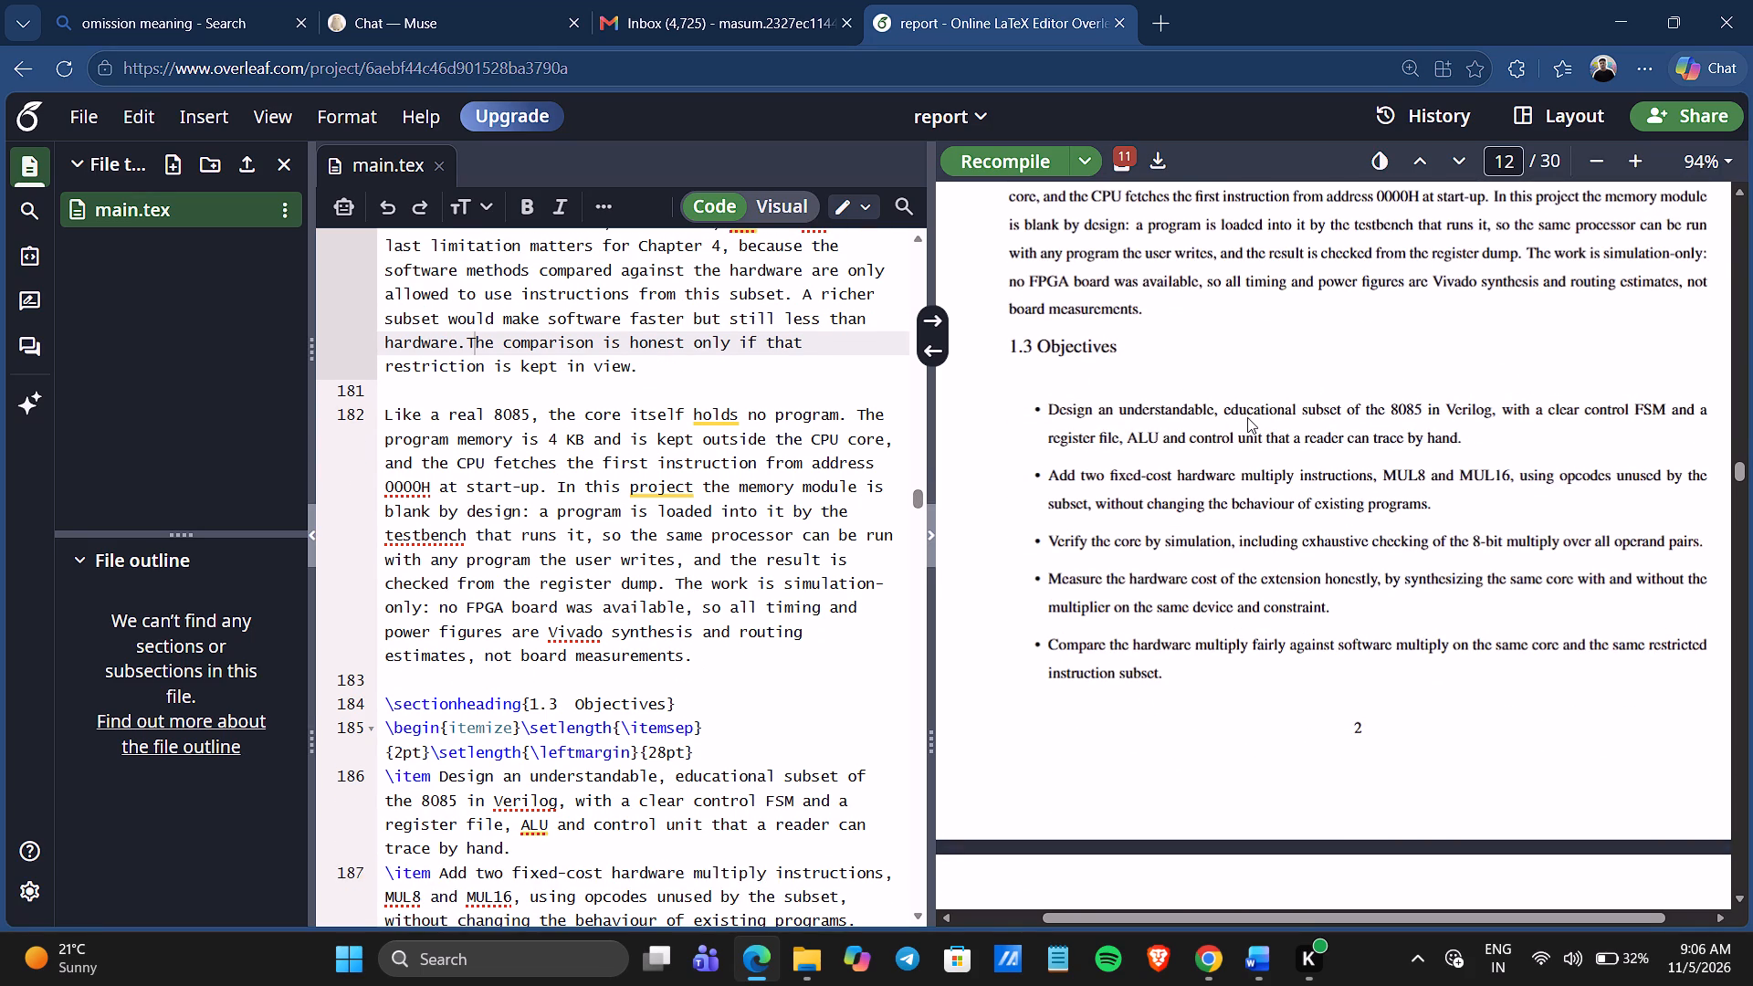
pyautogui.doubleClick(1261, 407)
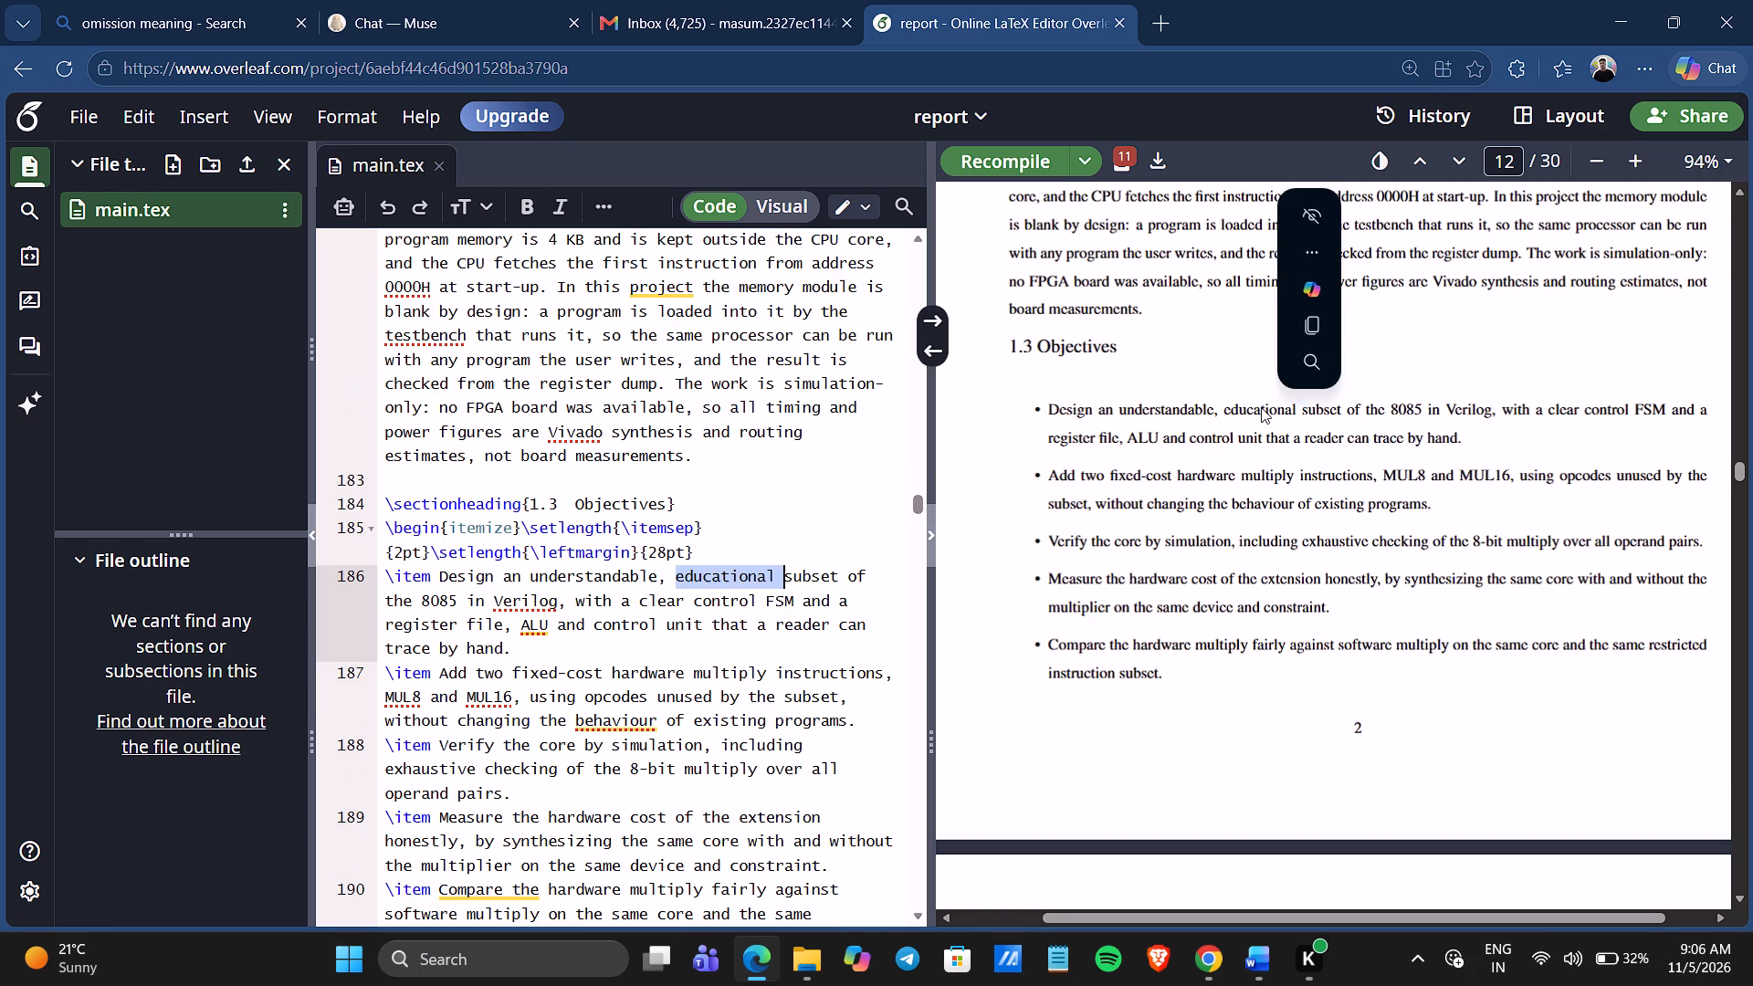
pyautogui.press('BackSpace')
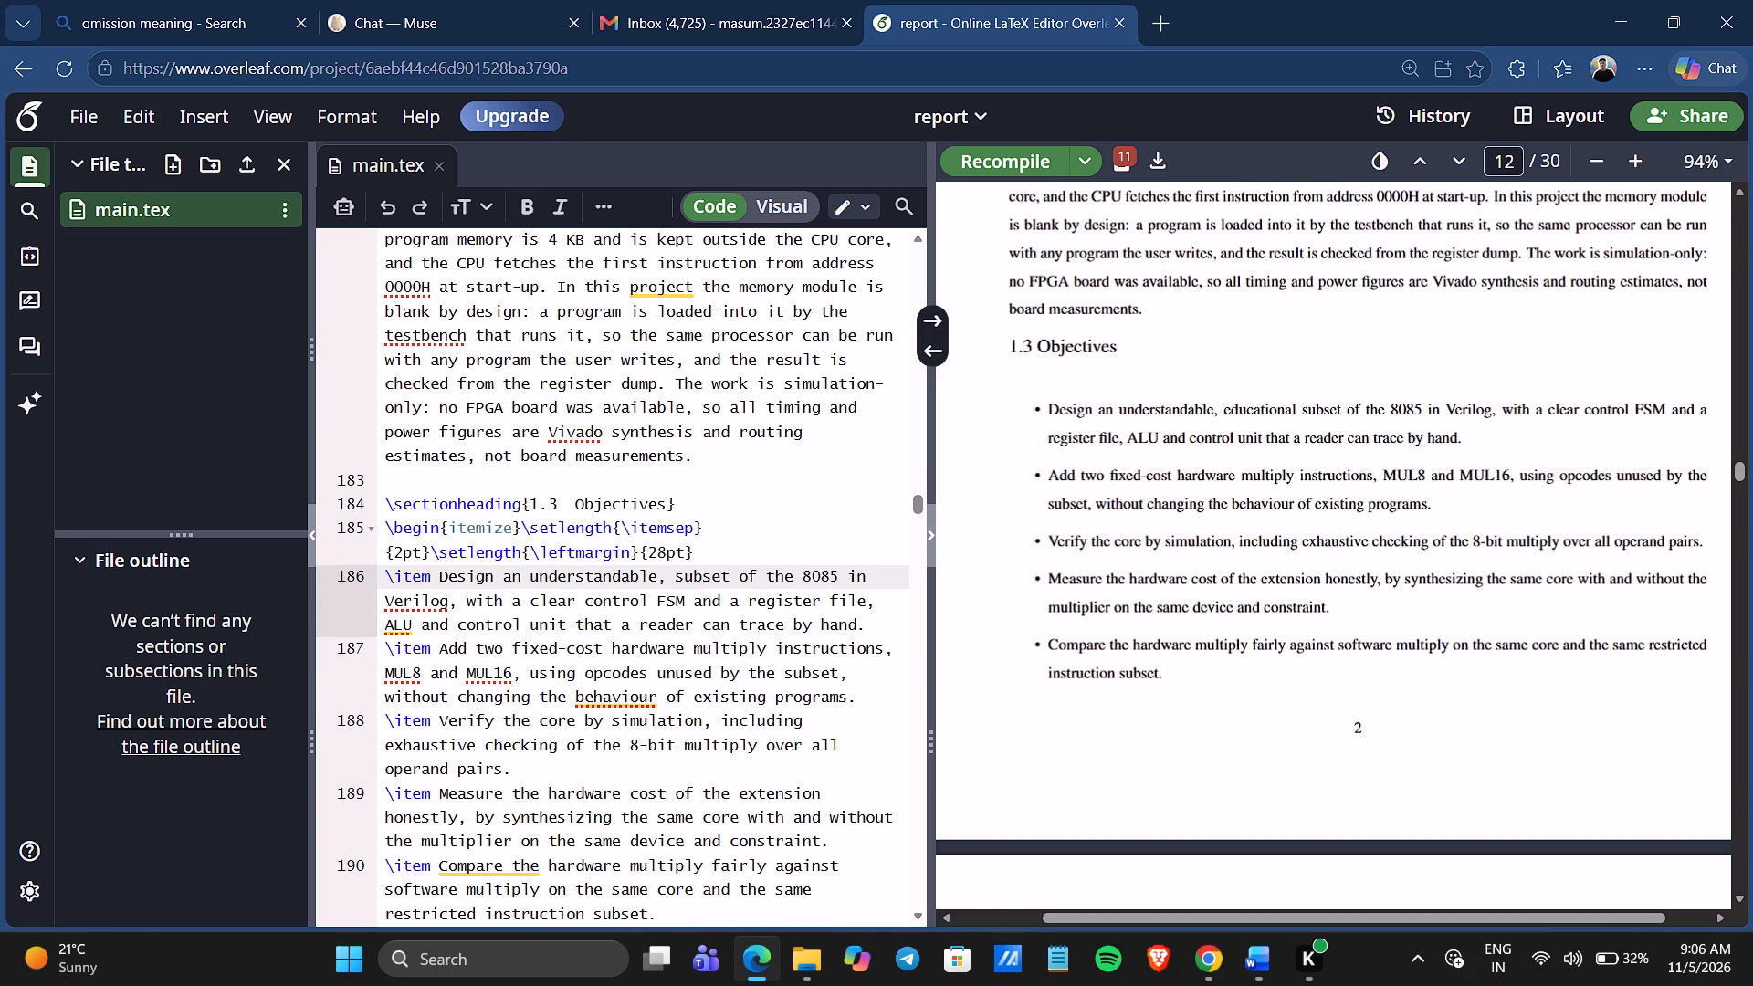
pyautogui.press('BackSpace')
pyautogui.press('BackSpace')
pyautogui.press('space')
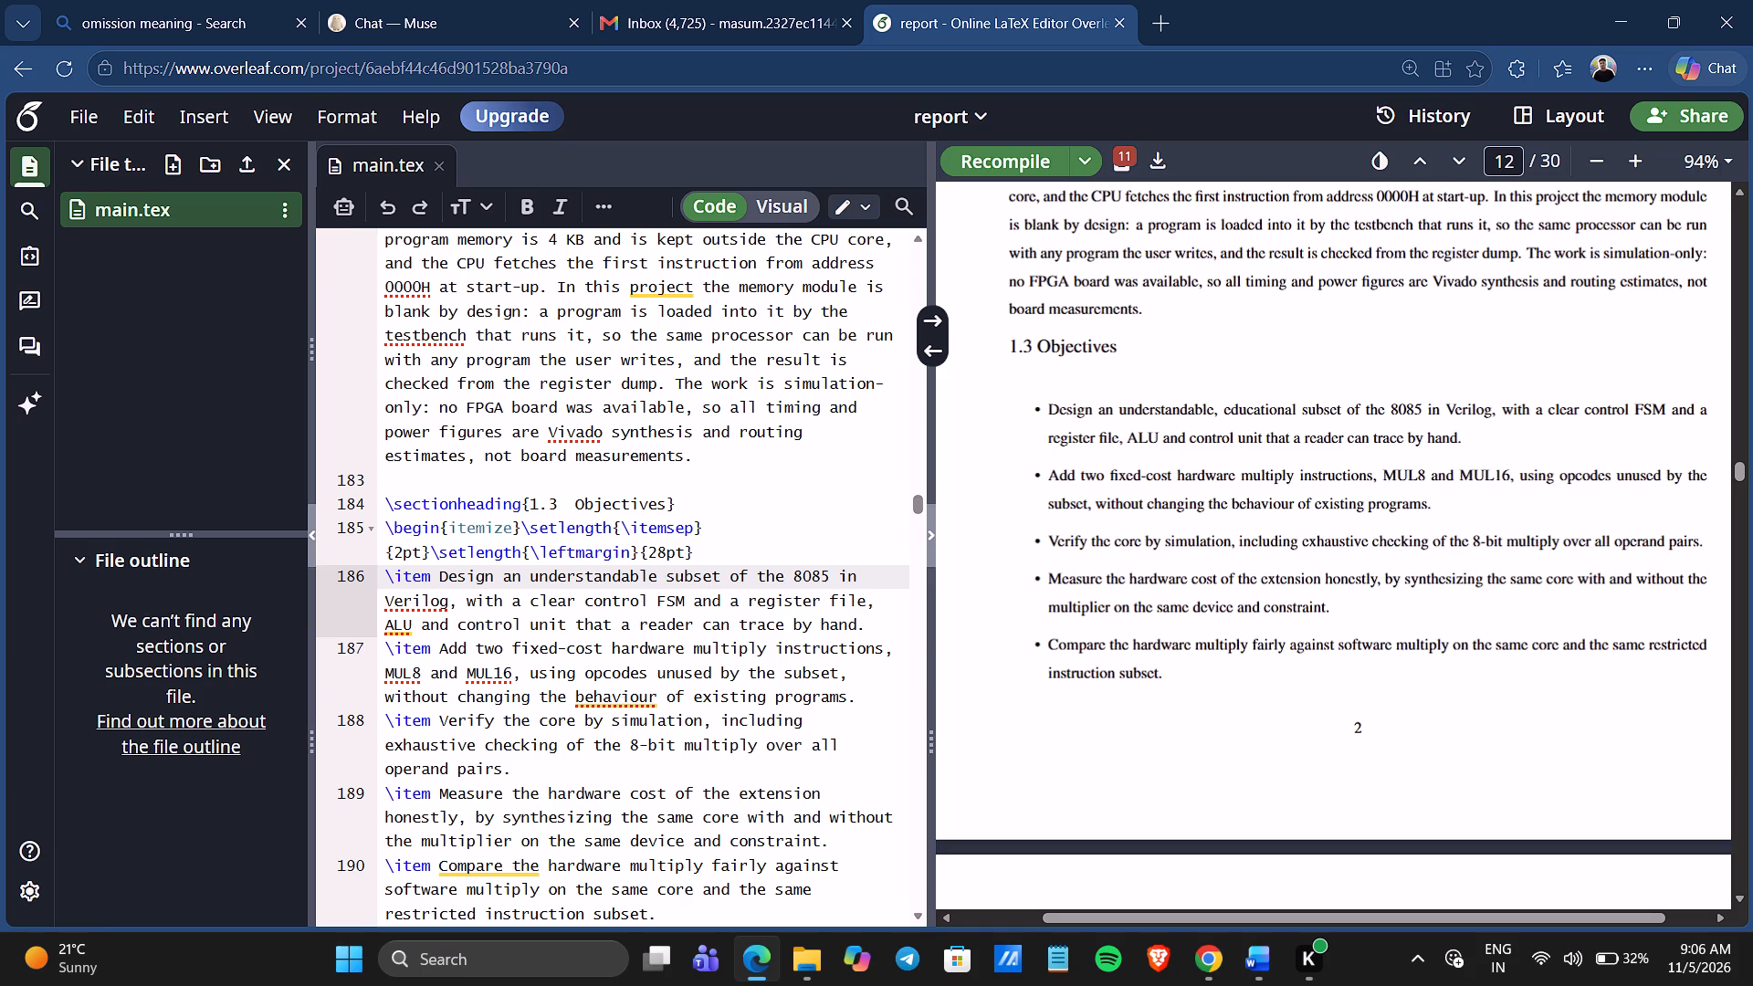
# Recompile the report PDF with the shortened first objective.
pyautogui.click(1031, 158)
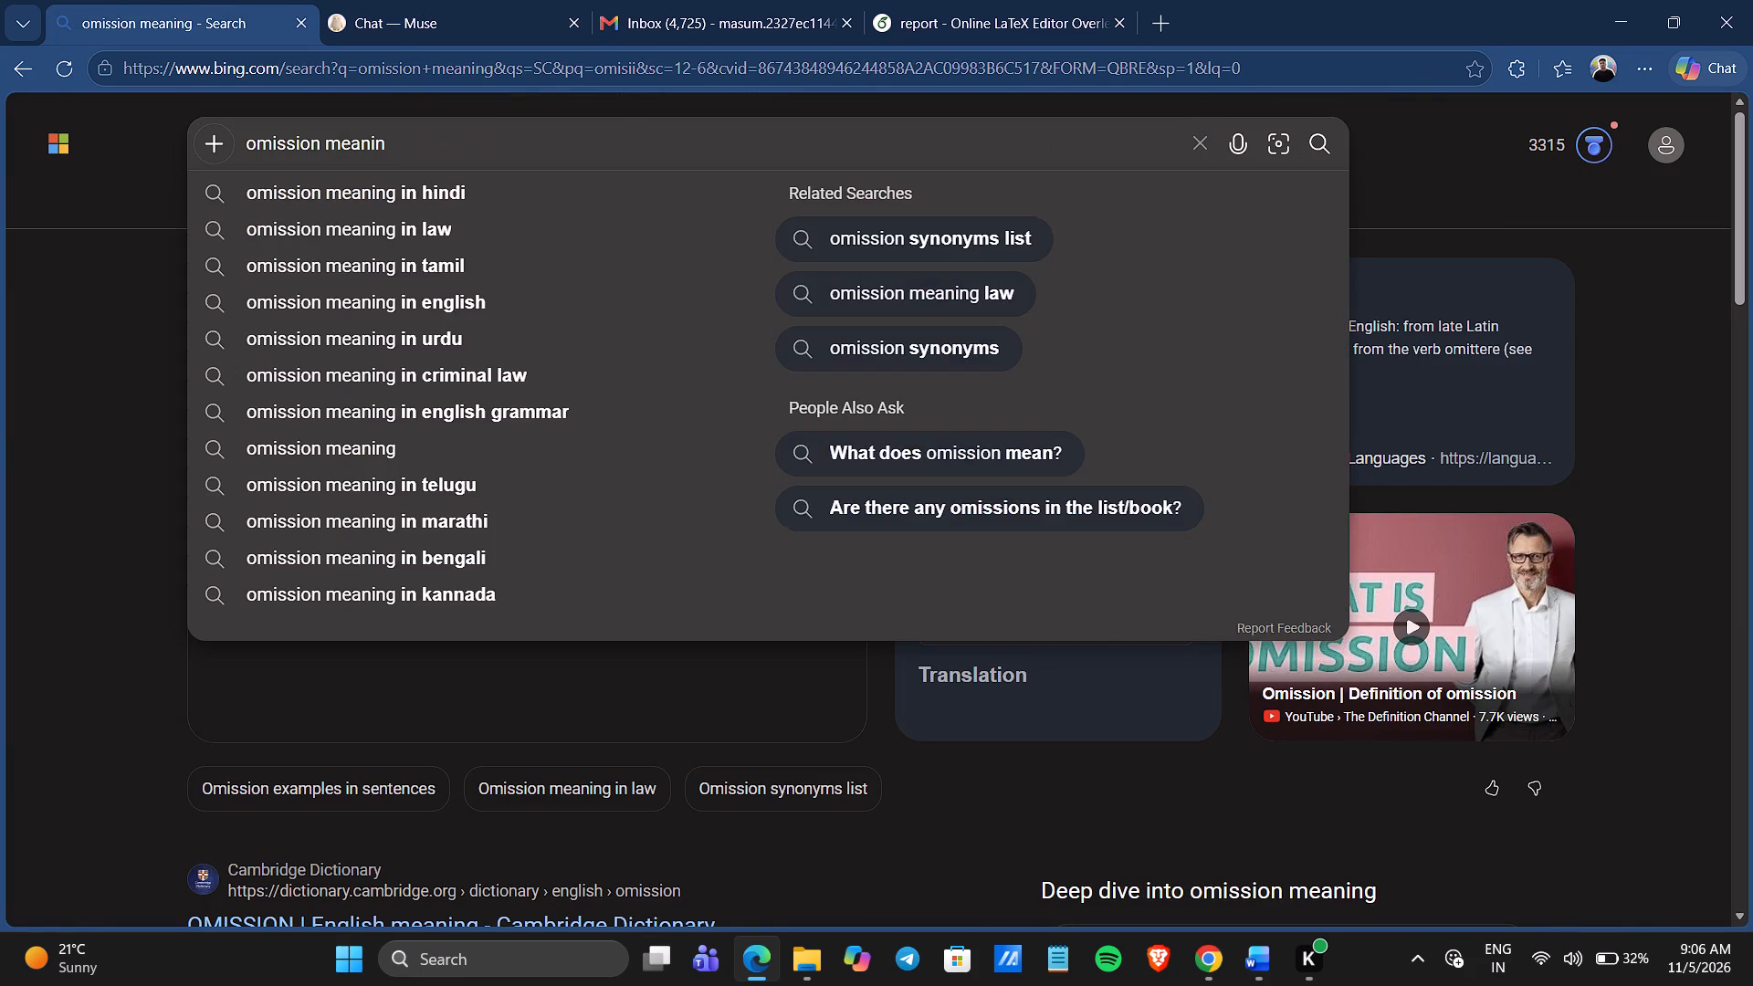
pyautogui.write('another -hrase u')
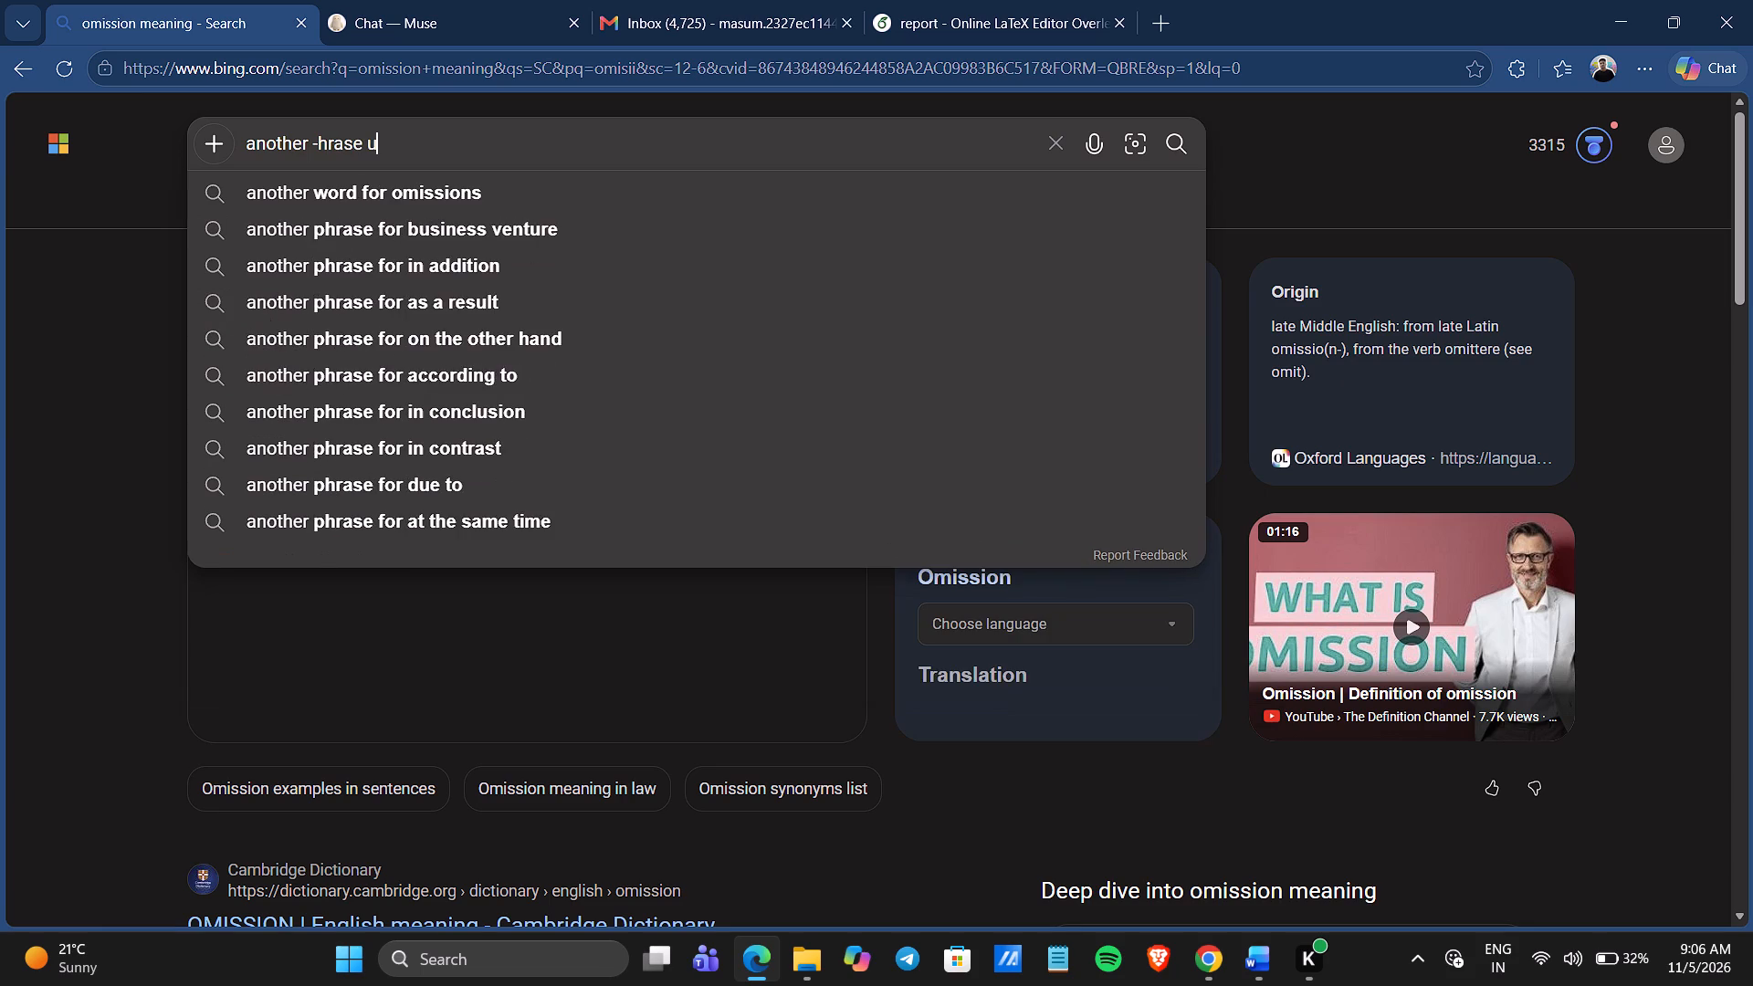
pyautogui.press('Insert')
pyautogui.press('Insert')
pyautogui.press('Insert')
pyautogui.press('Insert')
pyautogui.press('Insert')
pyautogui.press('Insert')
pyautogui.press('Insert')
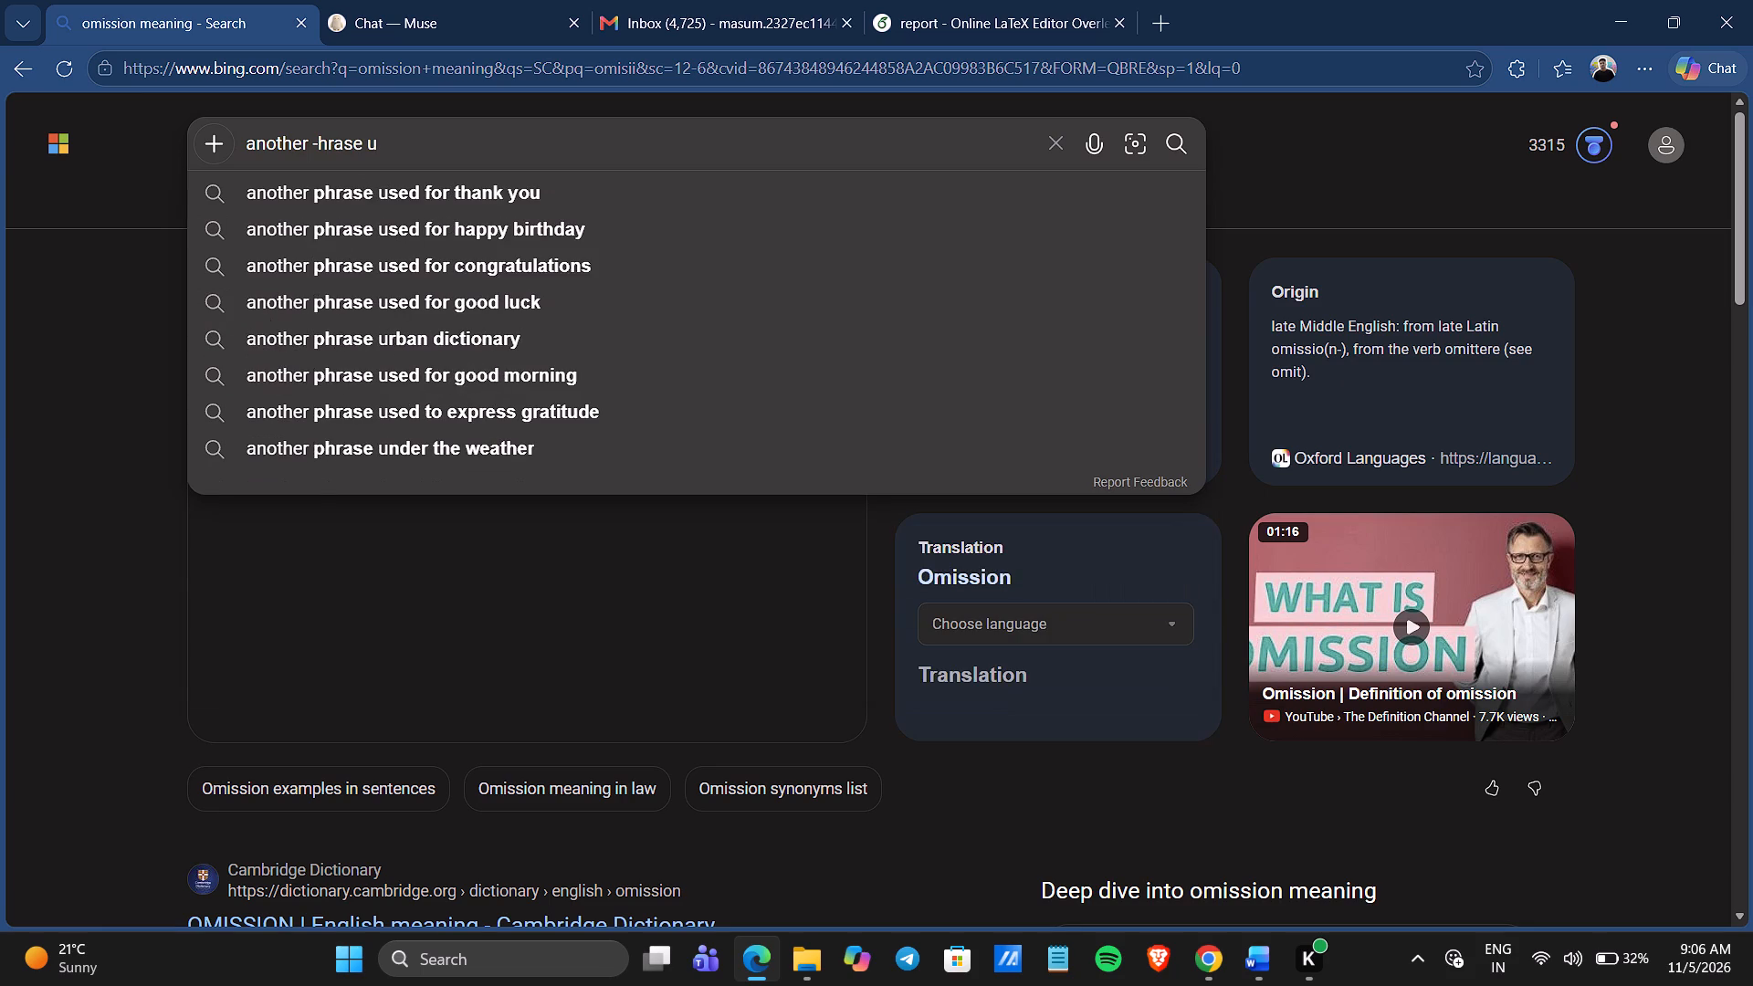
pyautogui.press('BackSpace')
pyautogui.press('BackSpace')
pyautogui.press('BackSpace')
pyautogui.press('BackSpace')
pyautogui.press('BackSpace')
pyautogui.press('BackSpace')
pyautogui.press('BackSpace')
pyautogui.press('BackSpace')
pyautogui.write('[hraa')
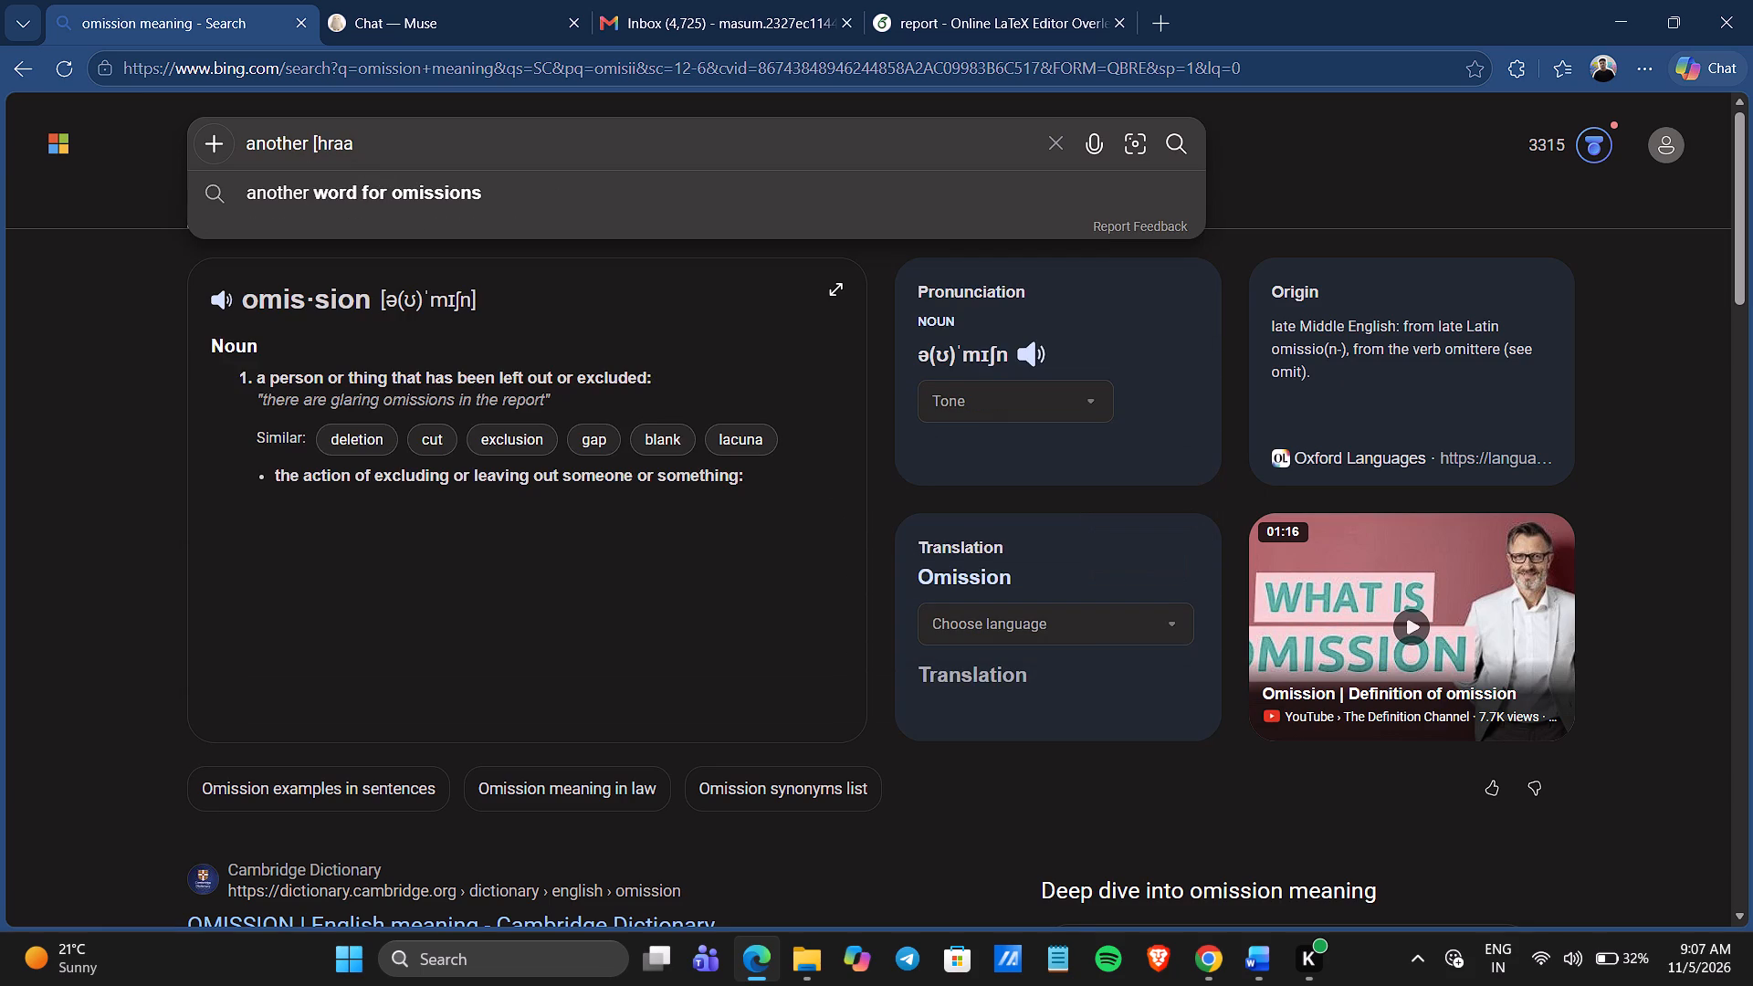
pyautogui.press('BackSpace')
pyautogui.press('BackSpace')
pyautogui.press('BackSpace')
pyautogui.press('BackSpace')
pyautogui.press('BackSpace')
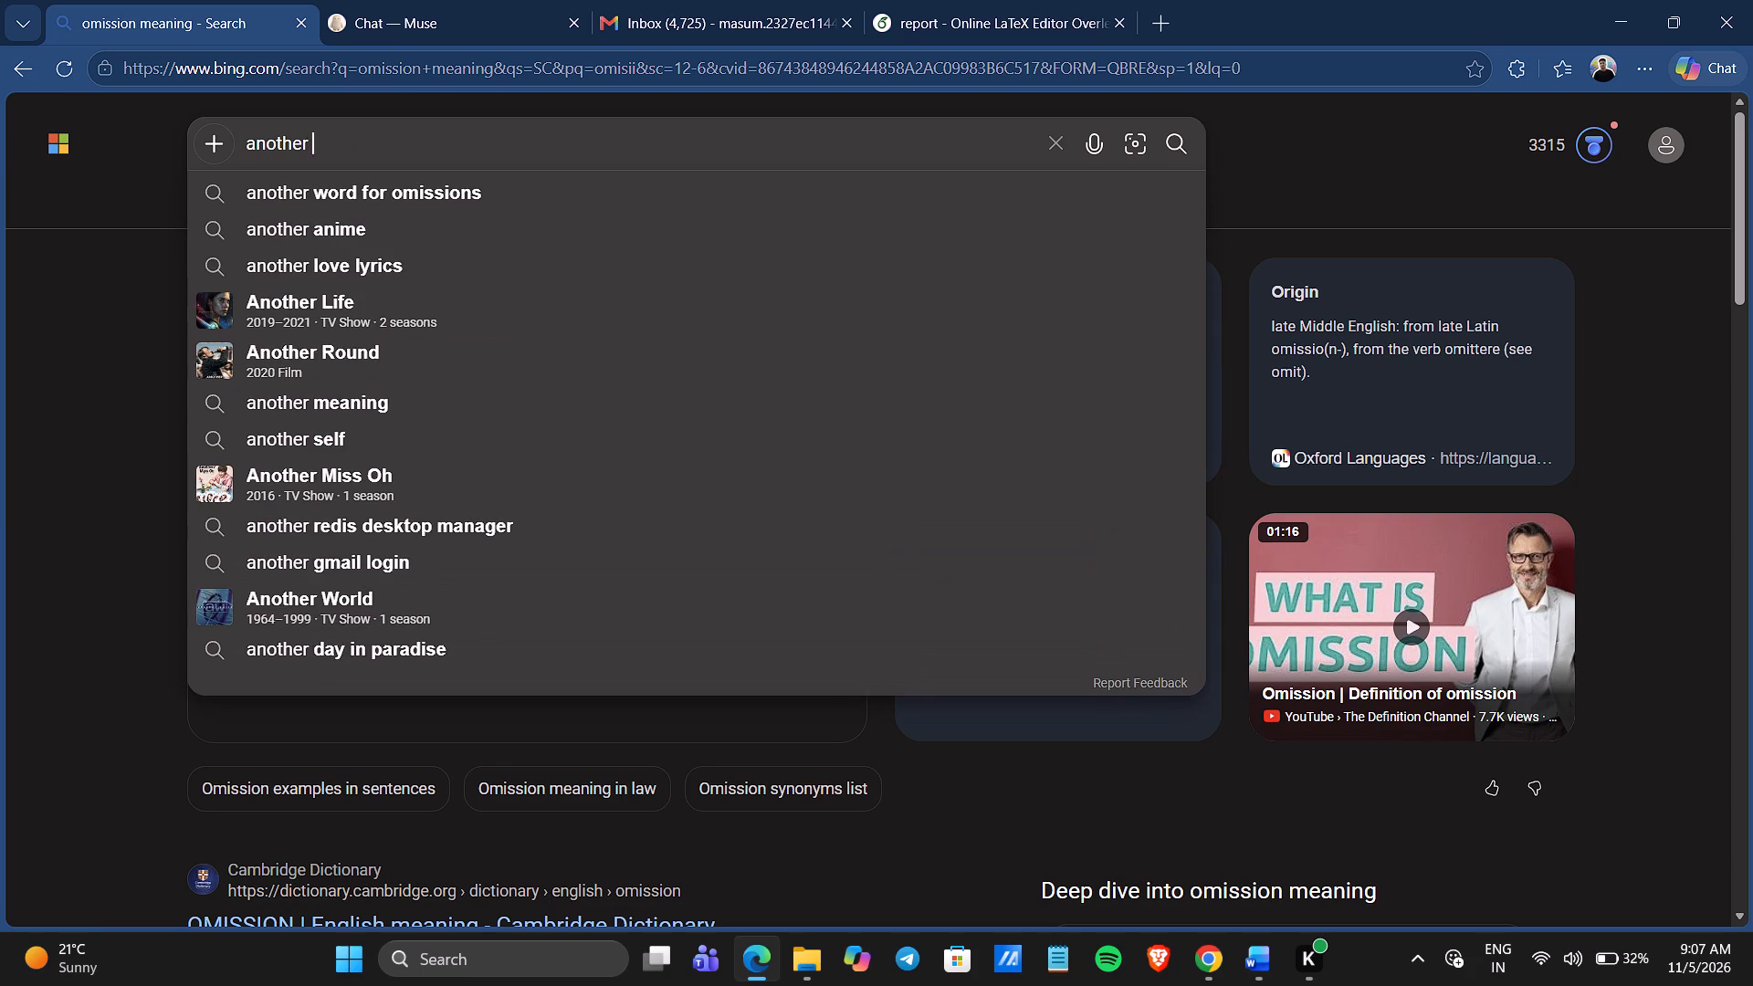
pyautogui.write('phrase that can be')
pyautogui.press('space')
pyautogui.write('used')
pyautogui.press('space')
pyautogui.write('intead')
pyautogui.press('space')
pyautogui.write('of')
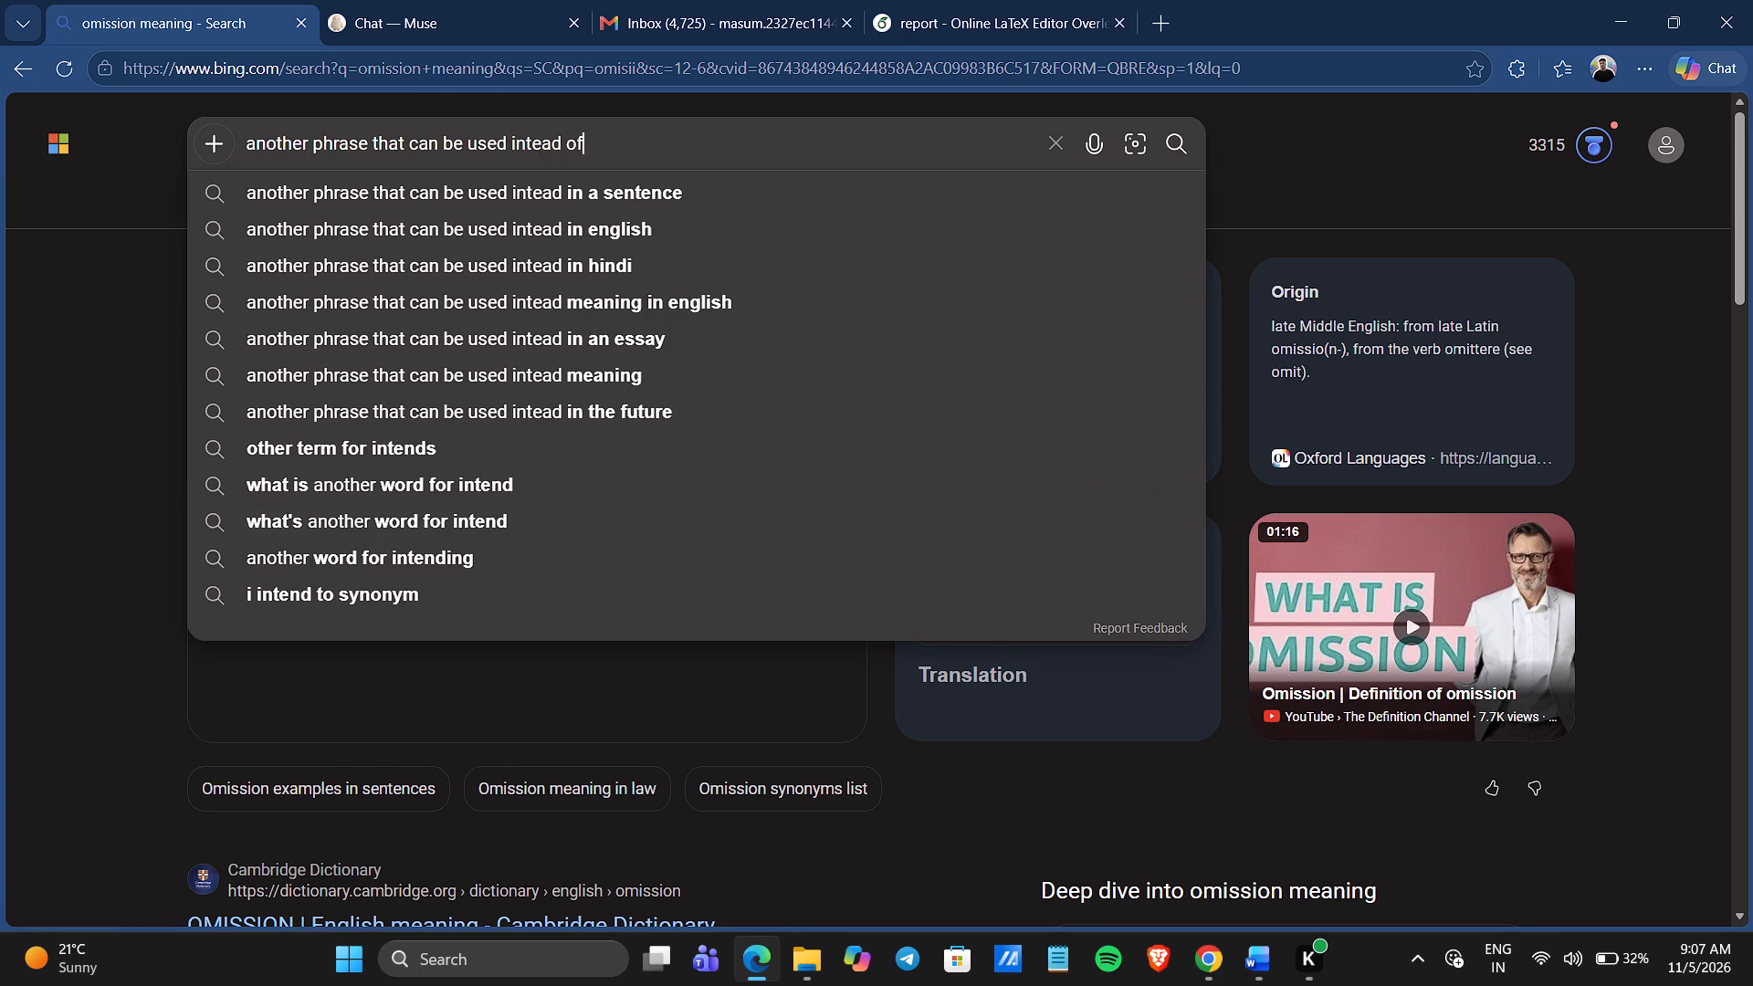
pyautogui.press('space')
pyautogui.write('tra')
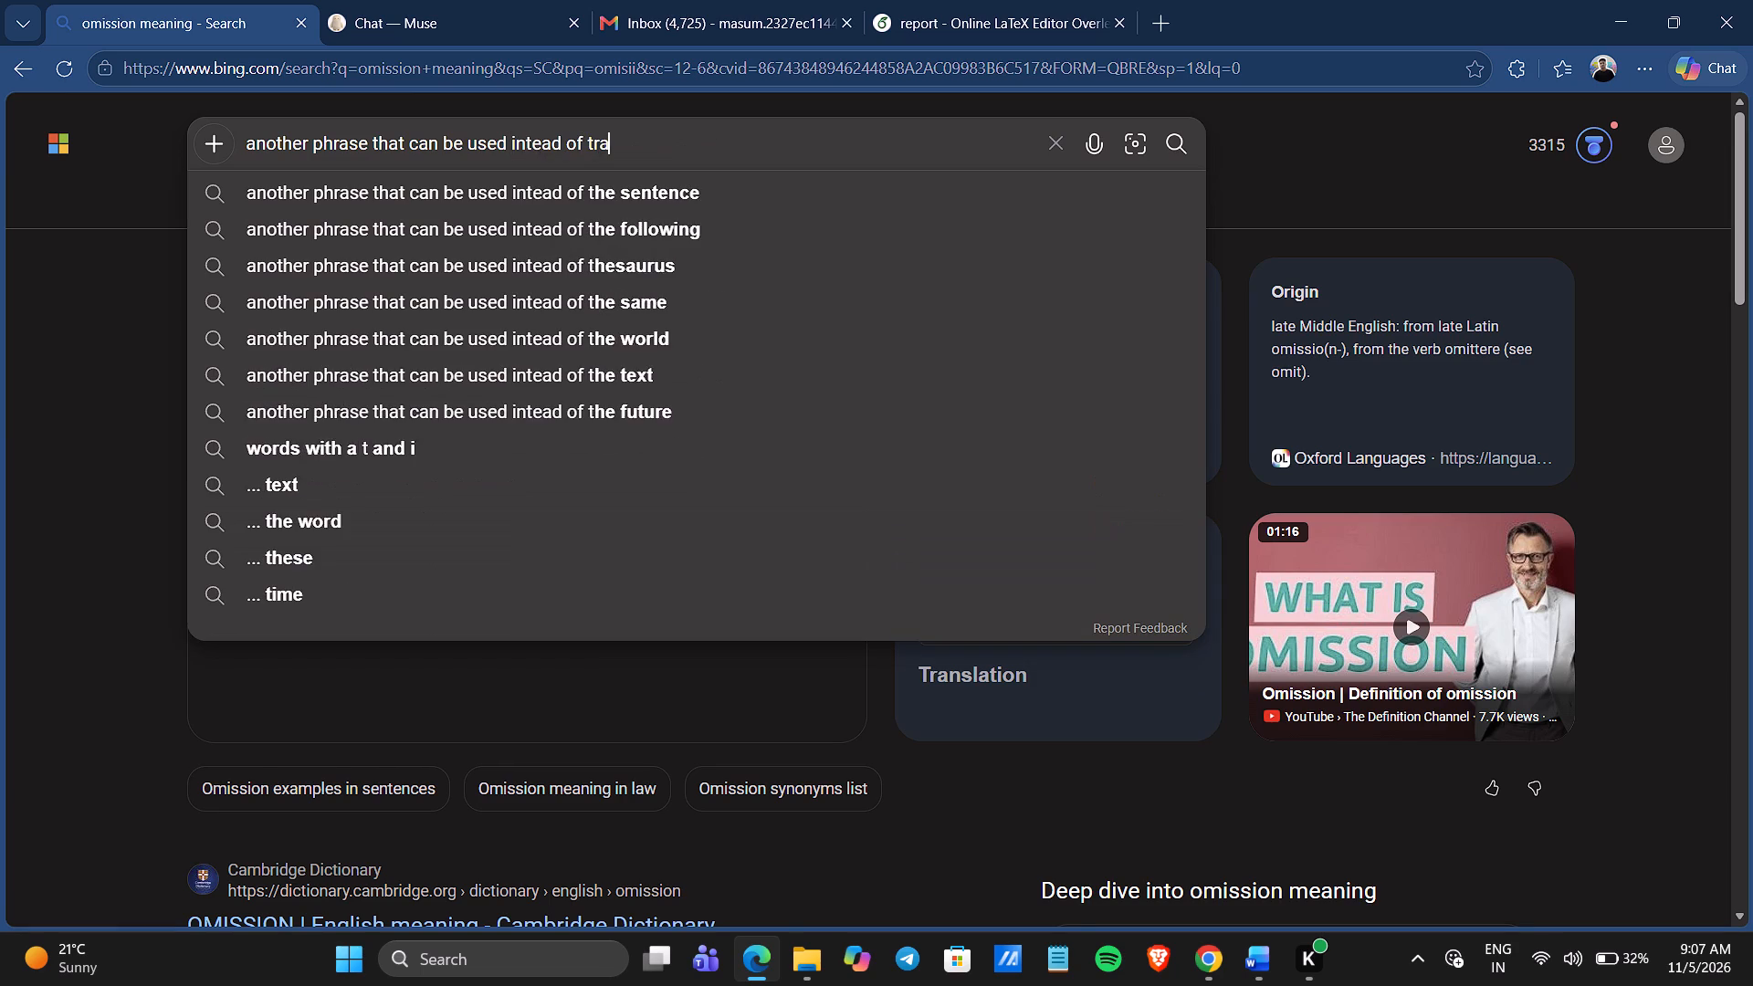
pyautogui.write('ce')
pyautogui.press('space')
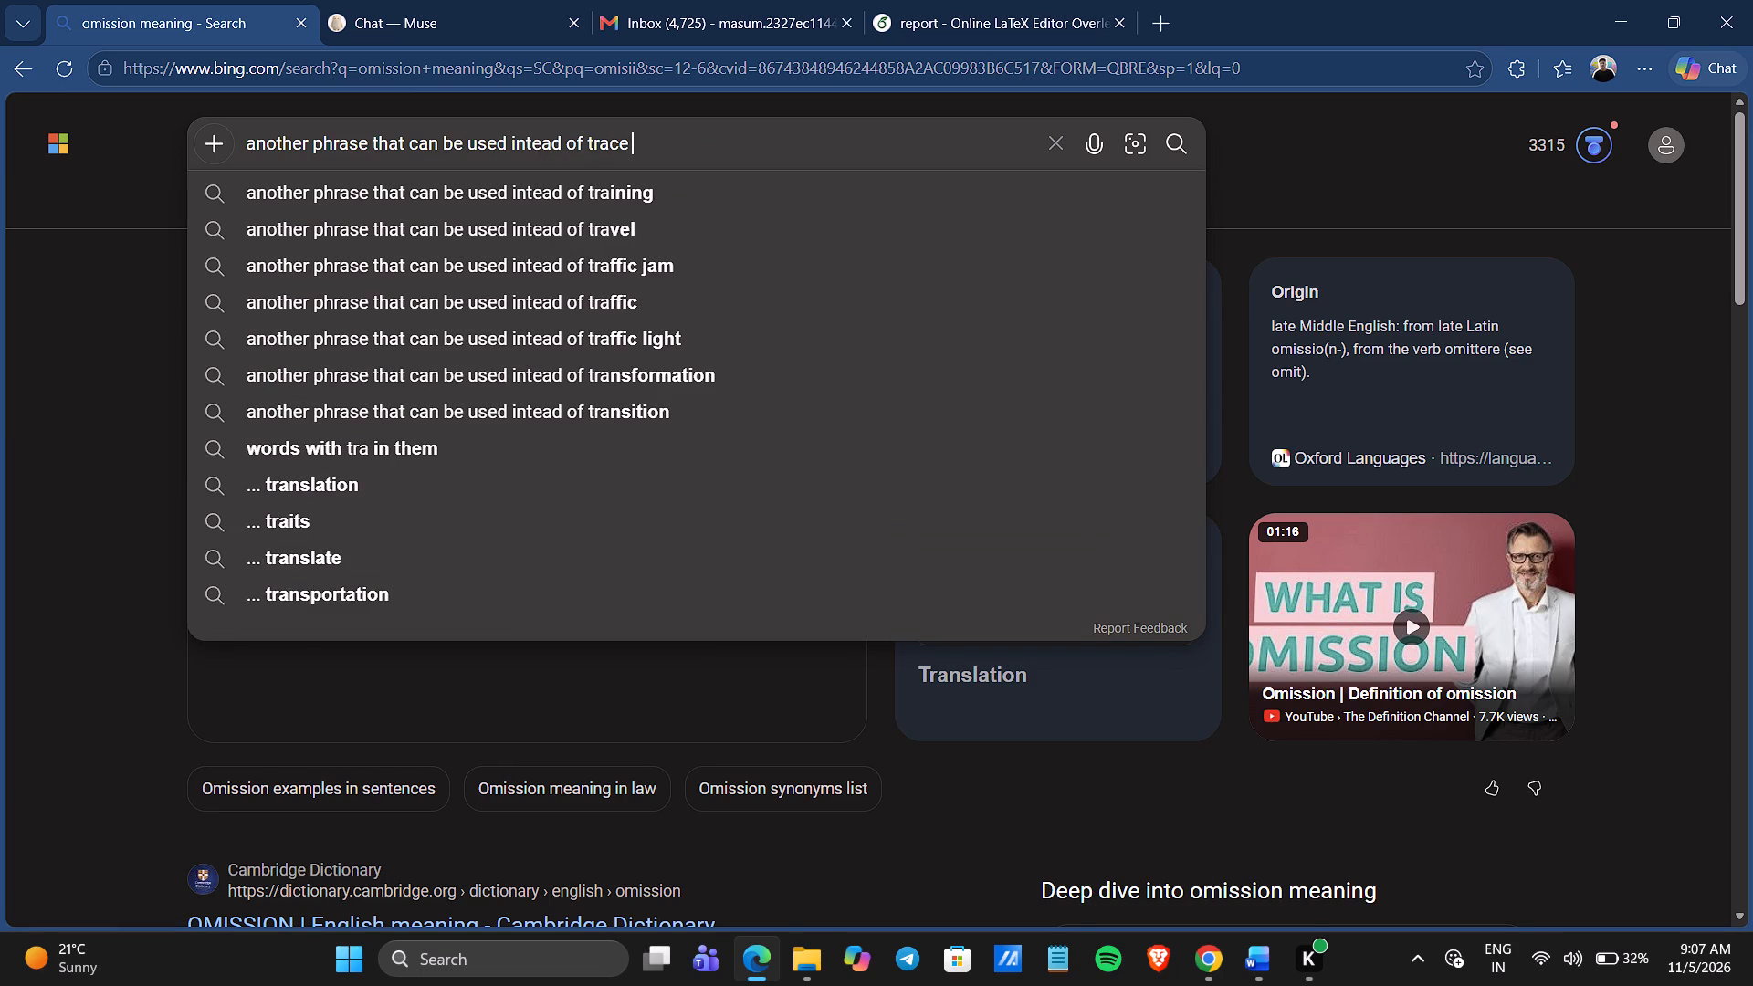
pyautogui.write('bt')
pyautogui.press('BackSpace')
pyautogui.write('y hnad')
pyautogui.press('BackSpace')
pyautogui.press('BackSpace')
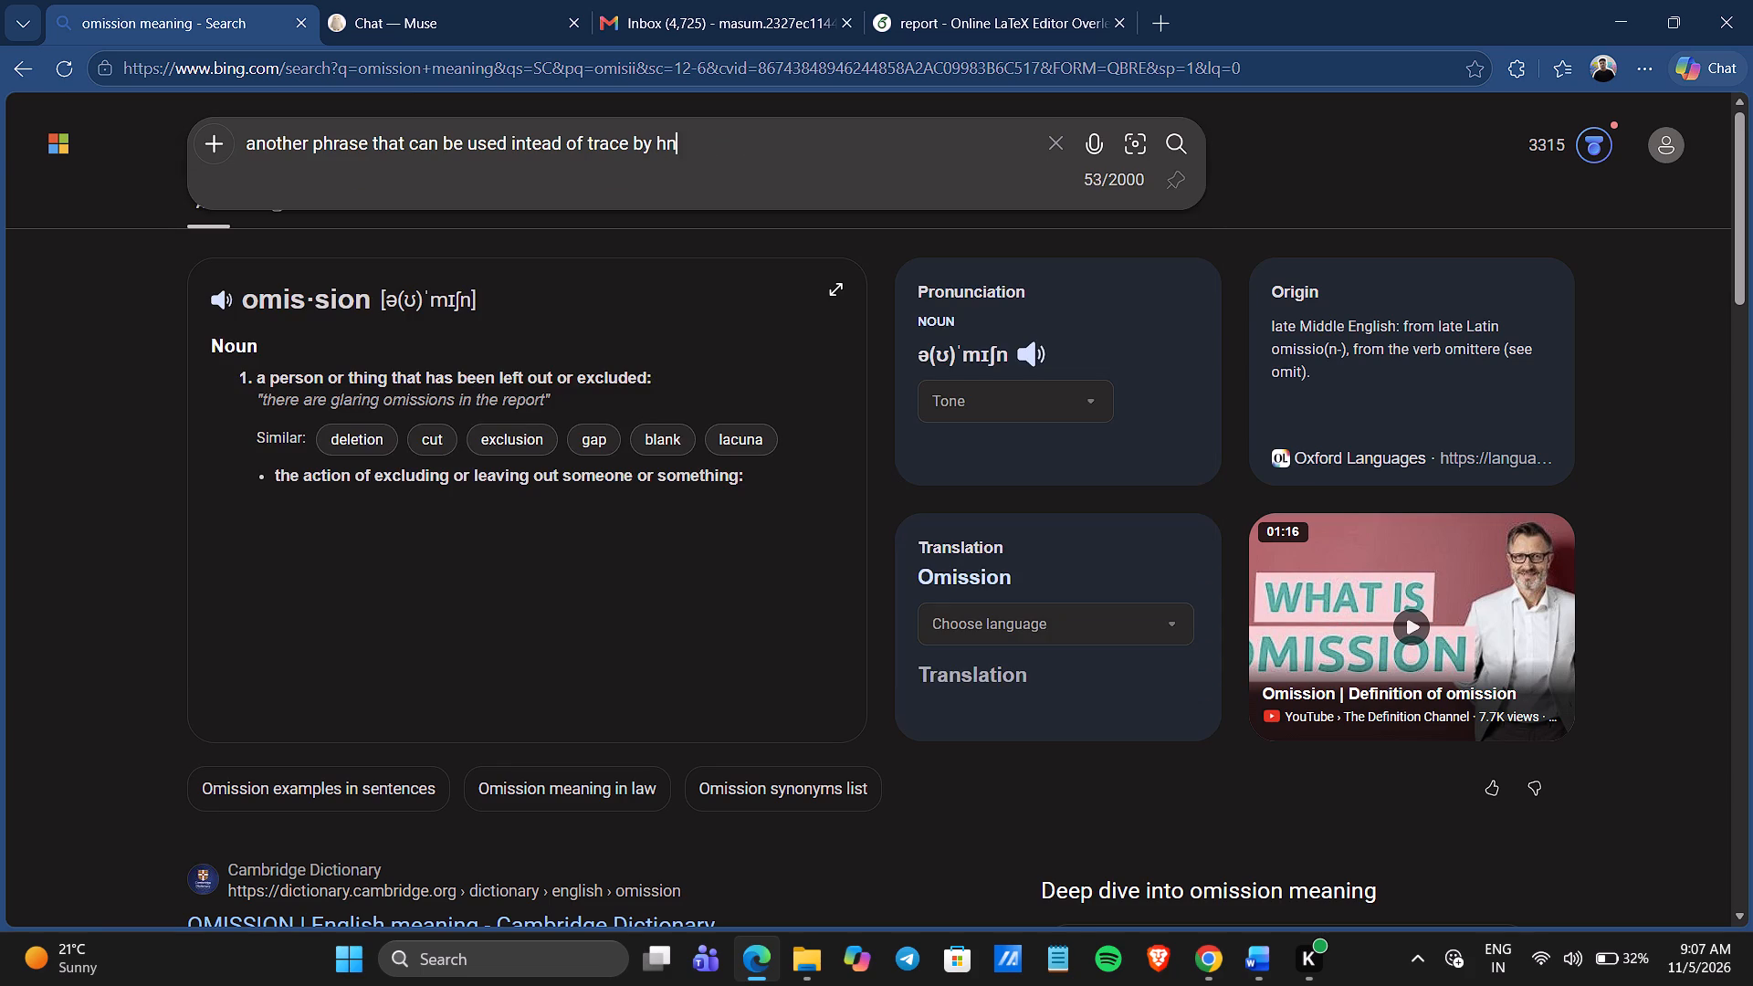
pyautogui.press('BackSpace')
pyautogui.write('ad')
pyautogui.write('nd')
pyautogui.press('BackSpace')
pyautogui.press('BackSpace')
pyautogui.press('BackSpace')
pyautogui.write('nd')
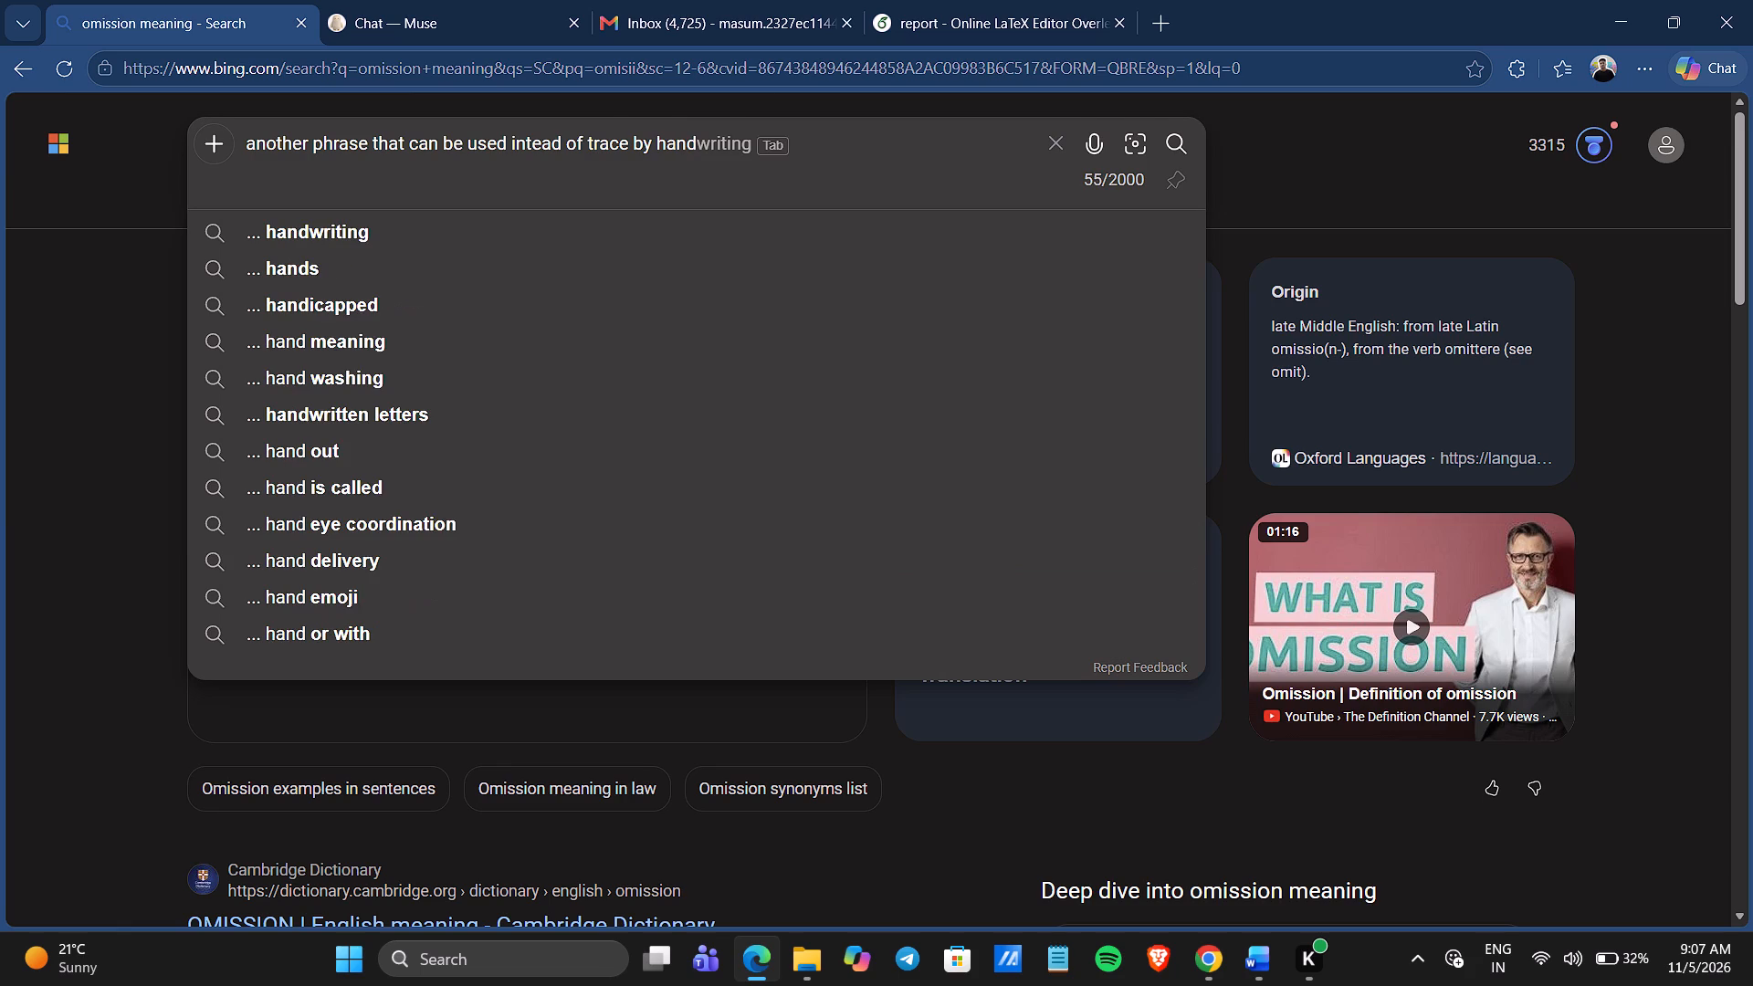
pyautogui.click(527, 154)
pyautogui.press('s')
pyautogui.press('Return')
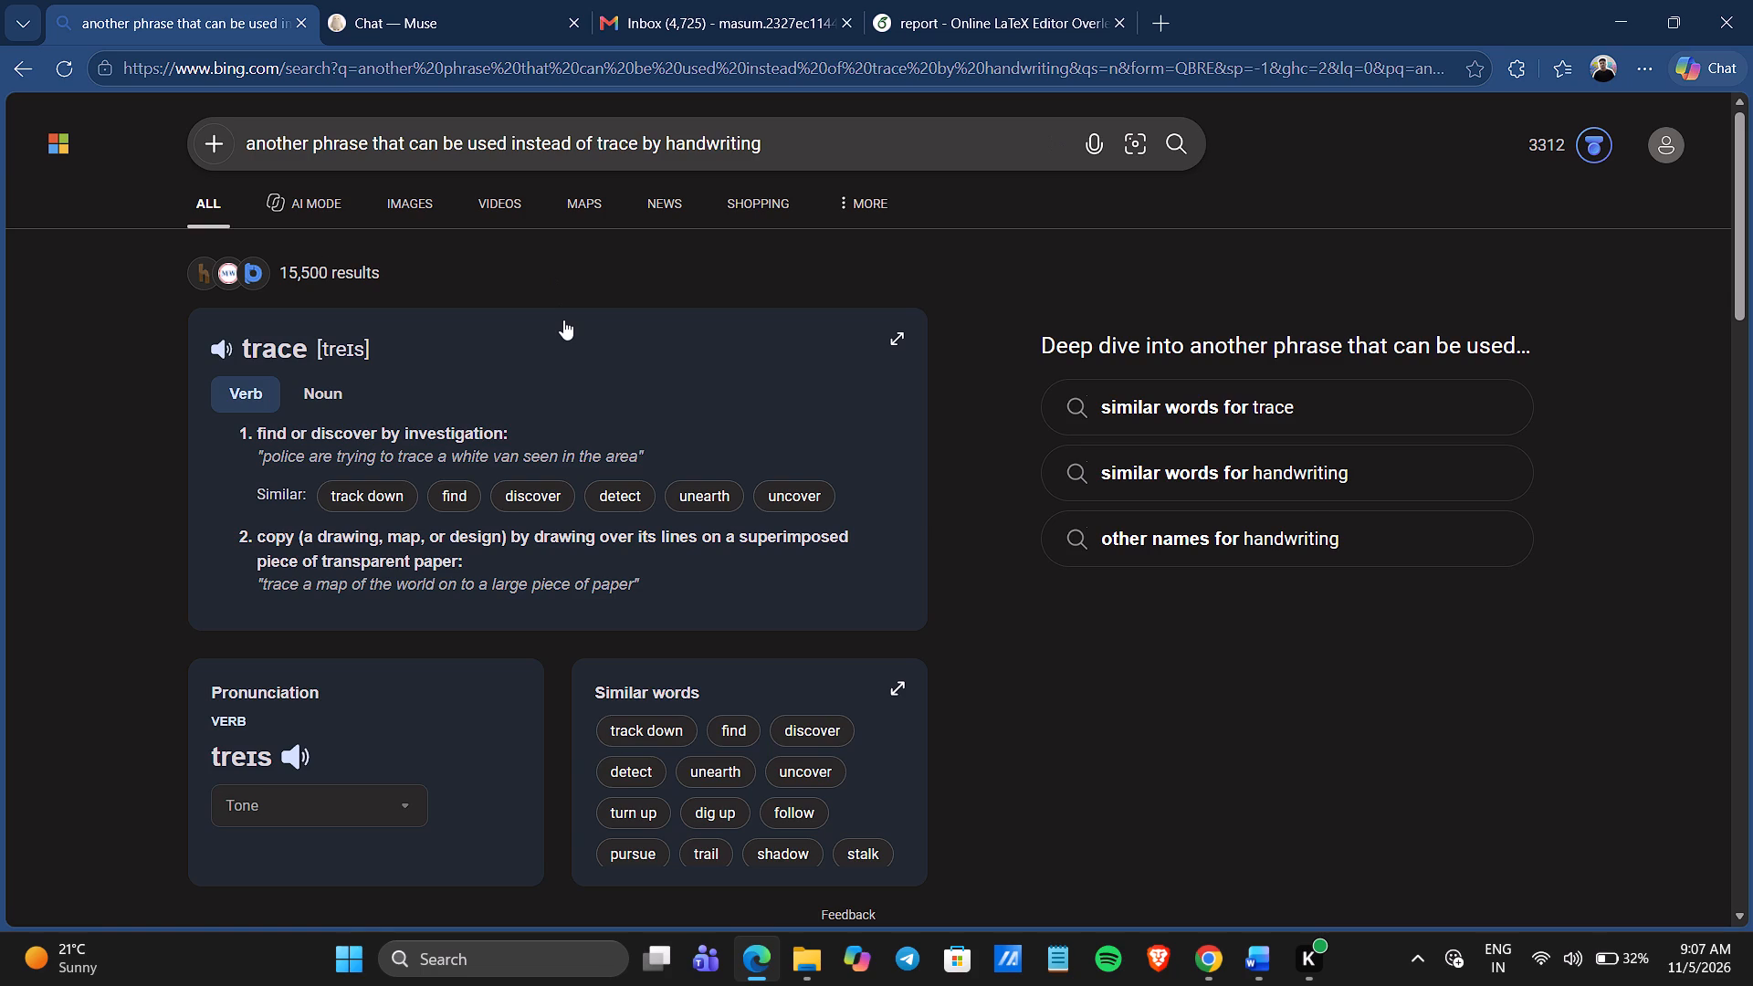
pyautogui.scroll(-2, 563, 320)
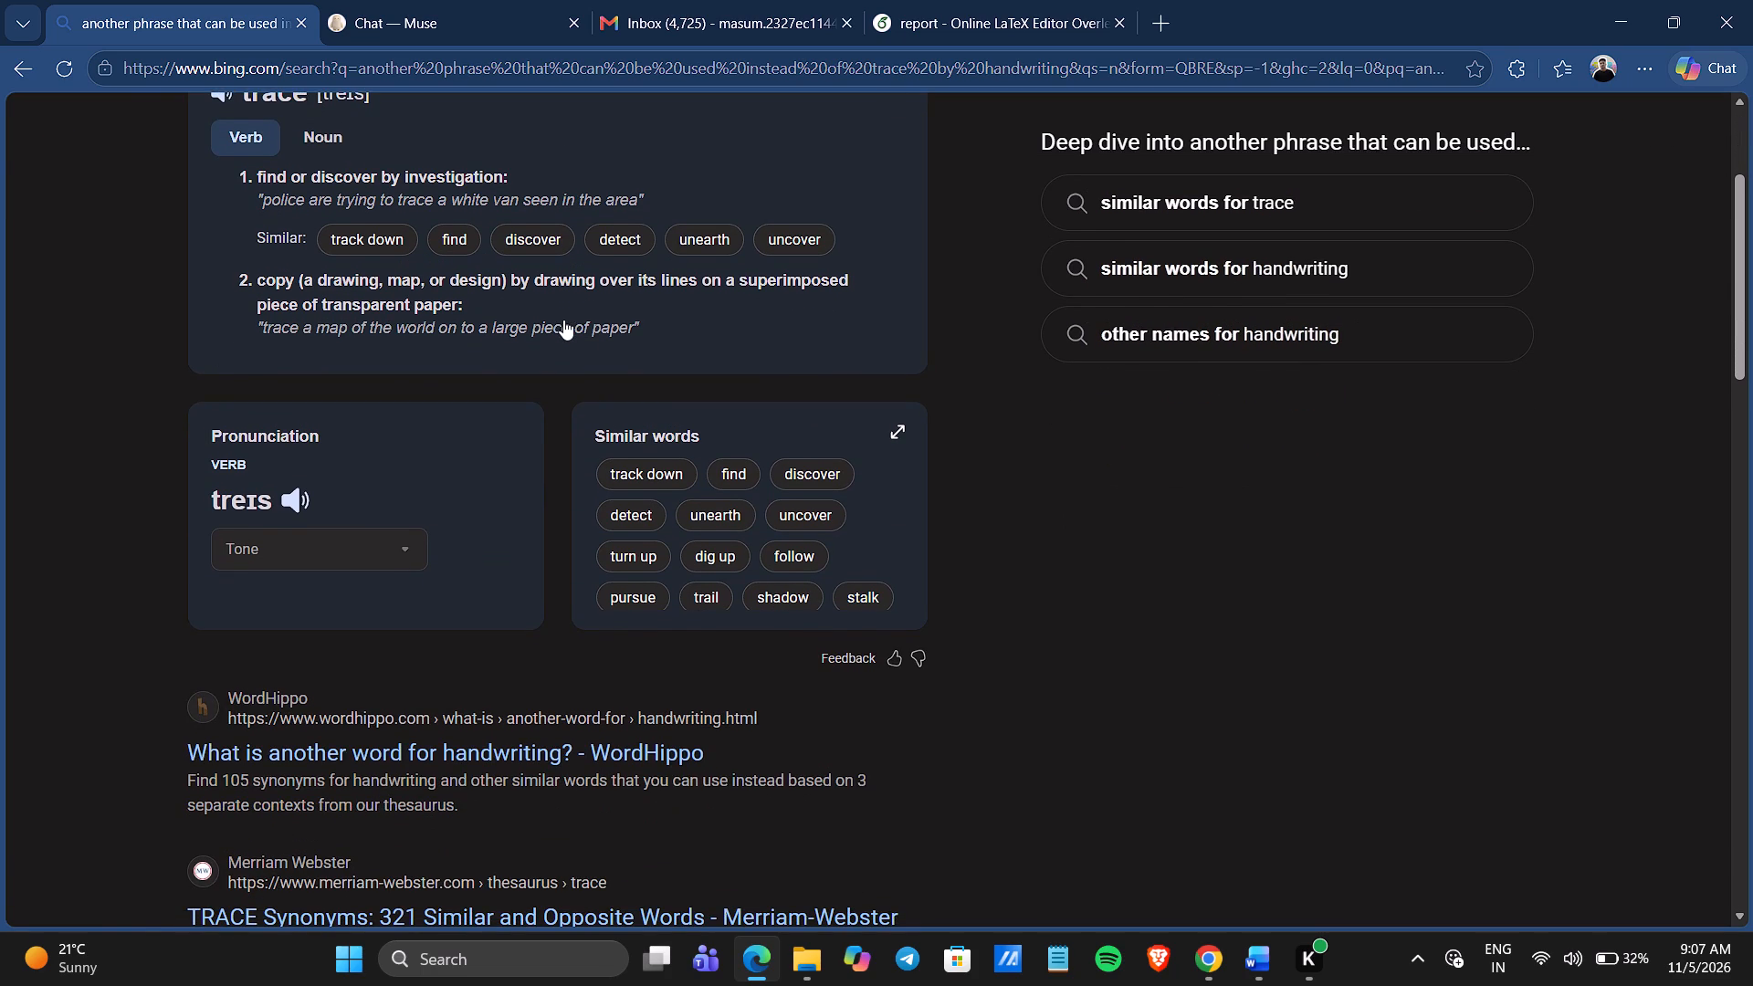
# Back in the Overleaf report, replace "trace by hand" at the end of the first objective with "easily study".
pyautogui.click(992, 13)
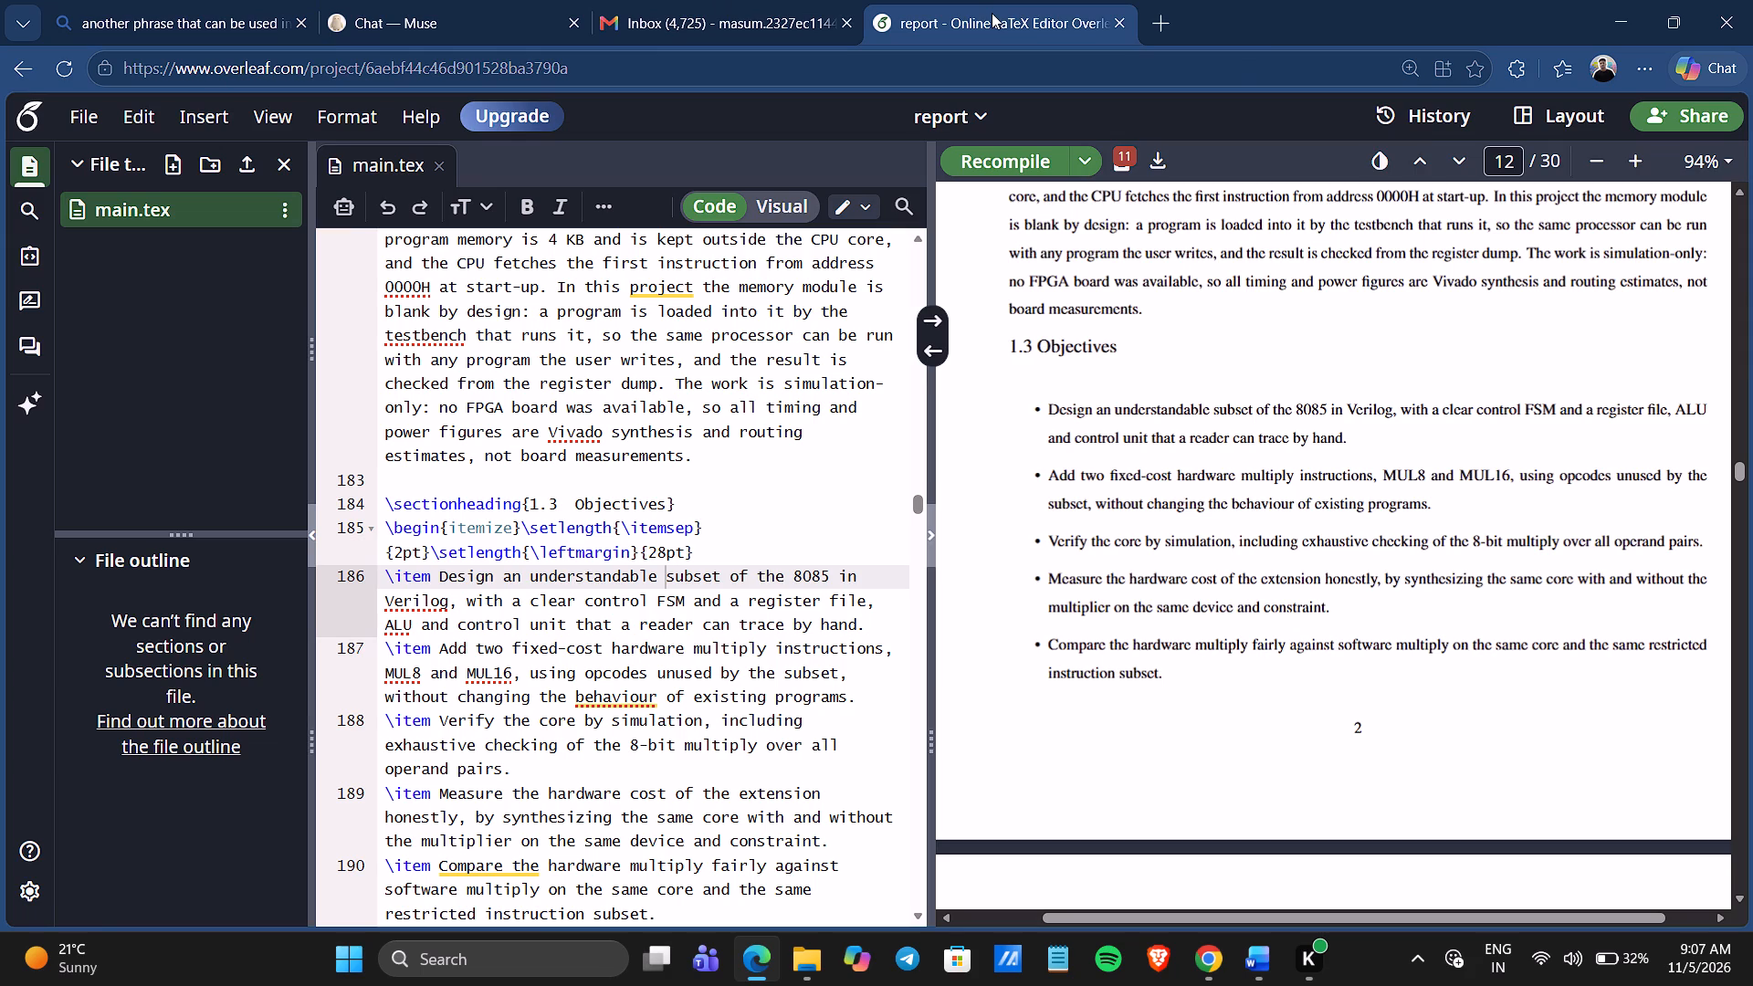
pyautogui.click(858, 624)
pyautogui.press('BackSpace')
pyautogui.press('BackSpace')
pyautogui.press('BackSpace')
pyautogui.press('BackSpace')
pyautogui.press('BackSpace')
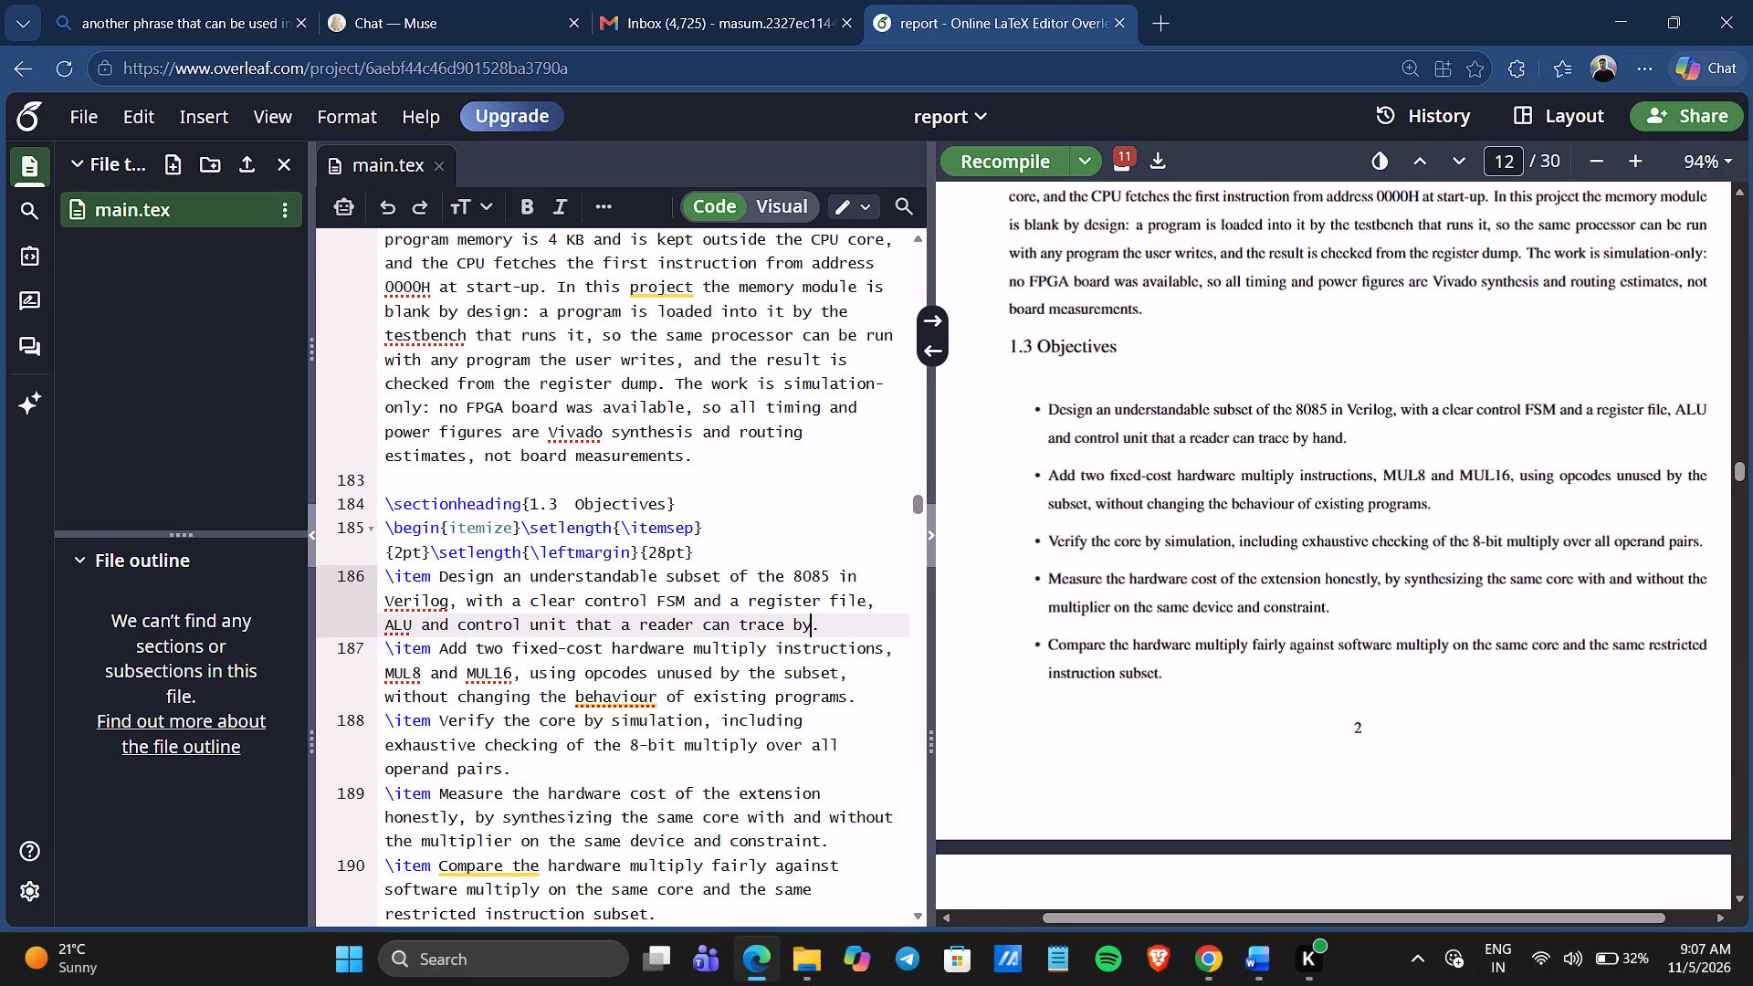
pyautogui.press('BackSpace')
pyautogui.press('BackSpace')
pyautogui.press('BackSpace')
pyautogui.press('BackSpace')
pyautogui.press('BackSpace')
pyautogui.press('BackSpace')
pyautogui.press('BackSpace')
pyautogui.press('BackSpace')
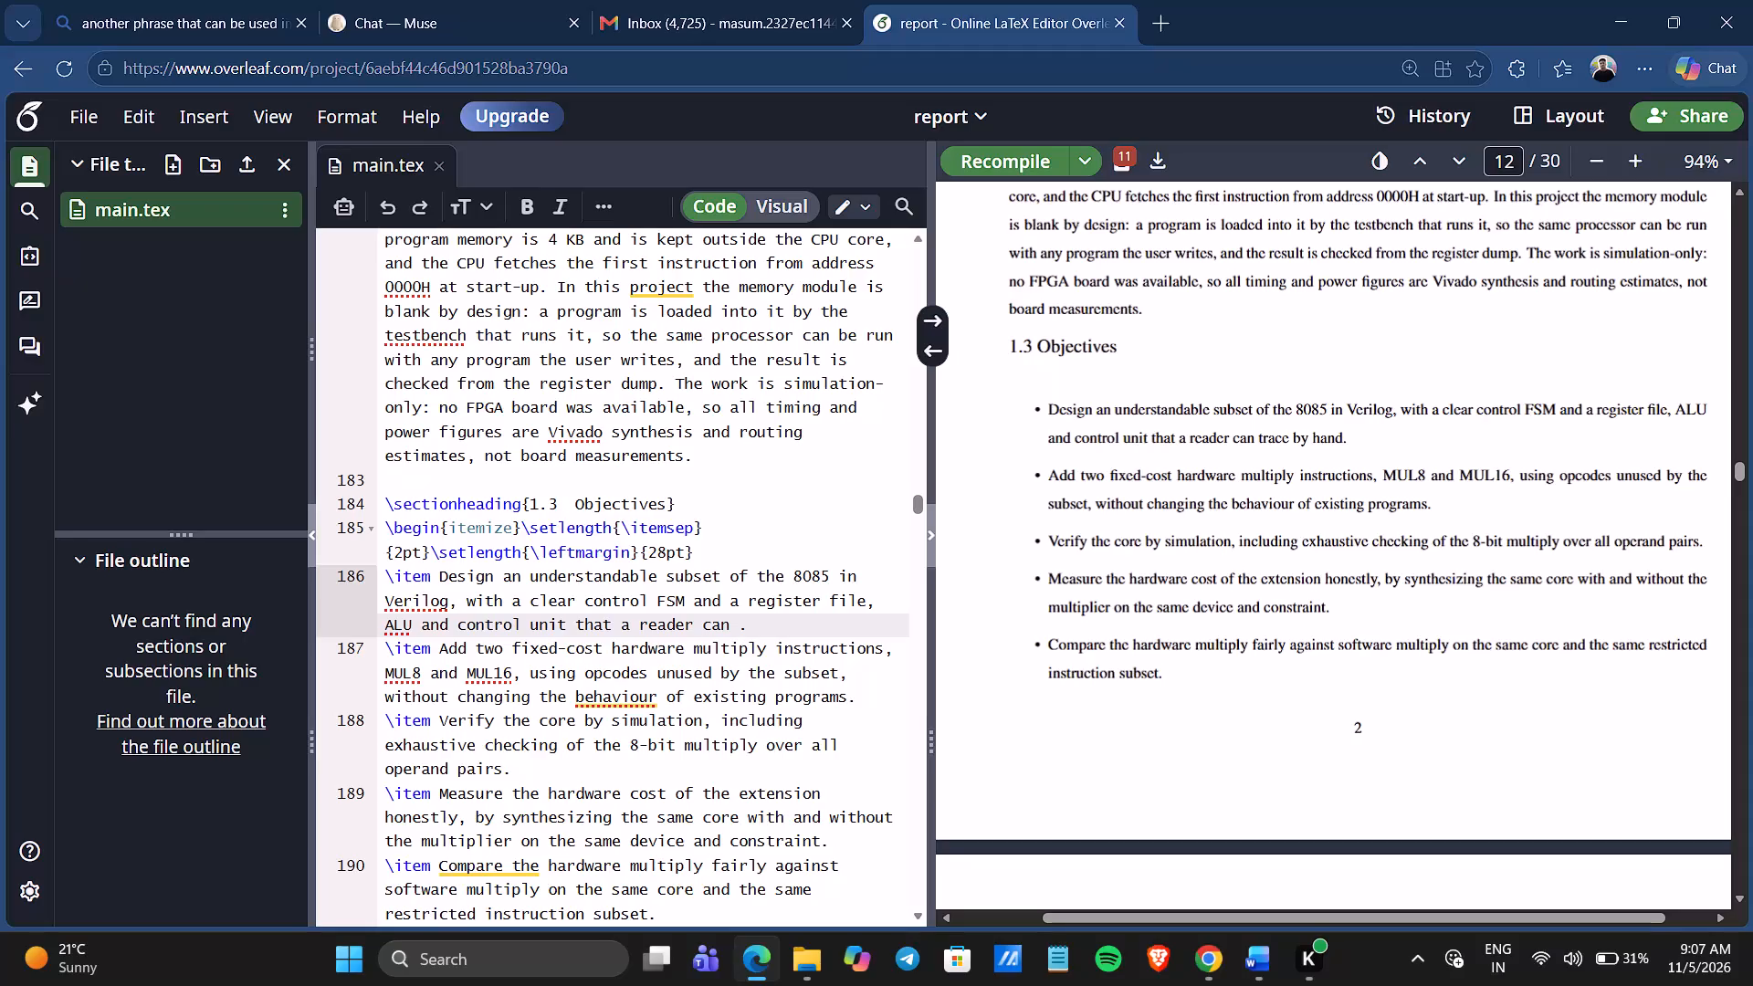
pyautogui.write('ea')
pyautogui.write('sily stuf')
pyautogui.press('BackSpace')
pyautogui.write('dy')
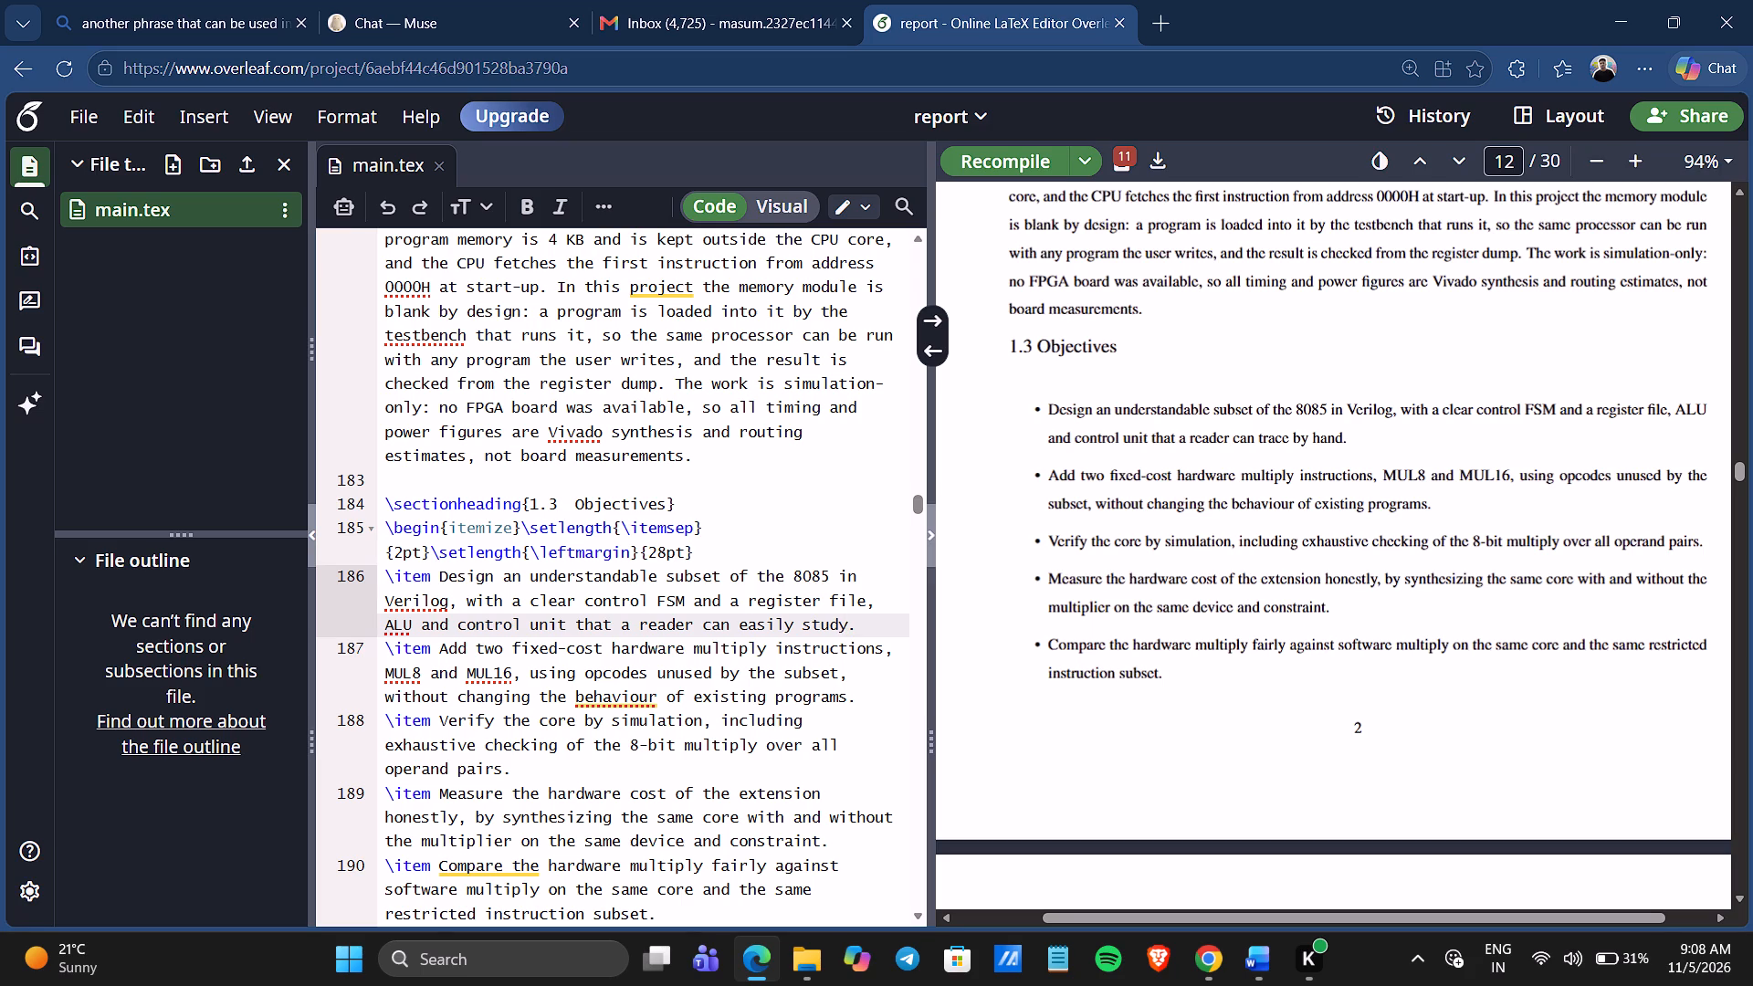
# Recompile the report PDF with the reworded ending of the first objective.
pyautogui.click(1044, 166)
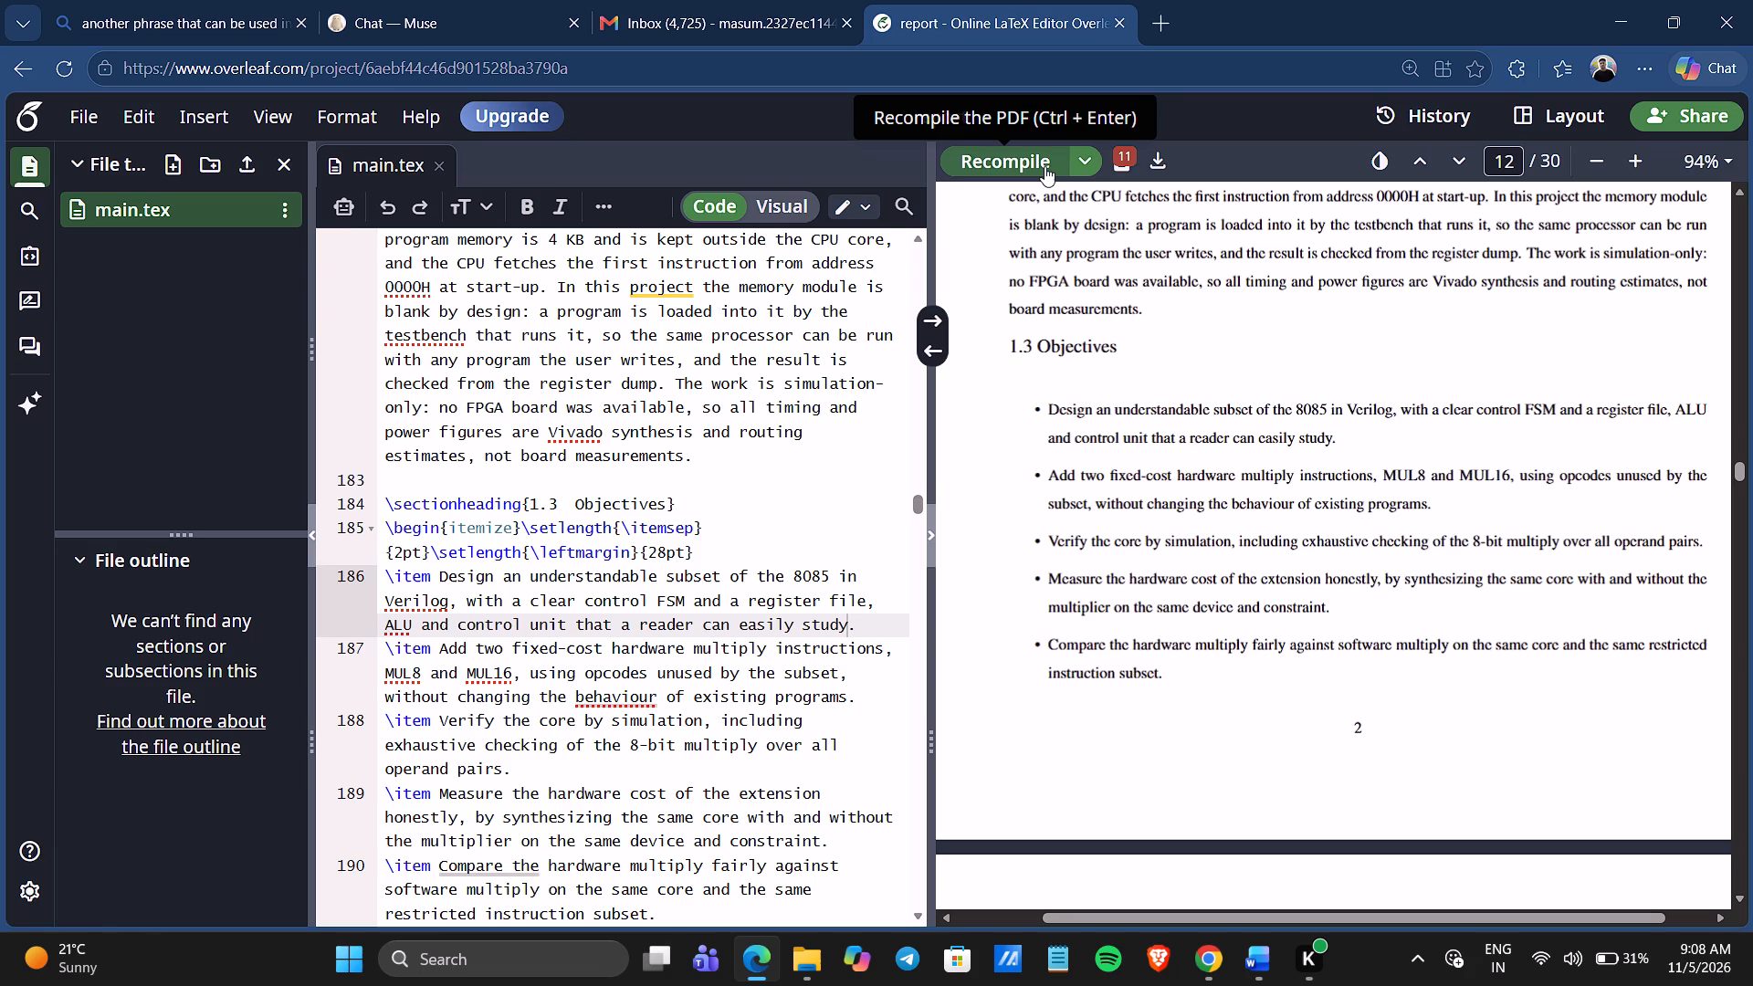
# Change "fixed-cost" to "fixed-cycled" in the second objective about the hardware multiply instructions.
pyautogui.click(597, 650)
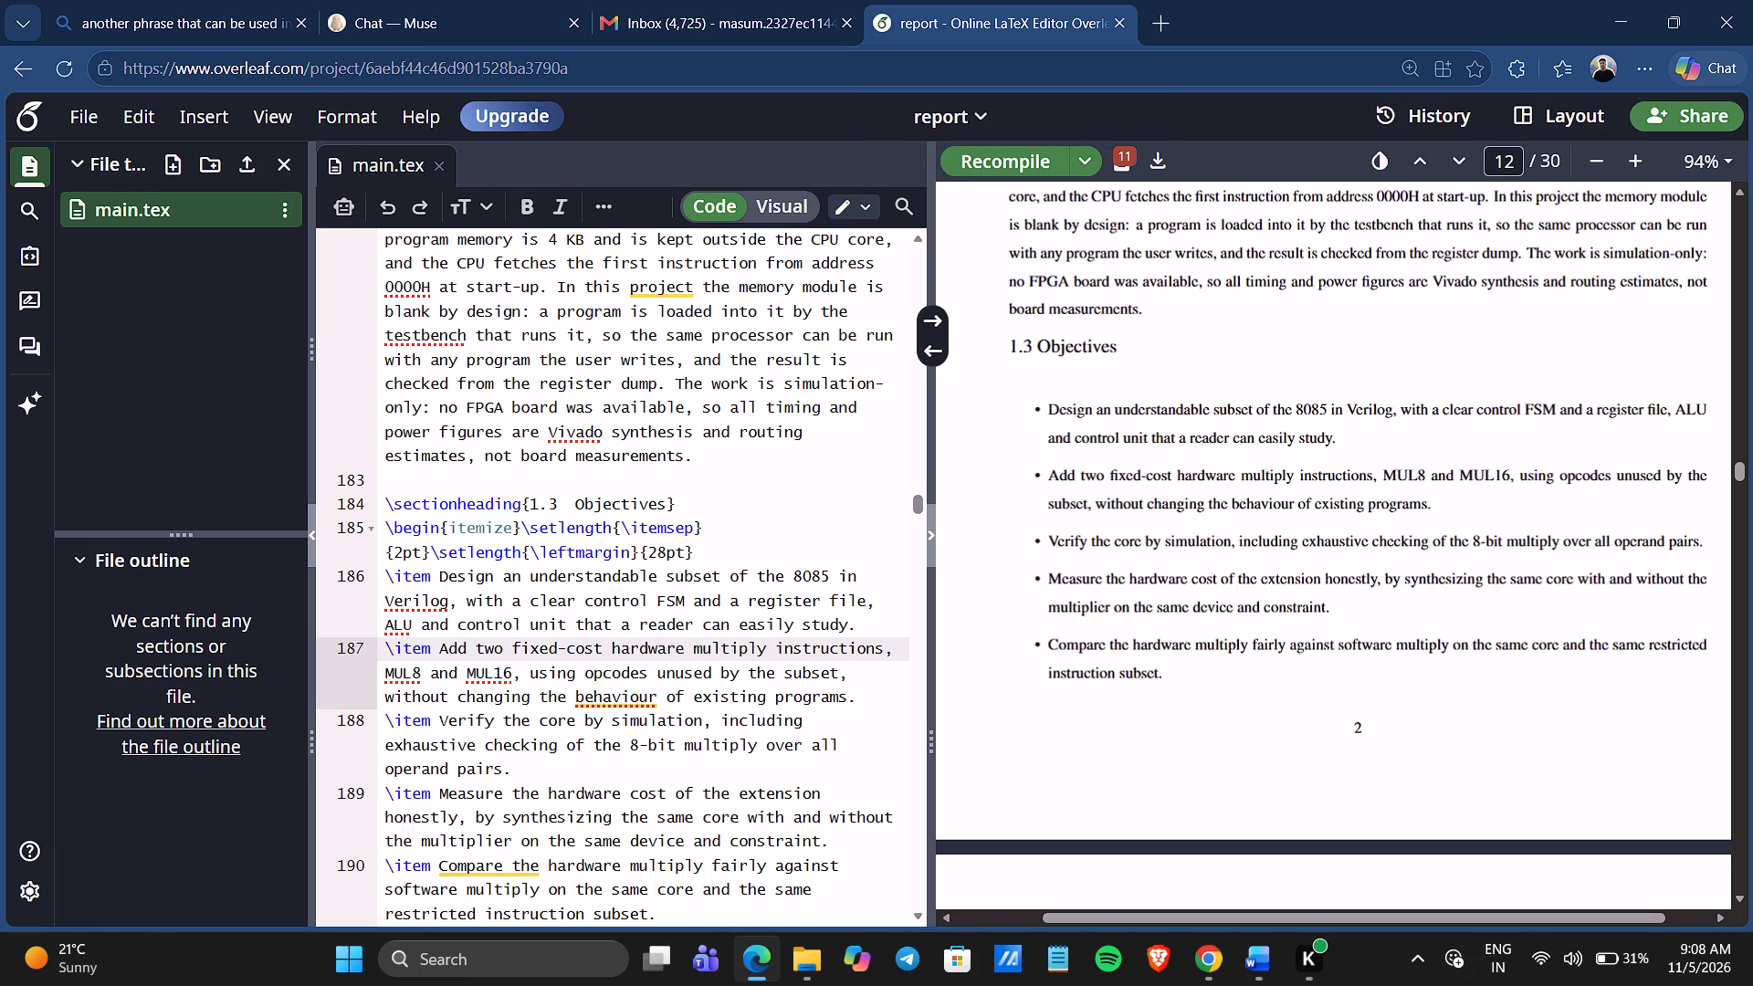
pyautogui.press('Right')
pyautogui.press('BackSpace')
pyautogui.press('BackSpace')
pyautogui.press('BackSpace')
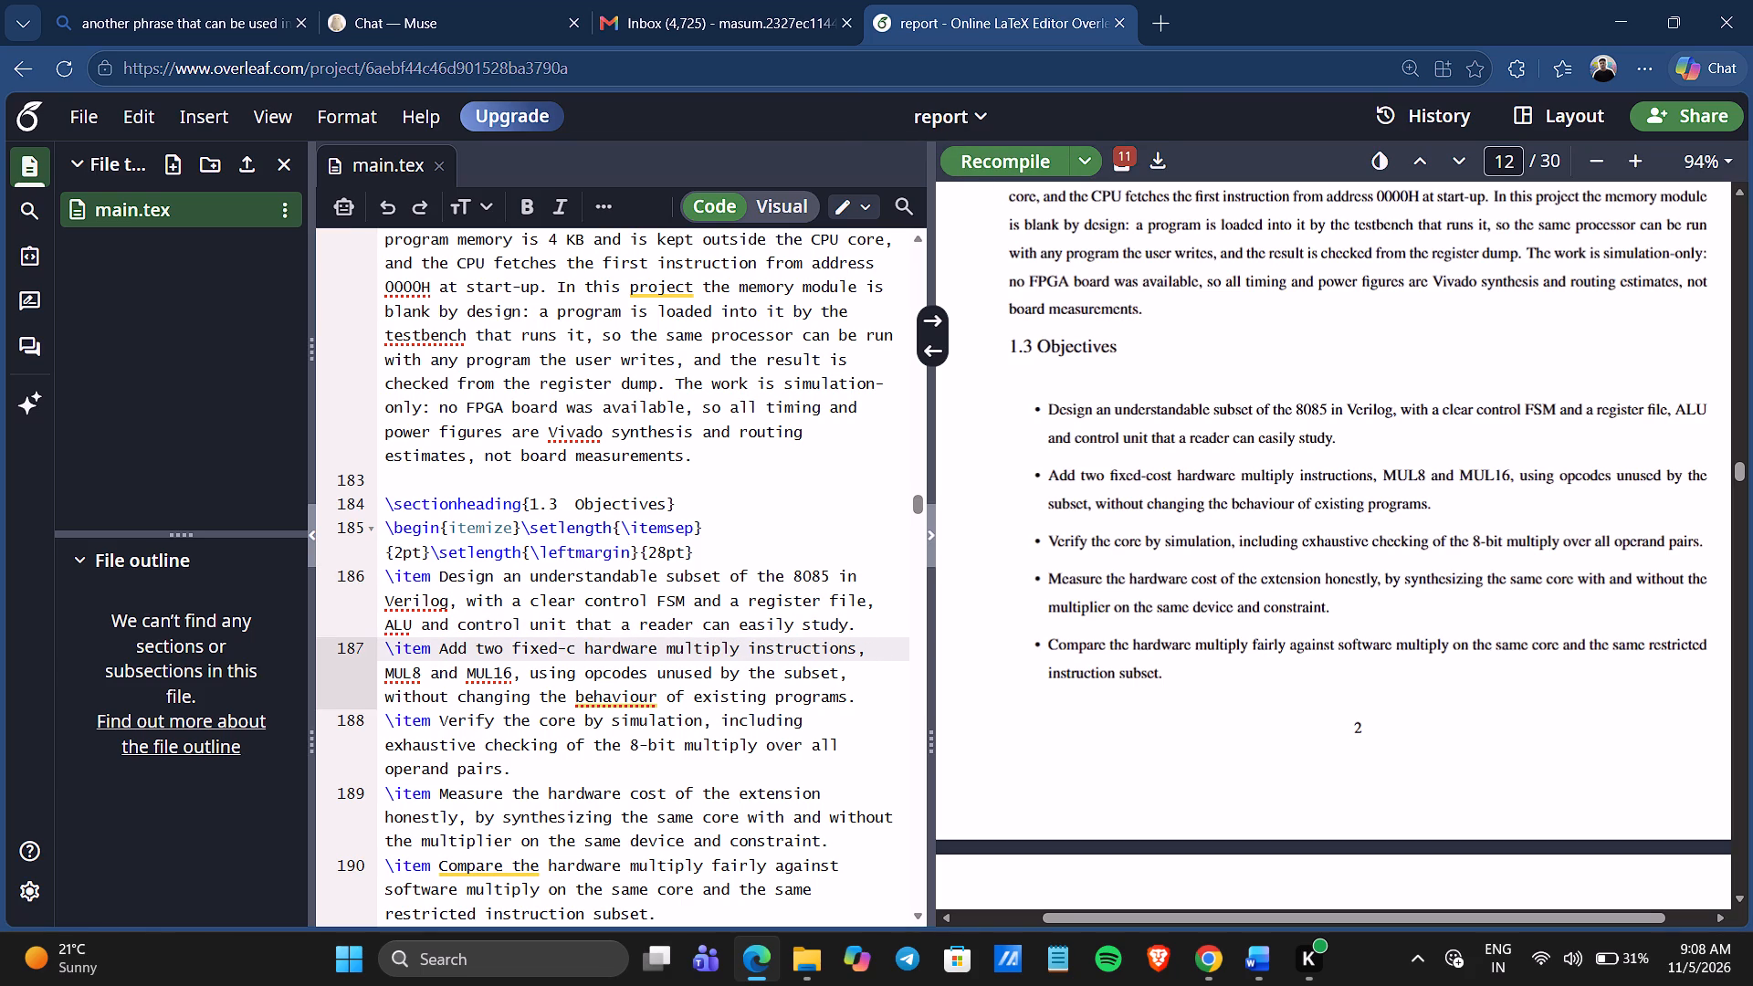
pyautogui.write('ycled')
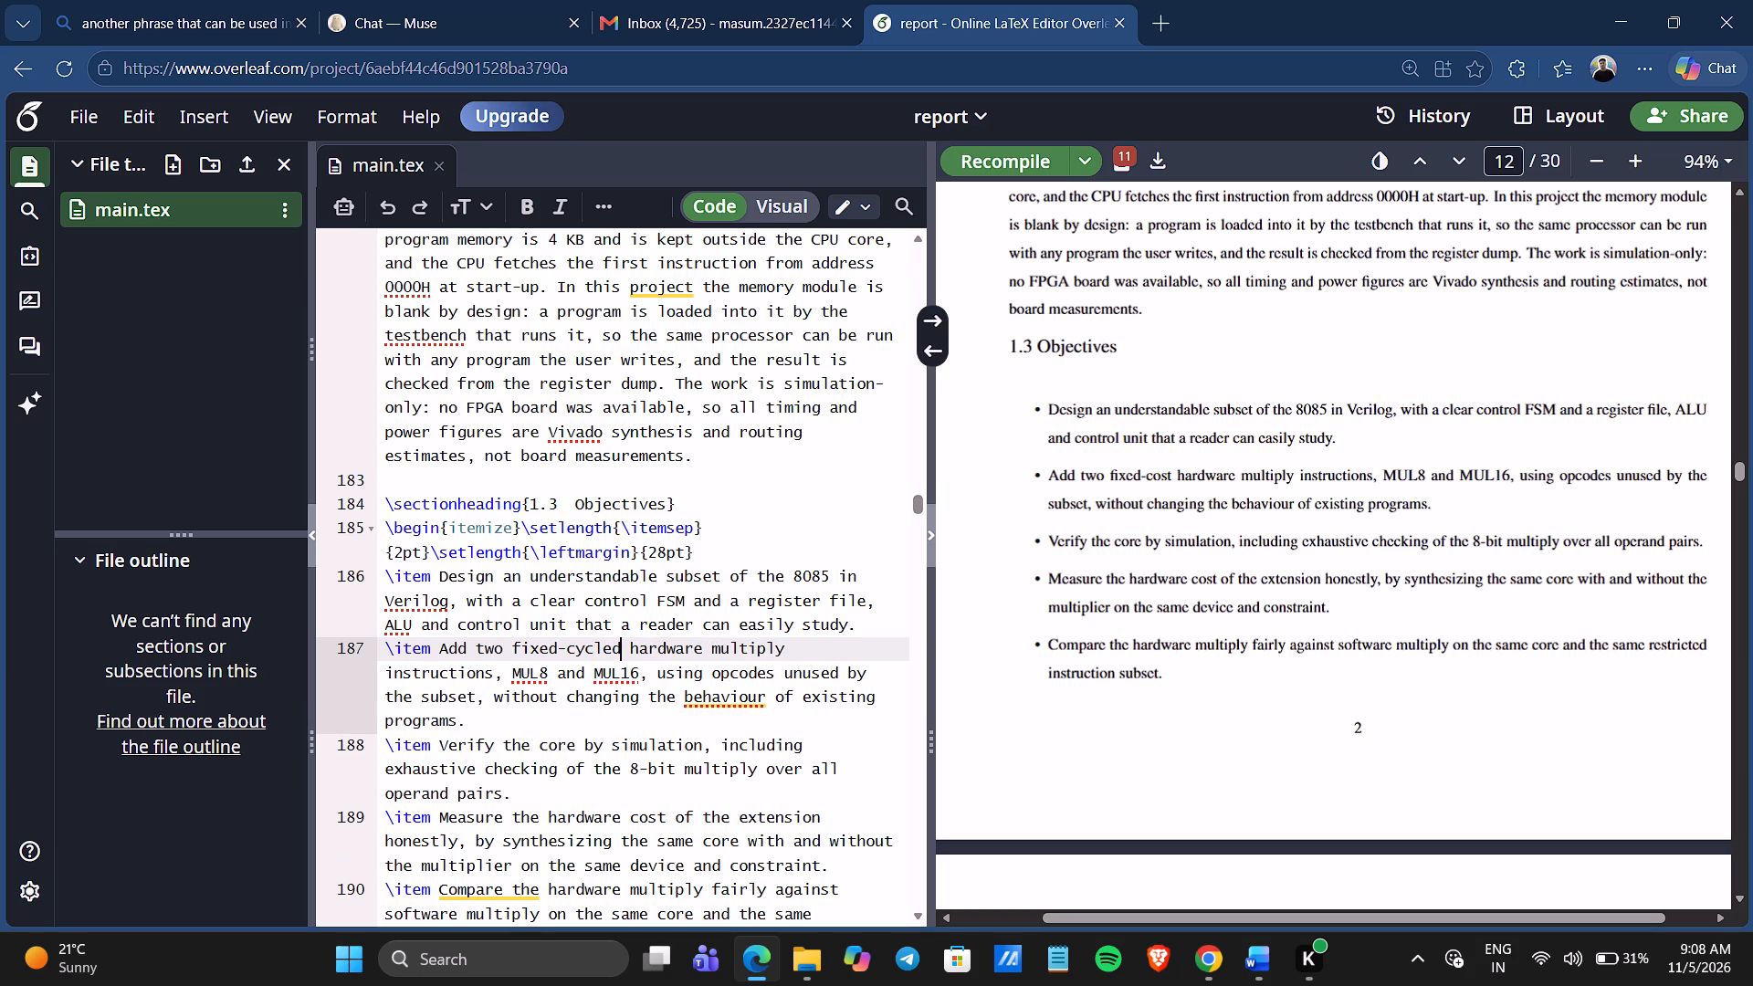
# Recompile the report PDF with the reworded second objective.
pyautogui.click(1042, 160)
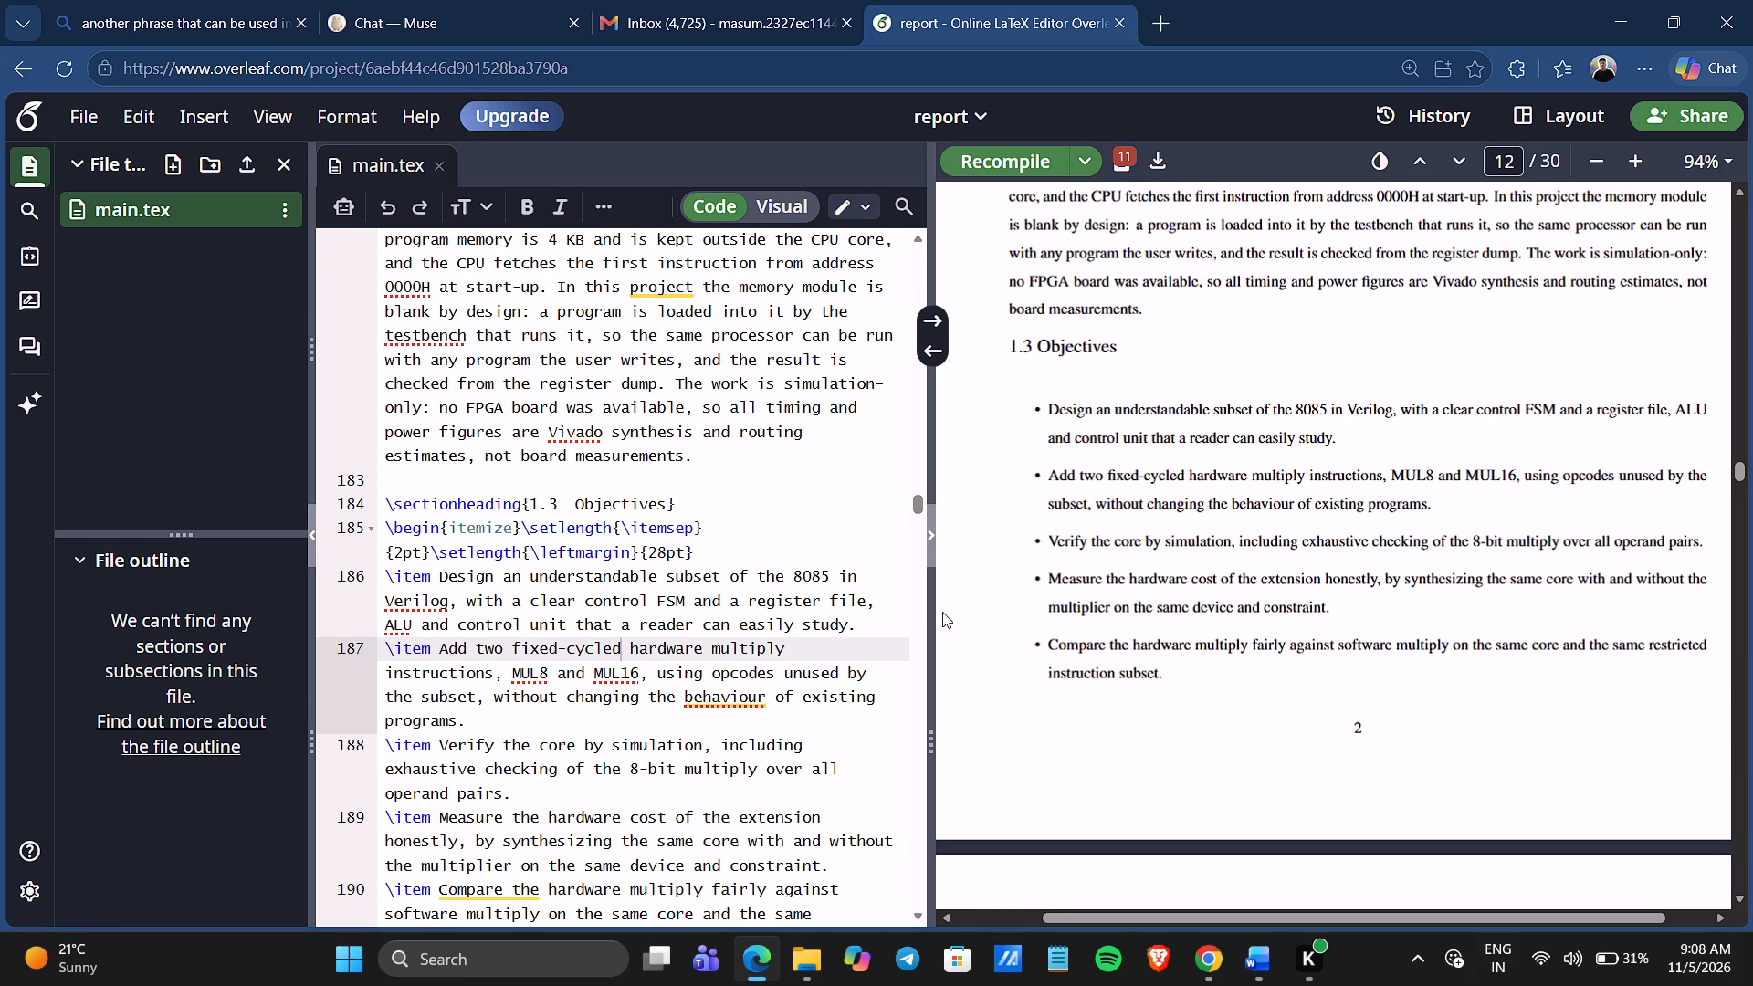
pyautogui.scroll(-1, 697, 682)
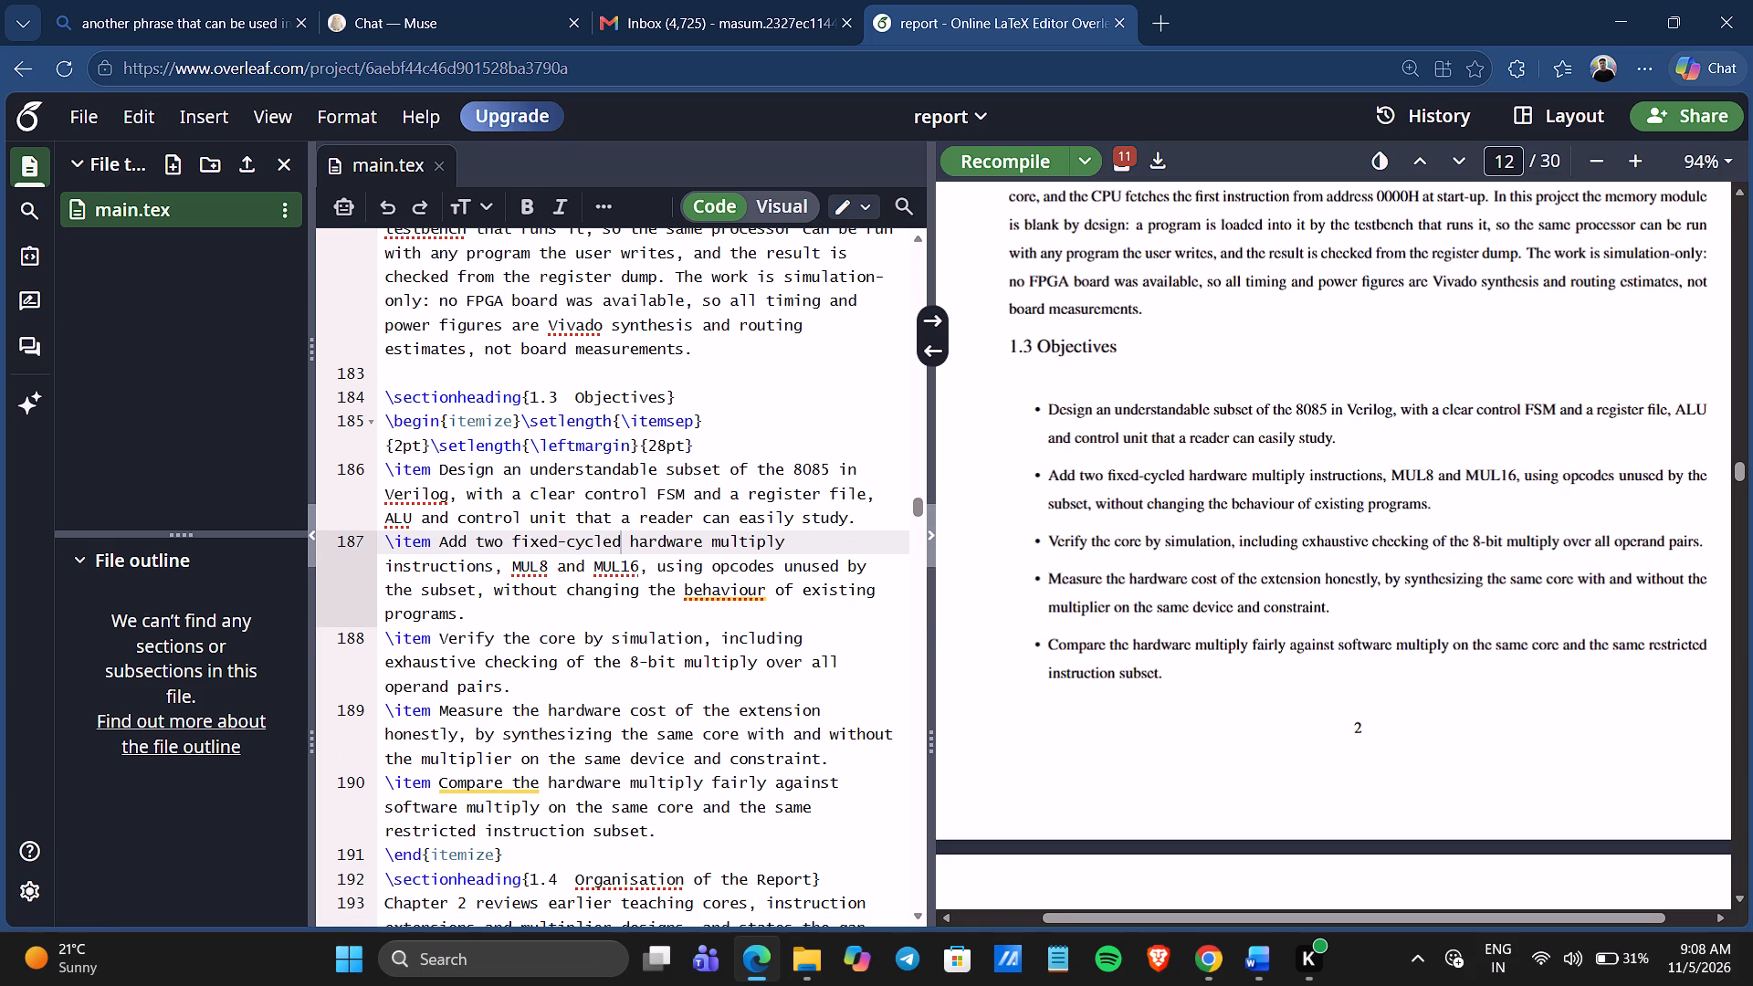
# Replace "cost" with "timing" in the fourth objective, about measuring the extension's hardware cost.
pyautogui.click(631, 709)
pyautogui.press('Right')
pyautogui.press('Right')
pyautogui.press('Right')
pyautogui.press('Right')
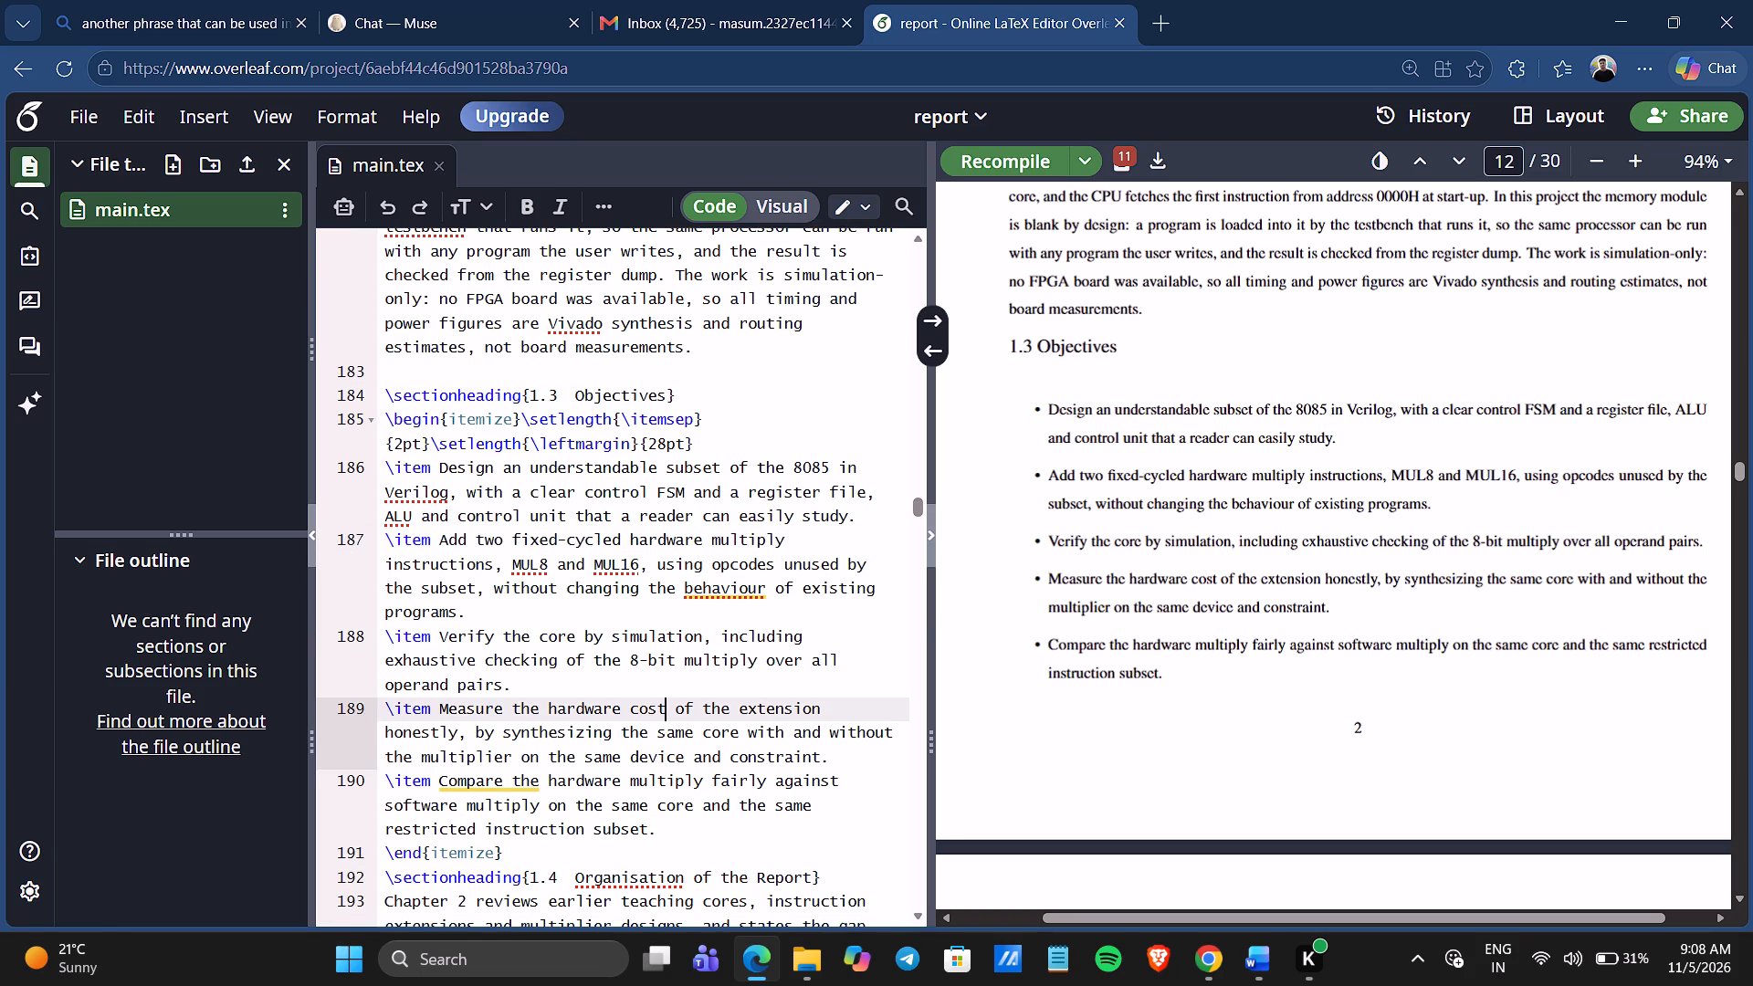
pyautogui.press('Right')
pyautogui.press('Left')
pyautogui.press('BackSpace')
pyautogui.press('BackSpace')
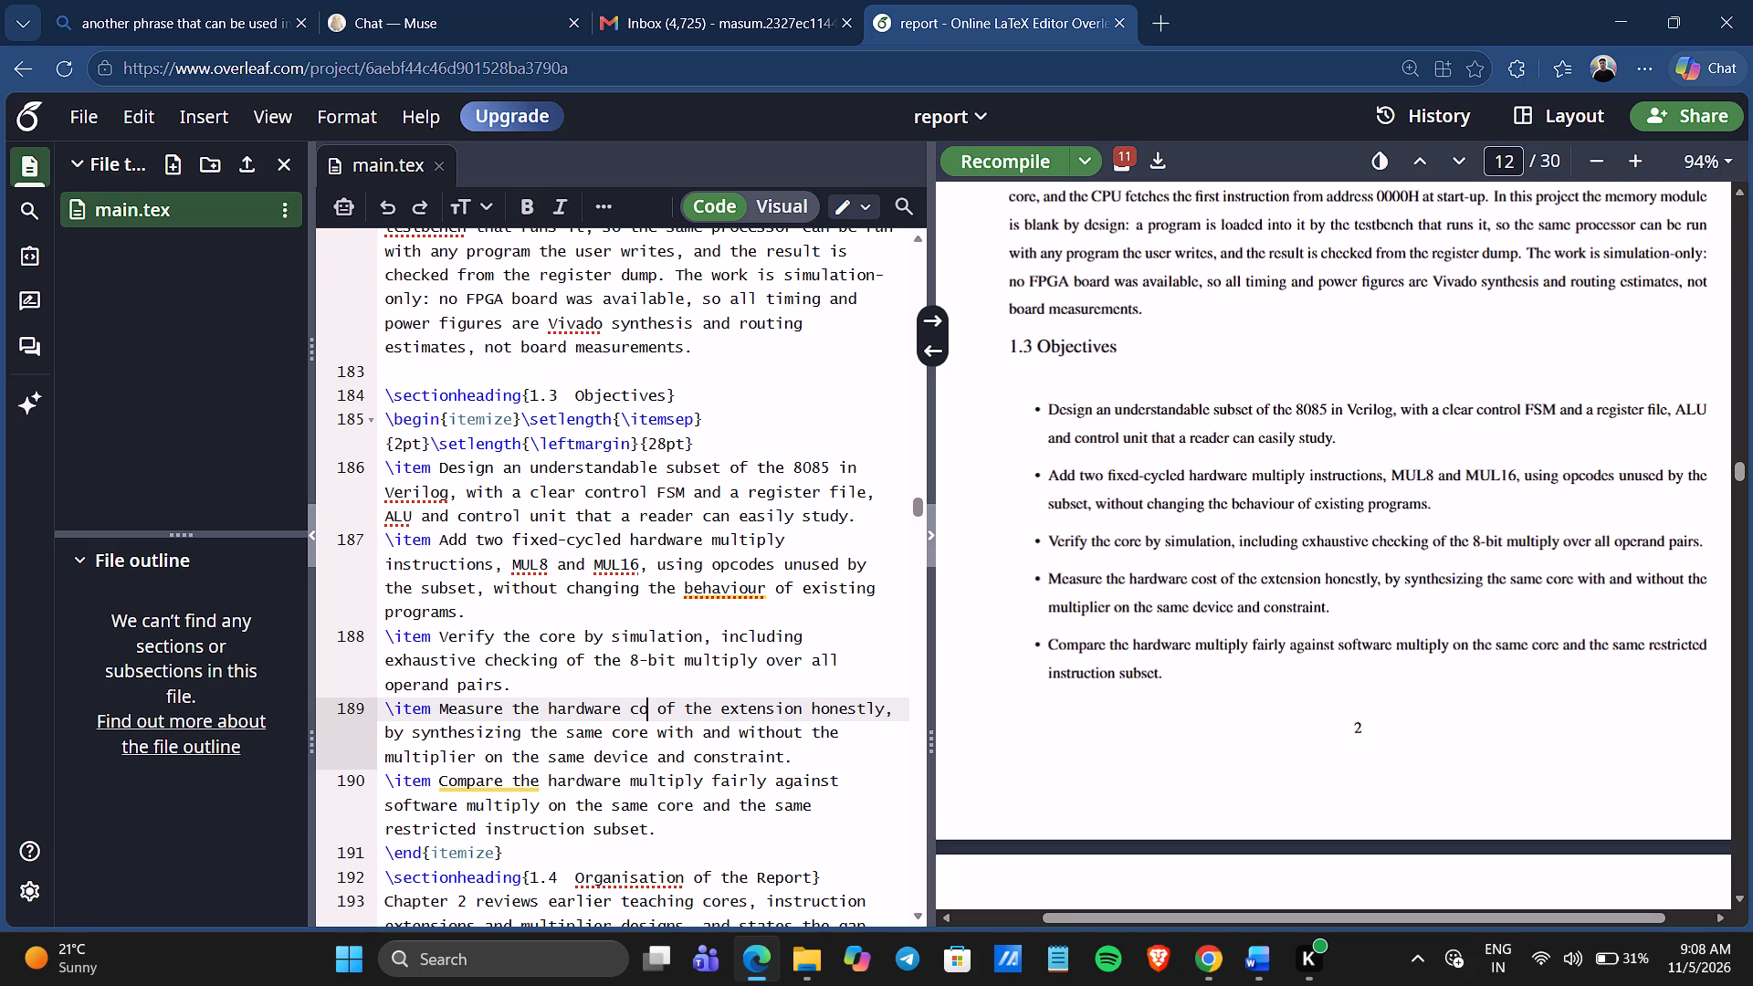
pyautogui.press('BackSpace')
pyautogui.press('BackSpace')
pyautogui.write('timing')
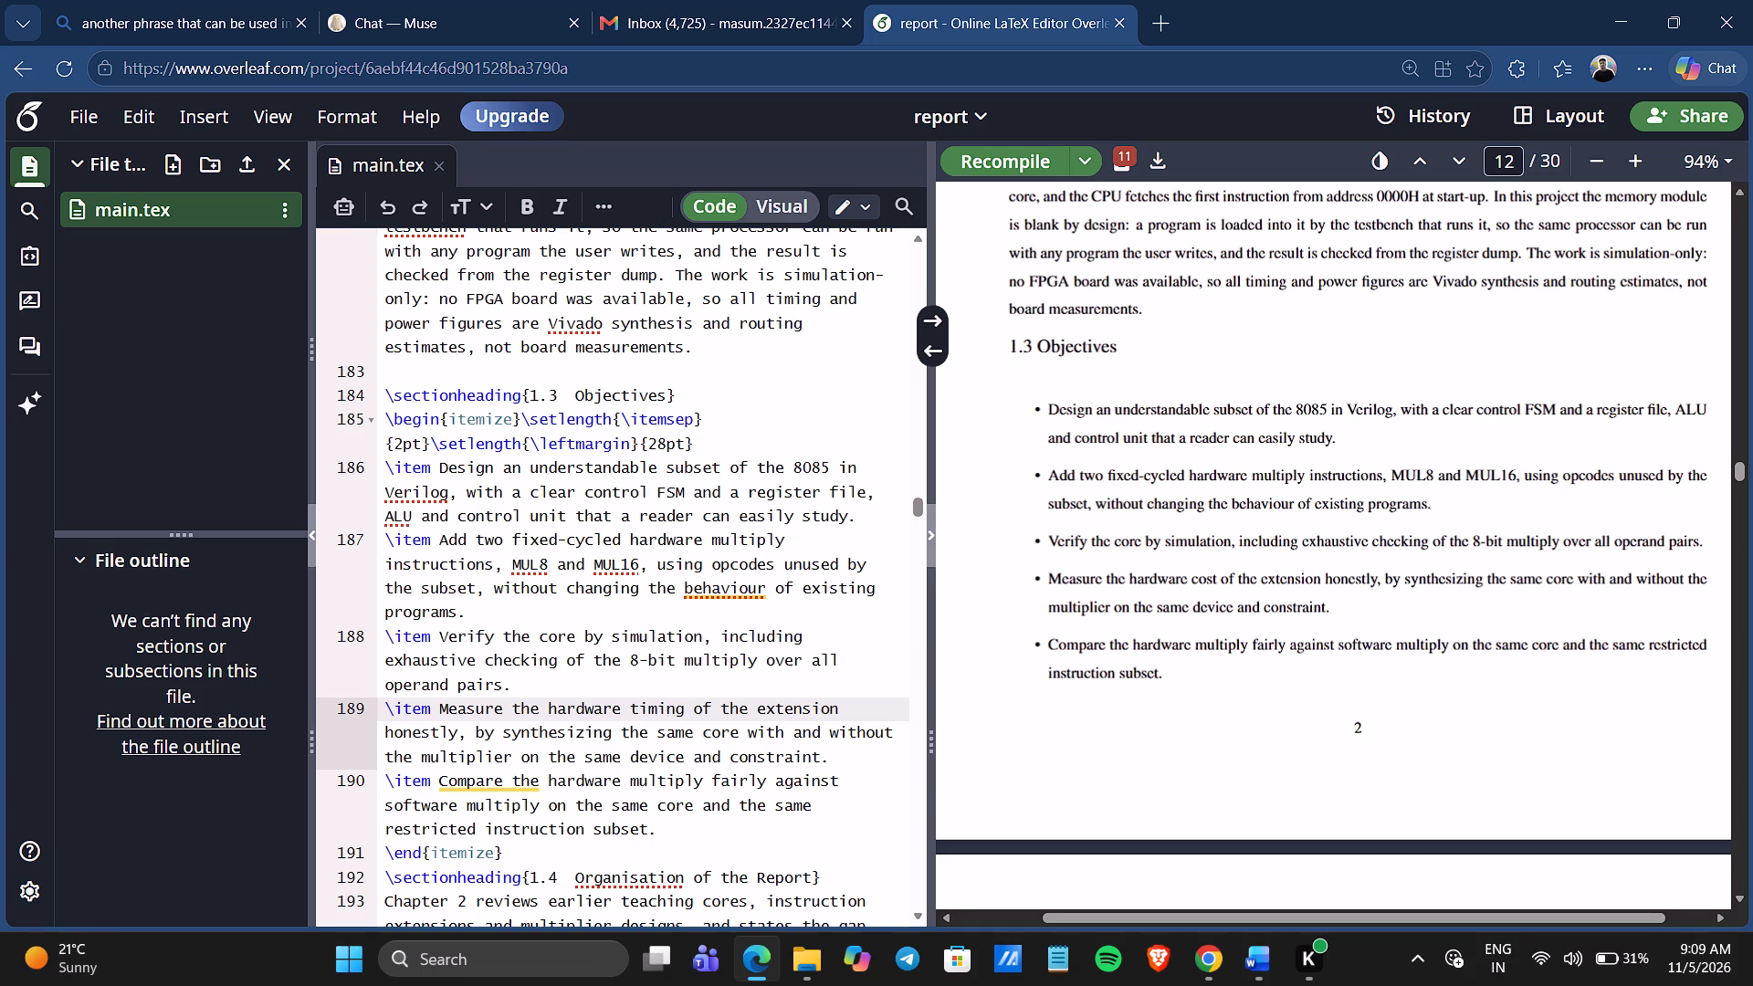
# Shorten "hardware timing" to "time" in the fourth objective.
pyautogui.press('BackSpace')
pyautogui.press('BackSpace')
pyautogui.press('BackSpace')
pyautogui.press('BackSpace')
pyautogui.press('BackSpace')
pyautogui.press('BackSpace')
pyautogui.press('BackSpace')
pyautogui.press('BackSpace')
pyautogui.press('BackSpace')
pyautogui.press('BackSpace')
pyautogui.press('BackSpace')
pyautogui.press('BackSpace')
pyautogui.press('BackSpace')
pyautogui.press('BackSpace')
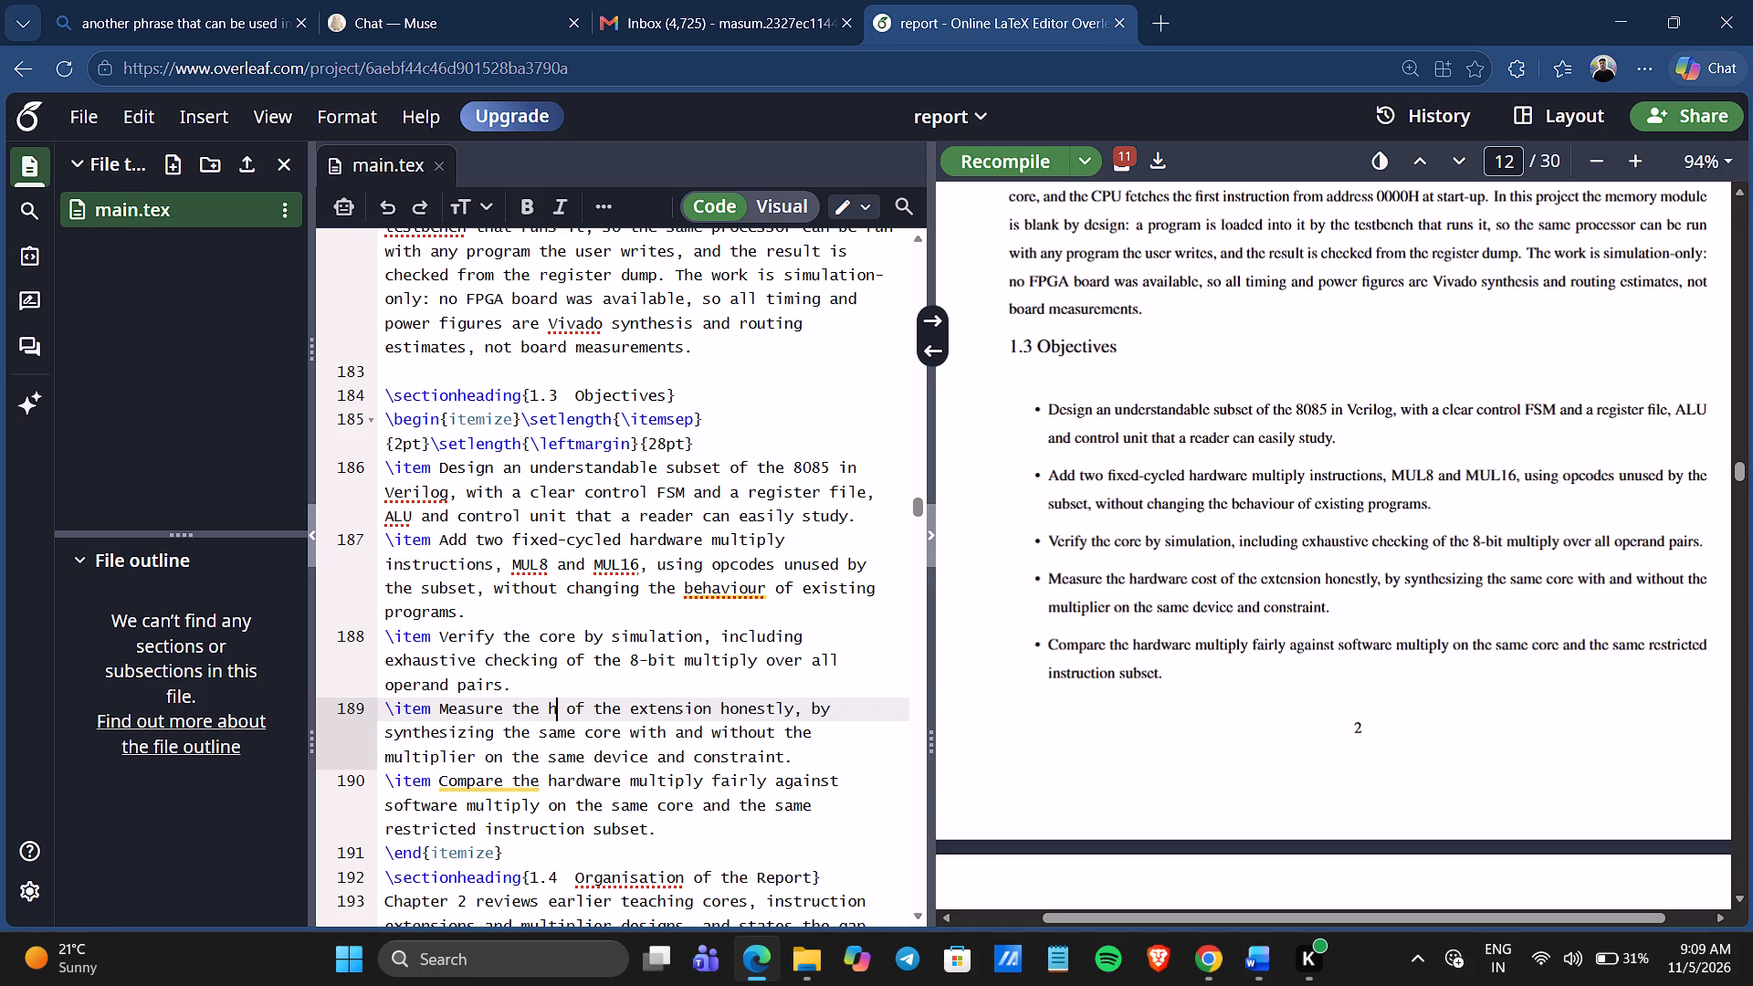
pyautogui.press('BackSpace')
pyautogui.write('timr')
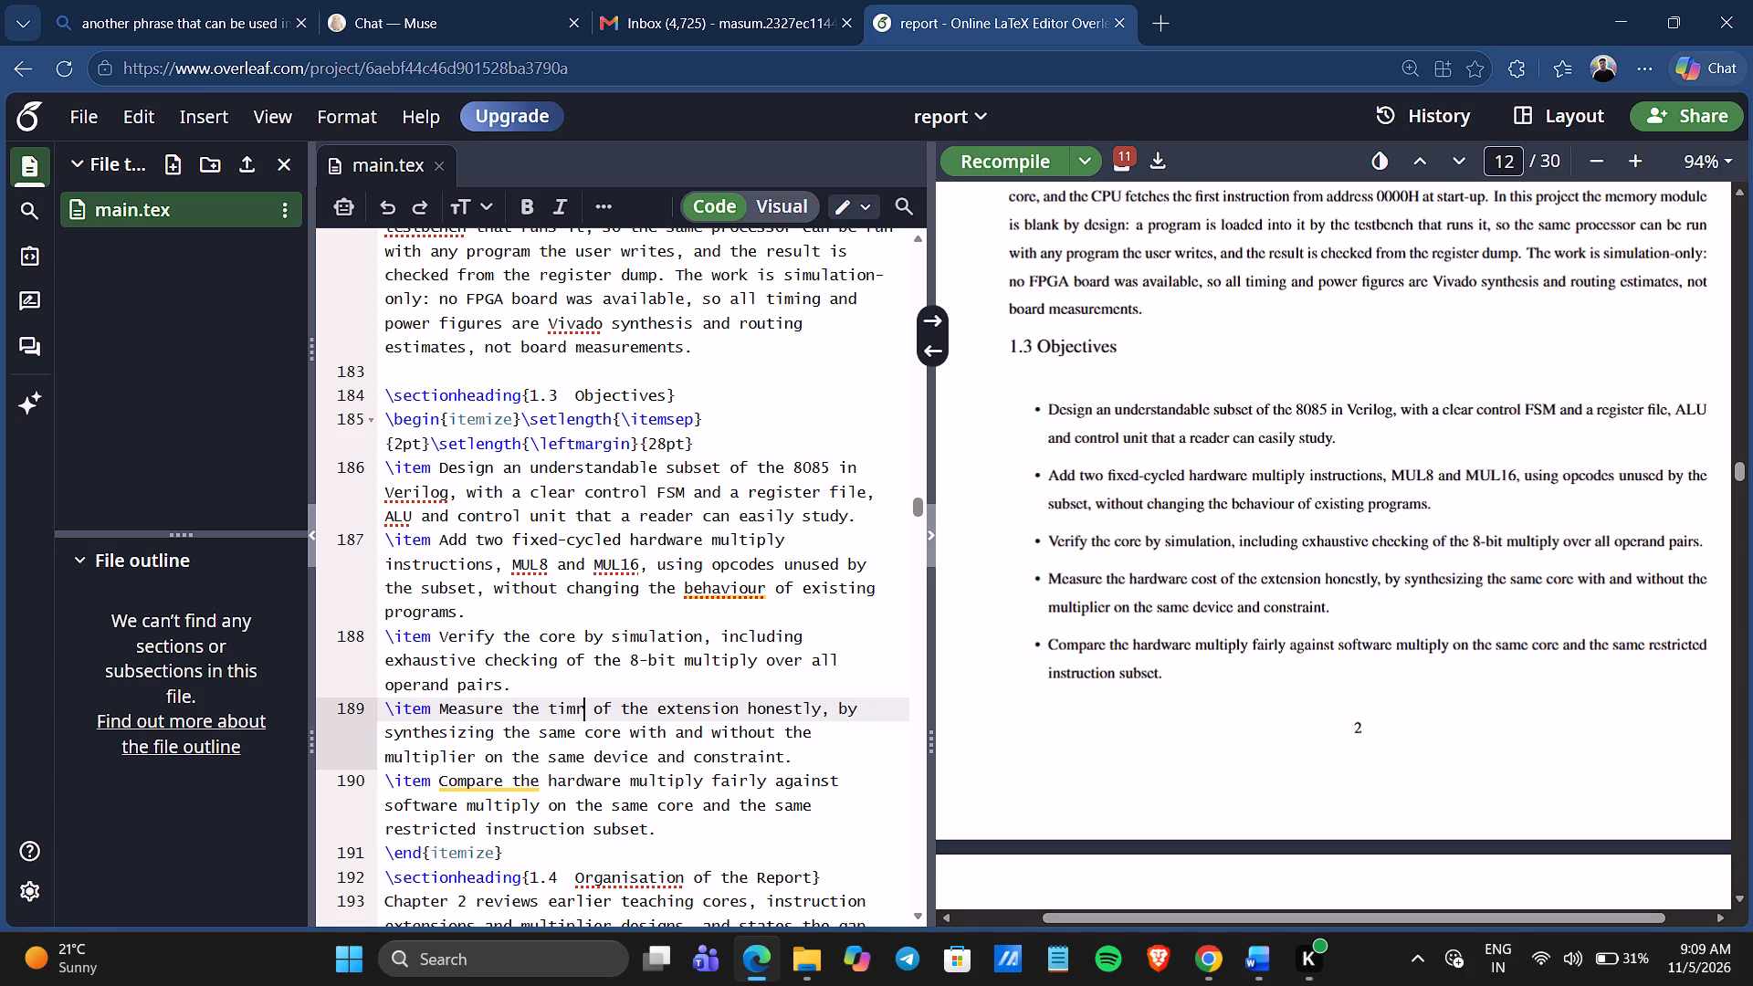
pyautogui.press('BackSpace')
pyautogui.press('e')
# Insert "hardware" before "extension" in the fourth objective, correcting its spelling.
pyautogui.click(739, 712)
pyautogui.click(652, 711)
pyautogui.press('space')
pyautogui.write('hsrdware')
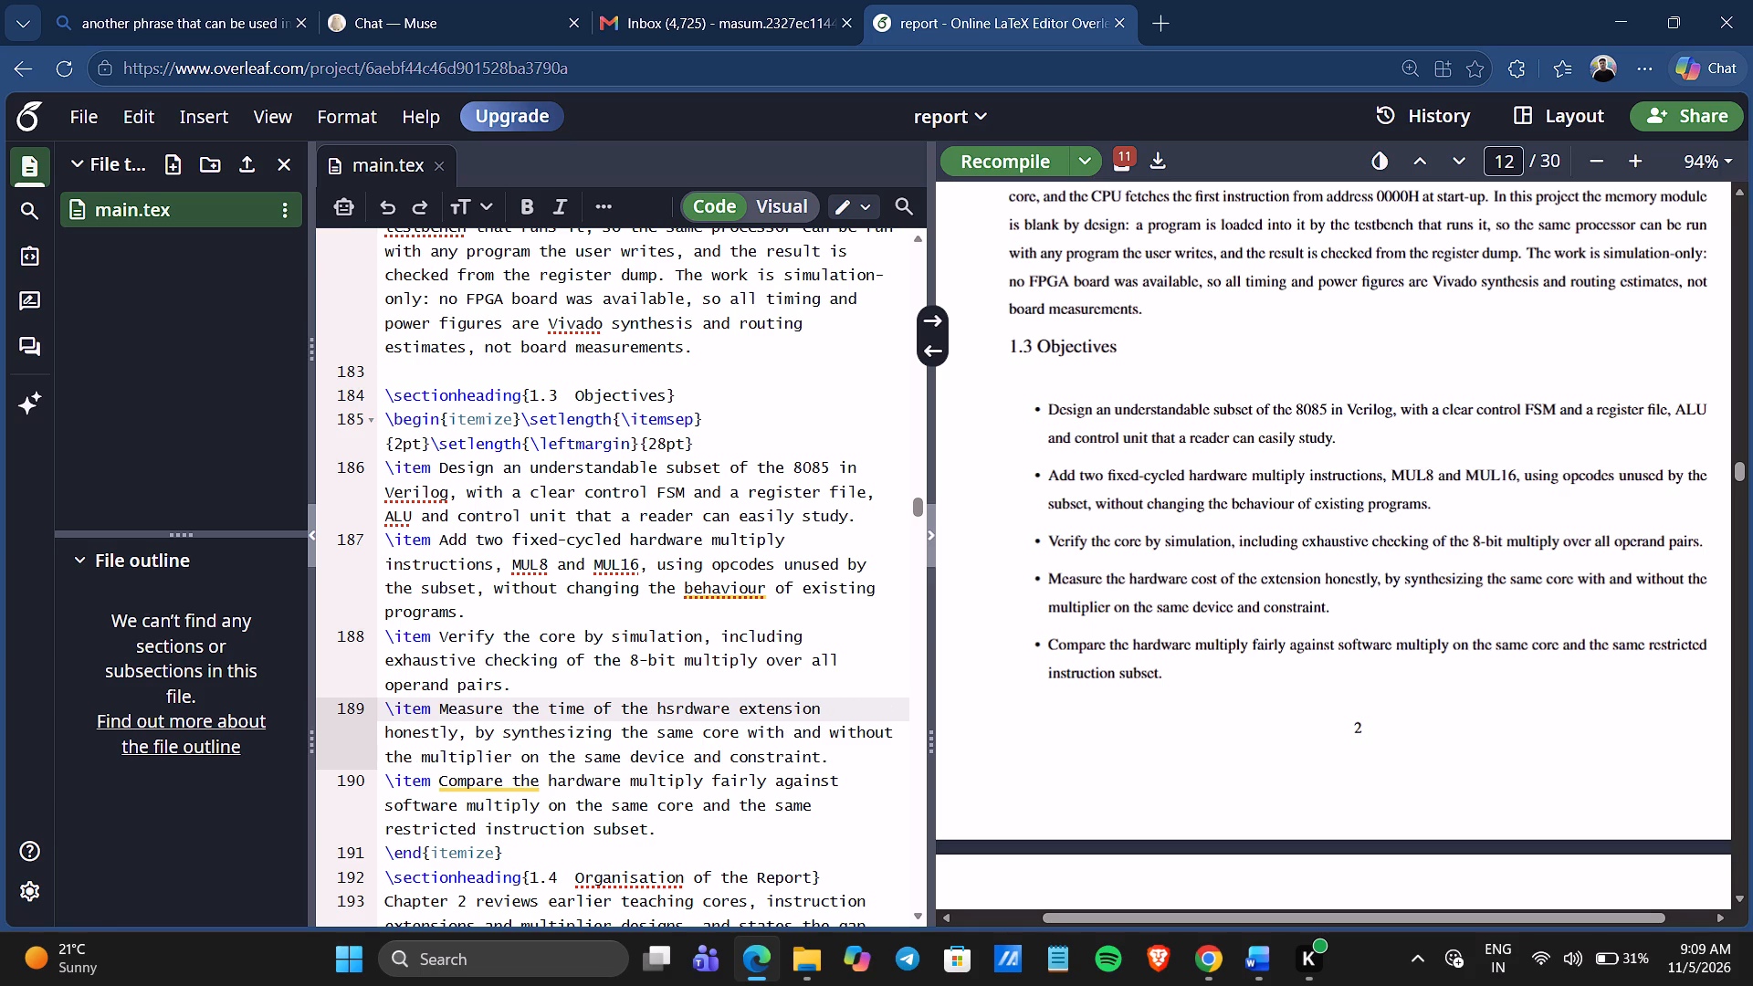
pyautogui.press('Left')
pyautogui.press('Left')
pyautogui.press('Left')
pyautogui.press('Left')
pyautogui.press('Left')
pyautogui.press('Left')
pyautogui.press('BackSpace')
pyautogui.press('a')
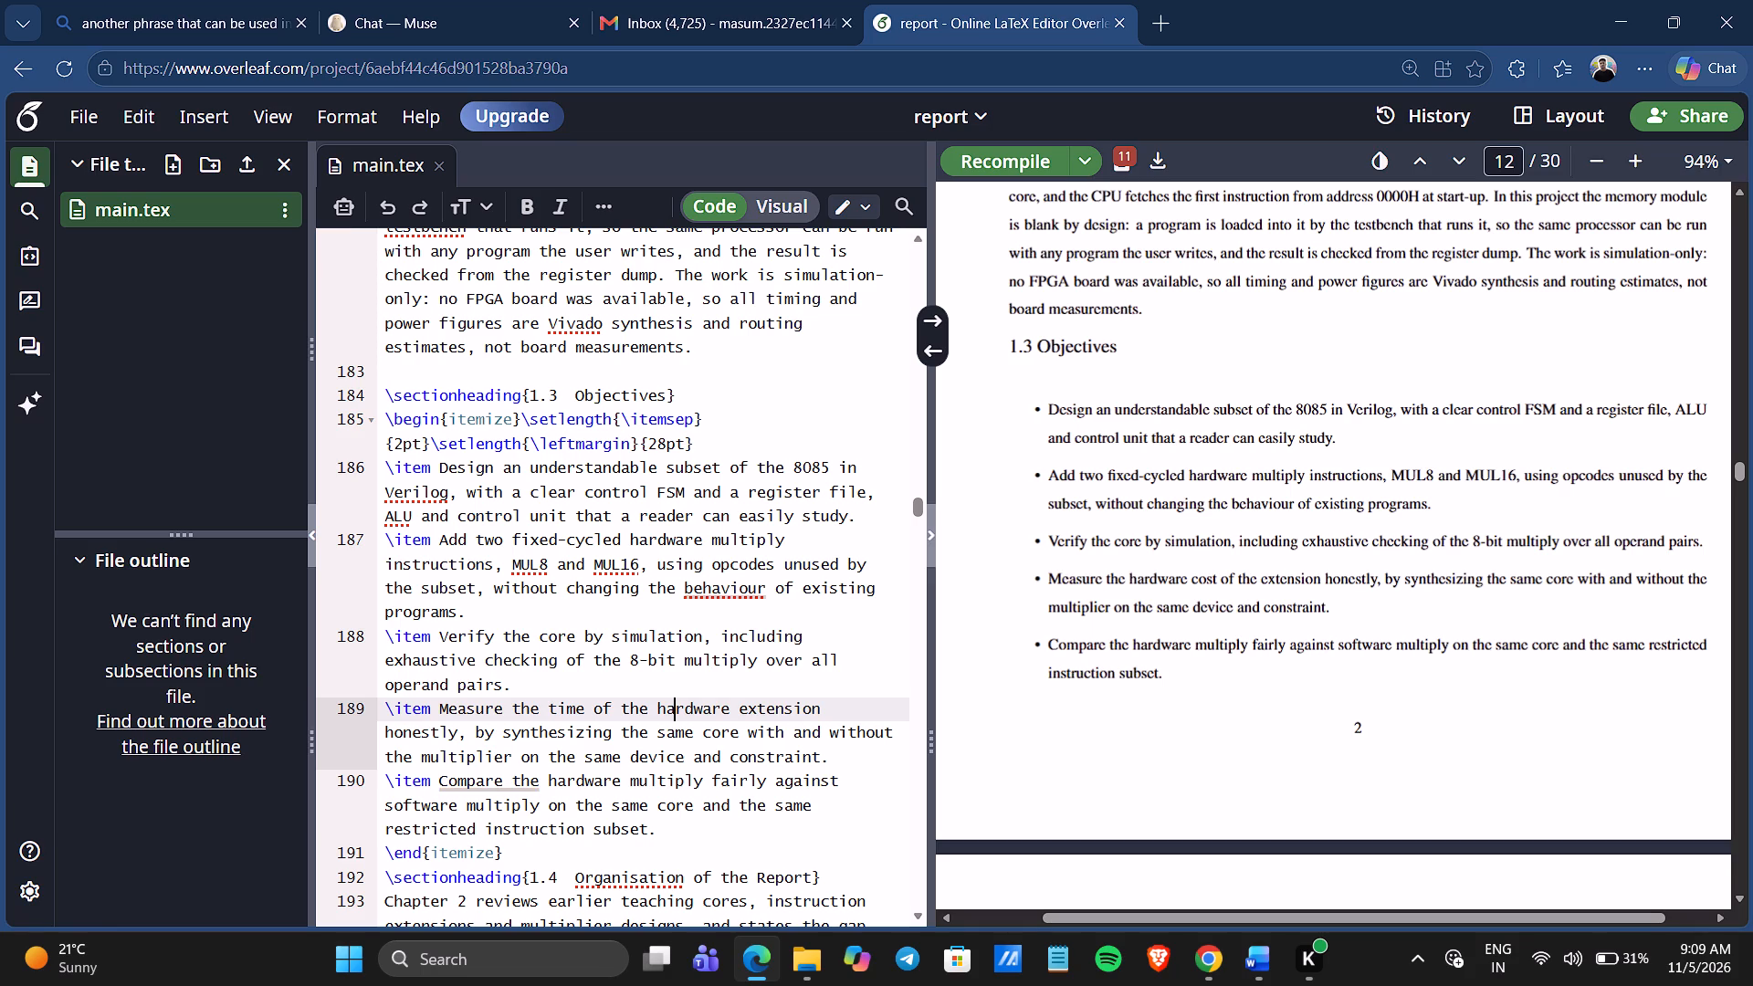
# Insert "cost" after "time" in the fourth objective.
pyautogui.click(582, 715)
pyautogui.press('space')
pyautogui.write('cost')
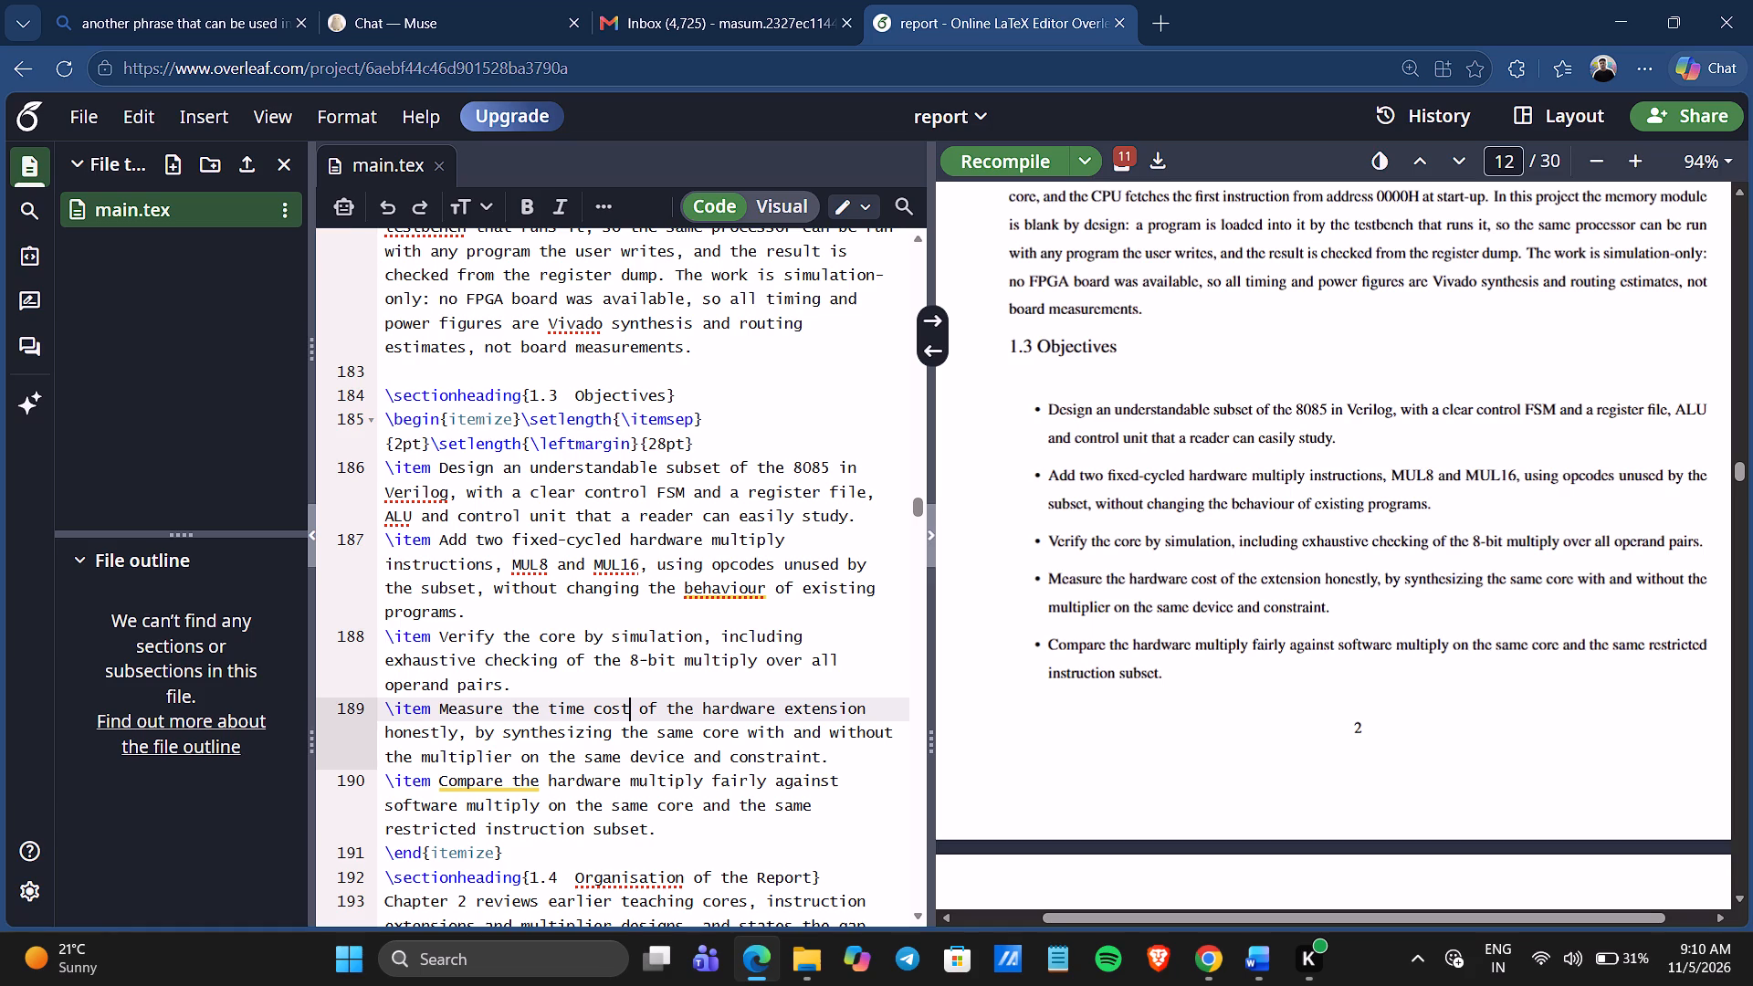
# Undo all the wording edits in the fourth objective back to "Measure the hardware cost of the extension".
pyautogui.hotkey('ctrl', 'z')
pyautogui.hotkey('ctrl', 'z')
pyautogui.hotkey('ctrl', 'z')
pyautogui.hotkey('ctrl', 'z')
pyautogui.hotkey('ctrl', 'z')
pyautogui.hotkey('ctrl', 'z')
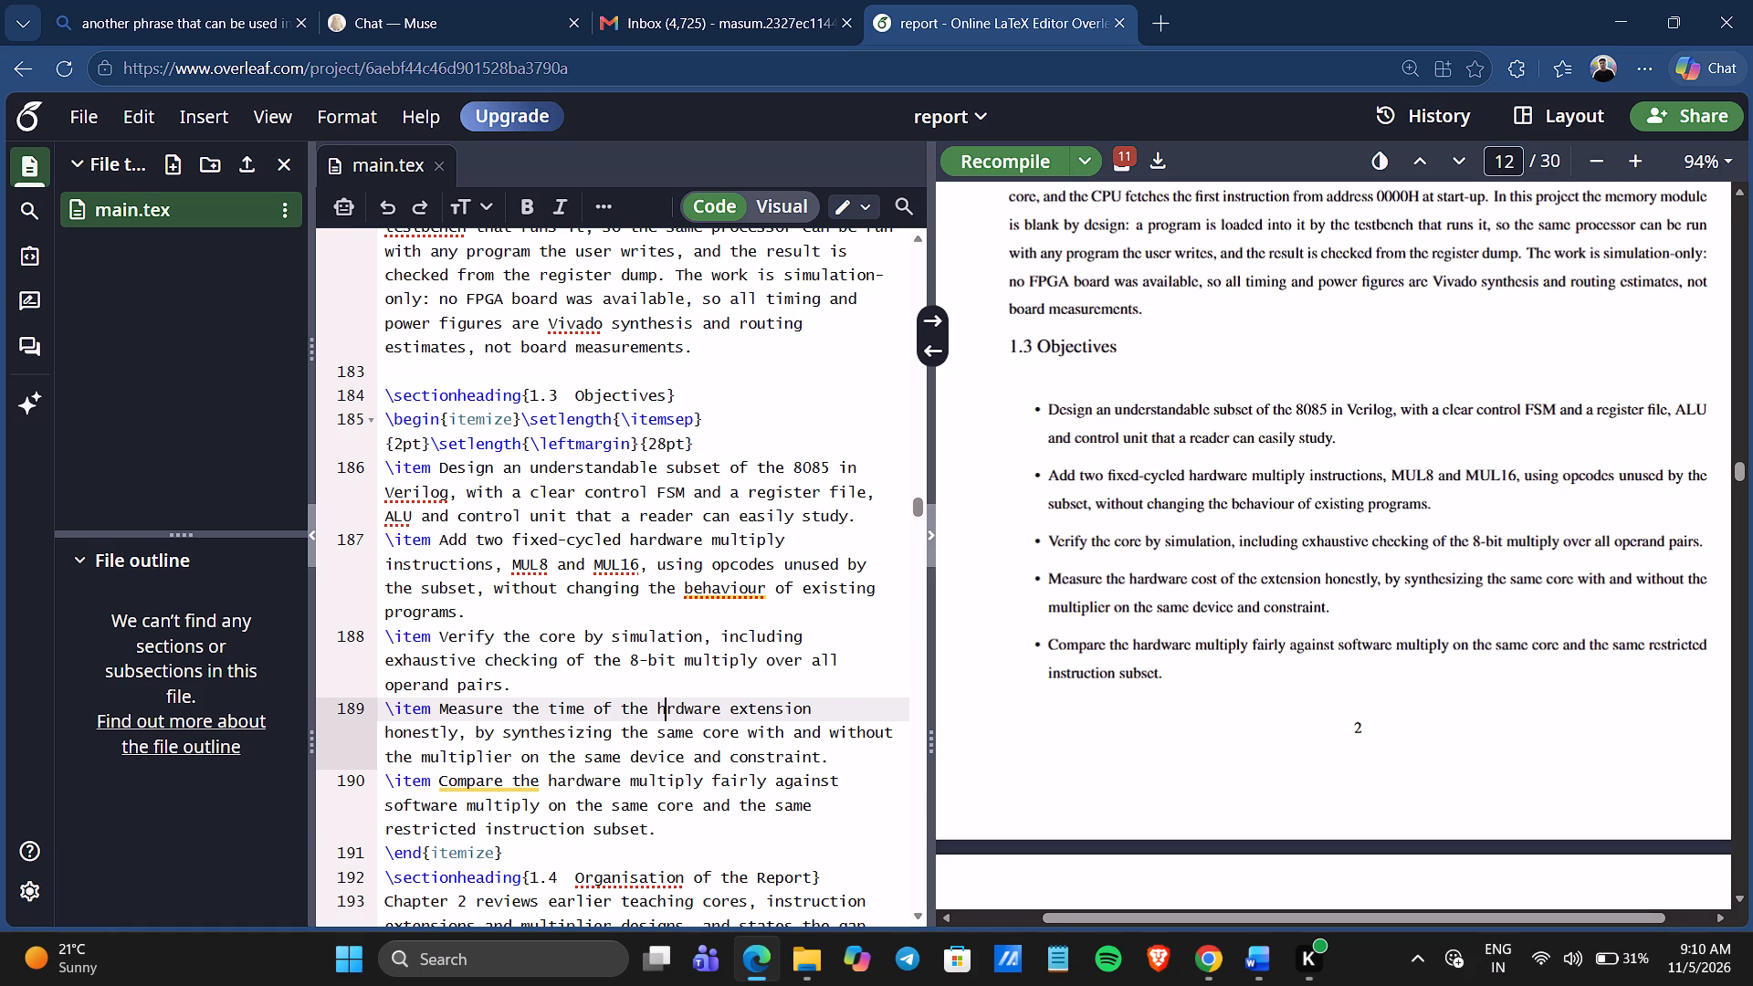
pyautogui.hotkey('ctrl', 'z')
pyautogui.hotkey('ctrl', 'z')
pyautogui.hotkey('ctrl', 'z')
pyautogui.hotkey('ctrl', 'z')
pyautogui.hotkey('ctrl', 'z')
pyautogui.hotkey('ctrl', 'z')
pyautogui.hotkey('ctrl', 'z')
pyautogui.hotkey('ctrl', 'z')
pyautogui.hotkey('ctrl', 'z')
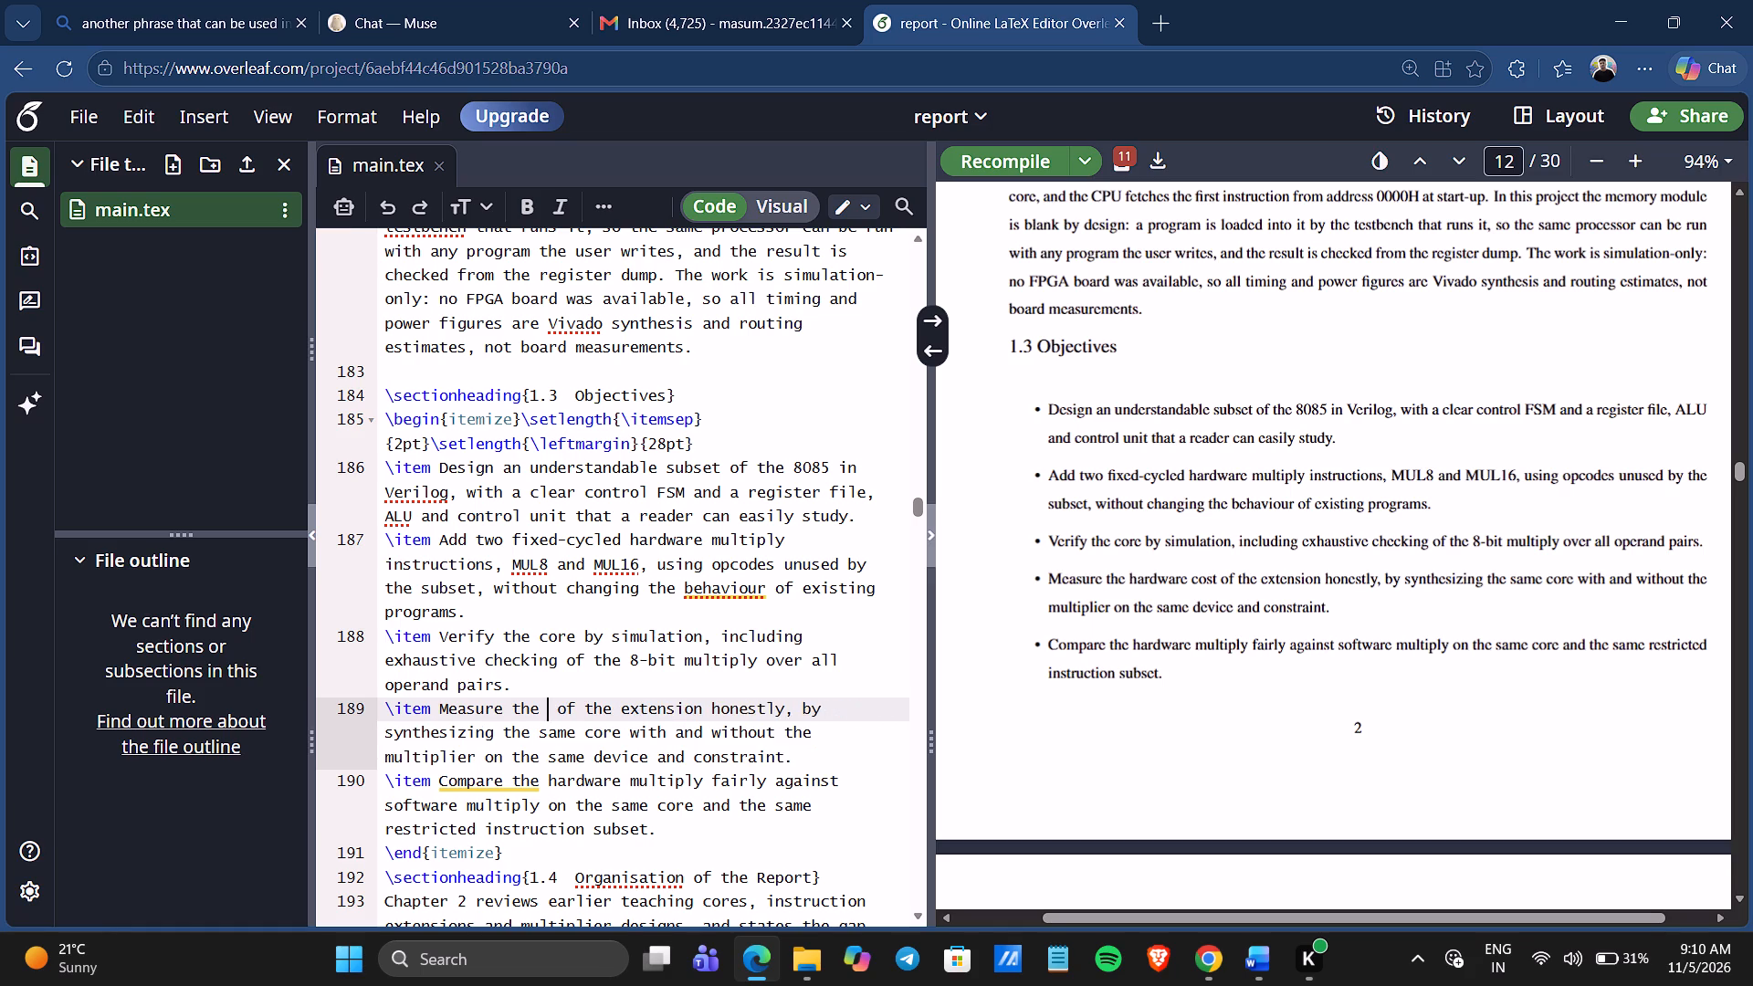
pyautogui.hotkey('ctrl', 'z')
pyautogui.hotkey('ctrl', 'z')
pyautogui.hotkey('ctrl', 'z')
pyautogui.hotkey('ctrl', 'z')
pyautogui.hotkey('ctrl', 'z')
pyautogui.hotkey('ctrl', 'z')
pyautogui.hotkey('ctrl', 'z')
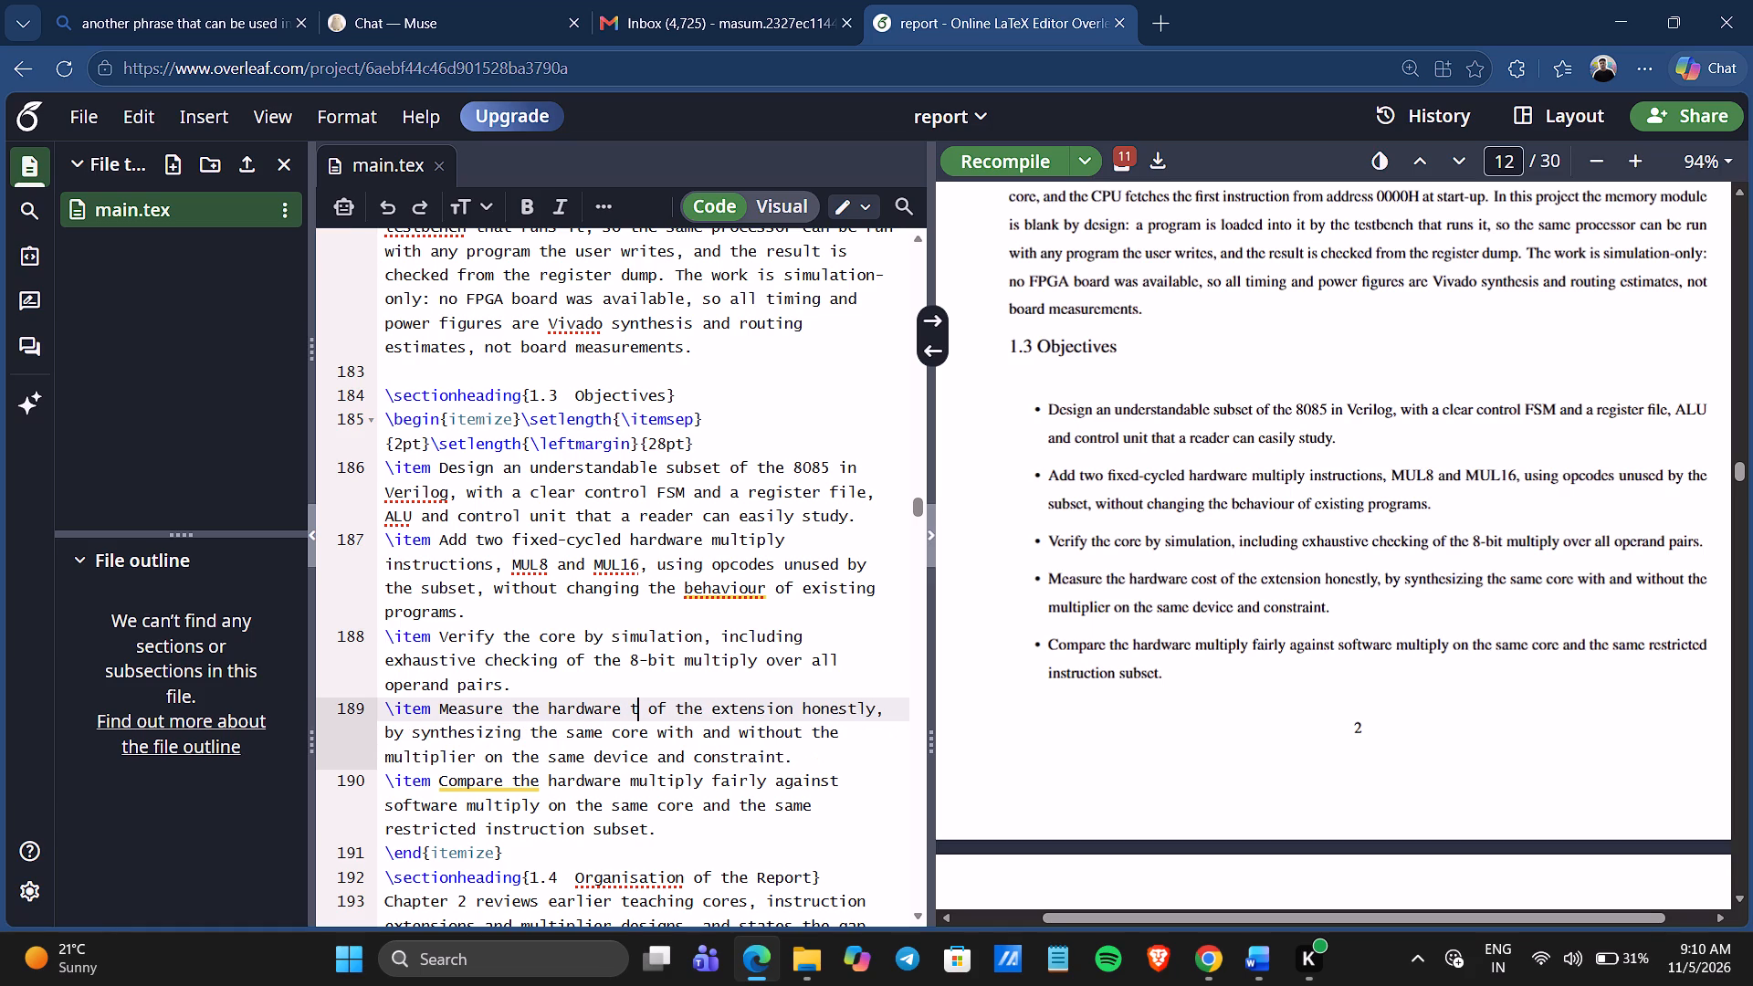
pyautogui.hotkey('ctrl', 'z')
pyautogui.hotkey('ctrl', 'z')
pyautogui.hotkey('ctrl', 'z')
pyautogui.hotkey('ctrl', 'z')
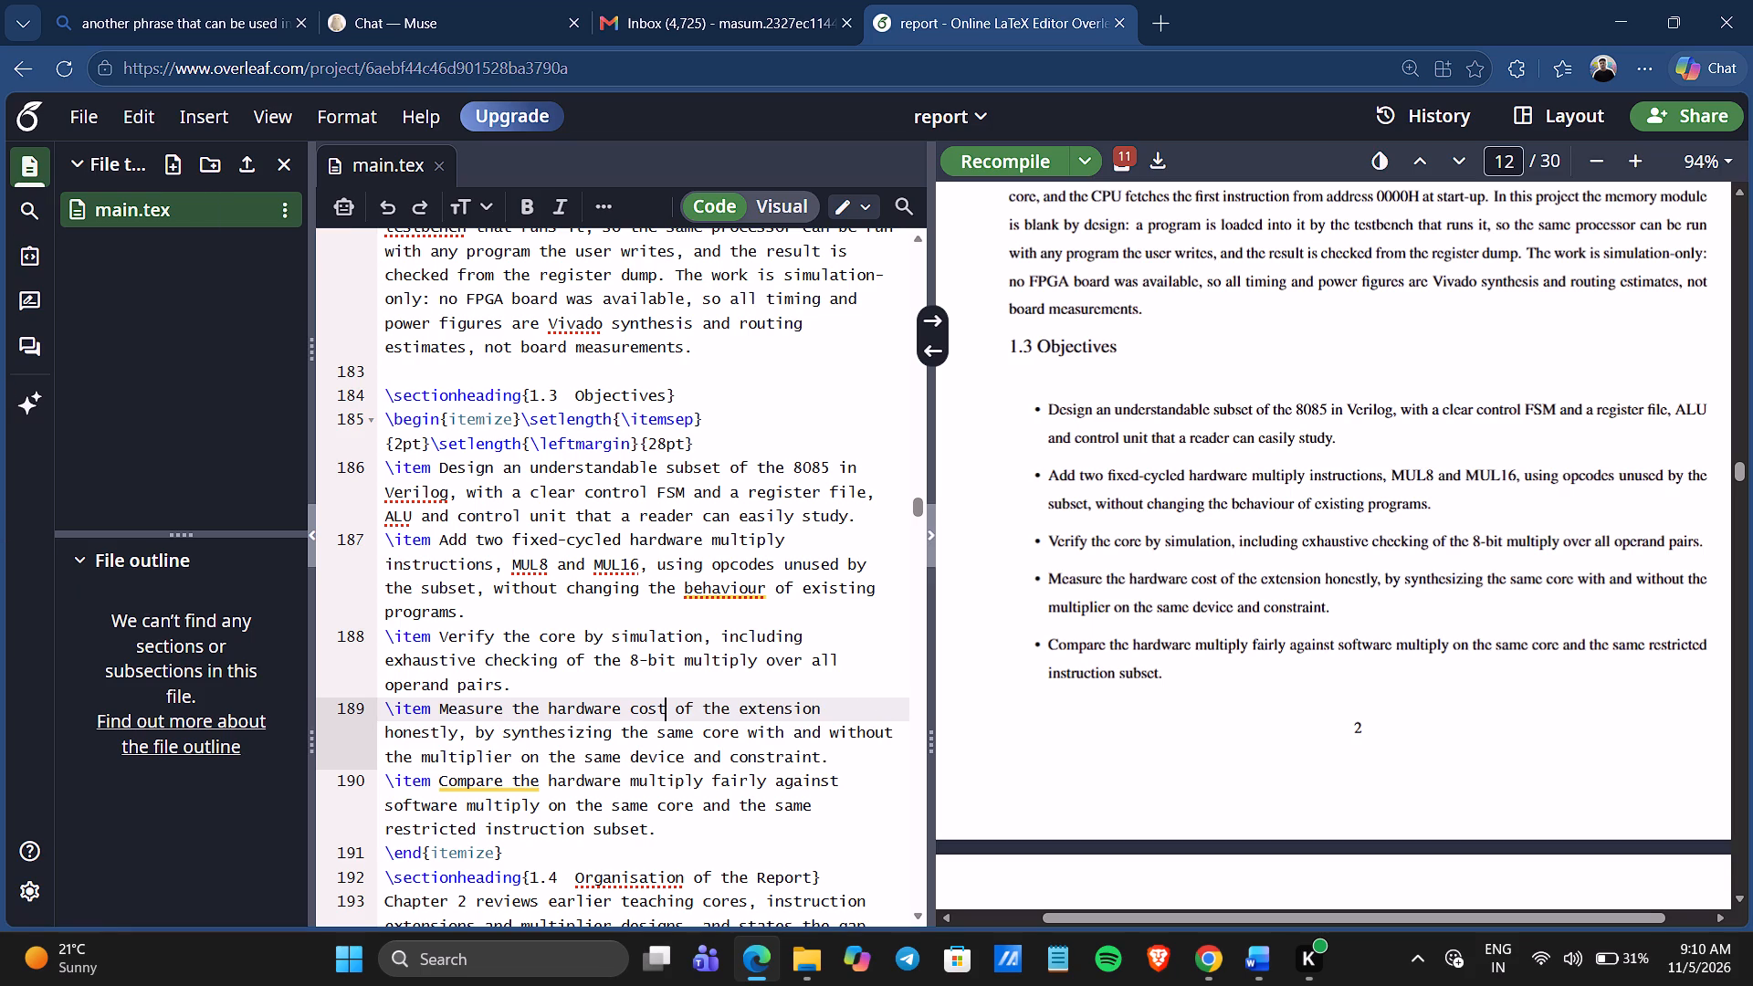
pyautogui.moveTo(437, 708); pyautogui.dragTo(761, 787)
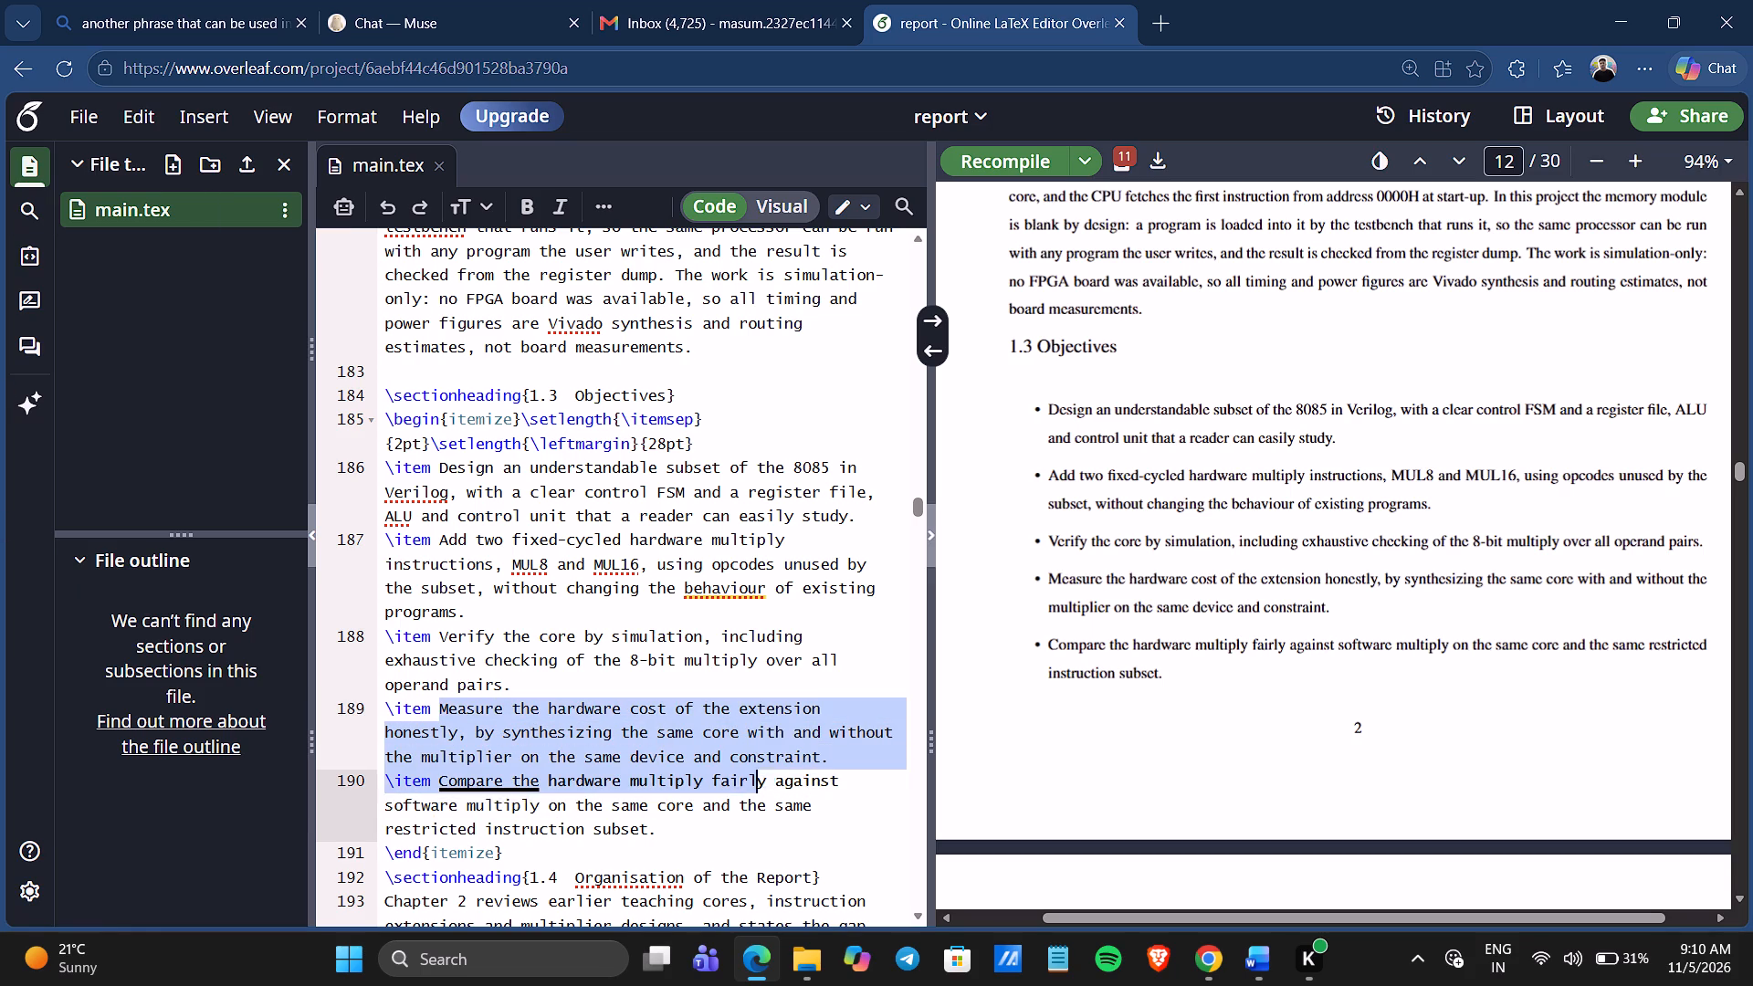
pyautogui.moveTo(761, 787); pyautogui.dragTo(830, 760)
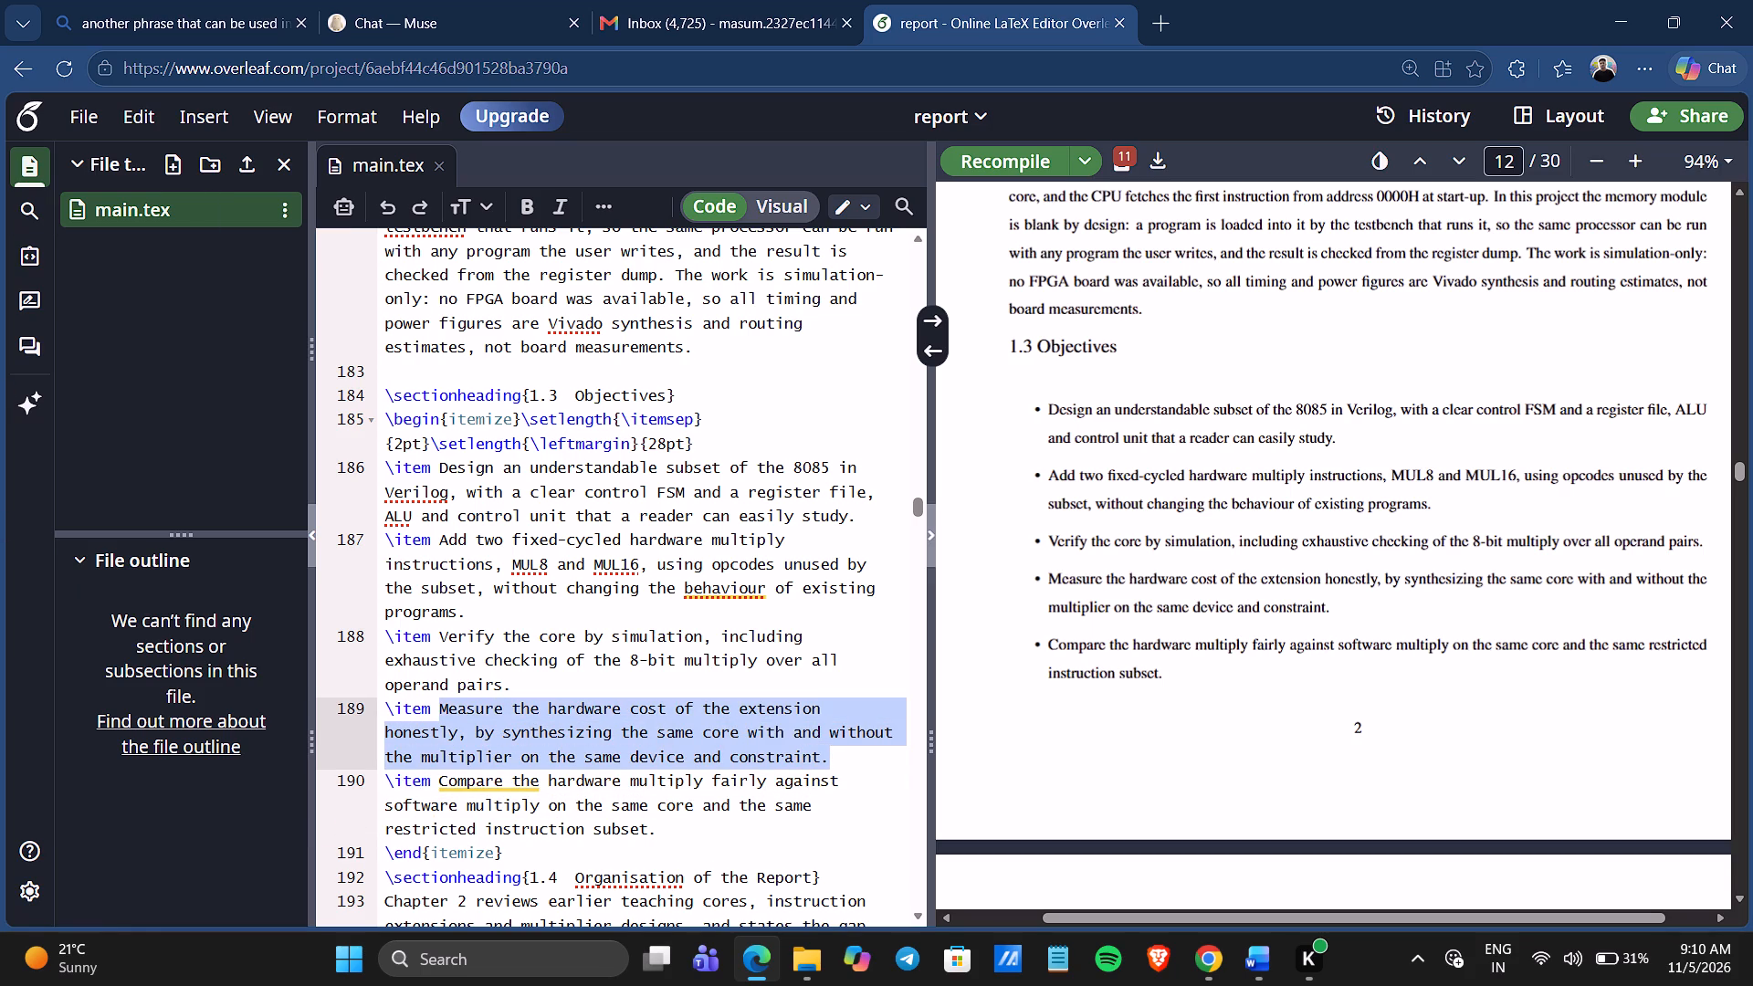
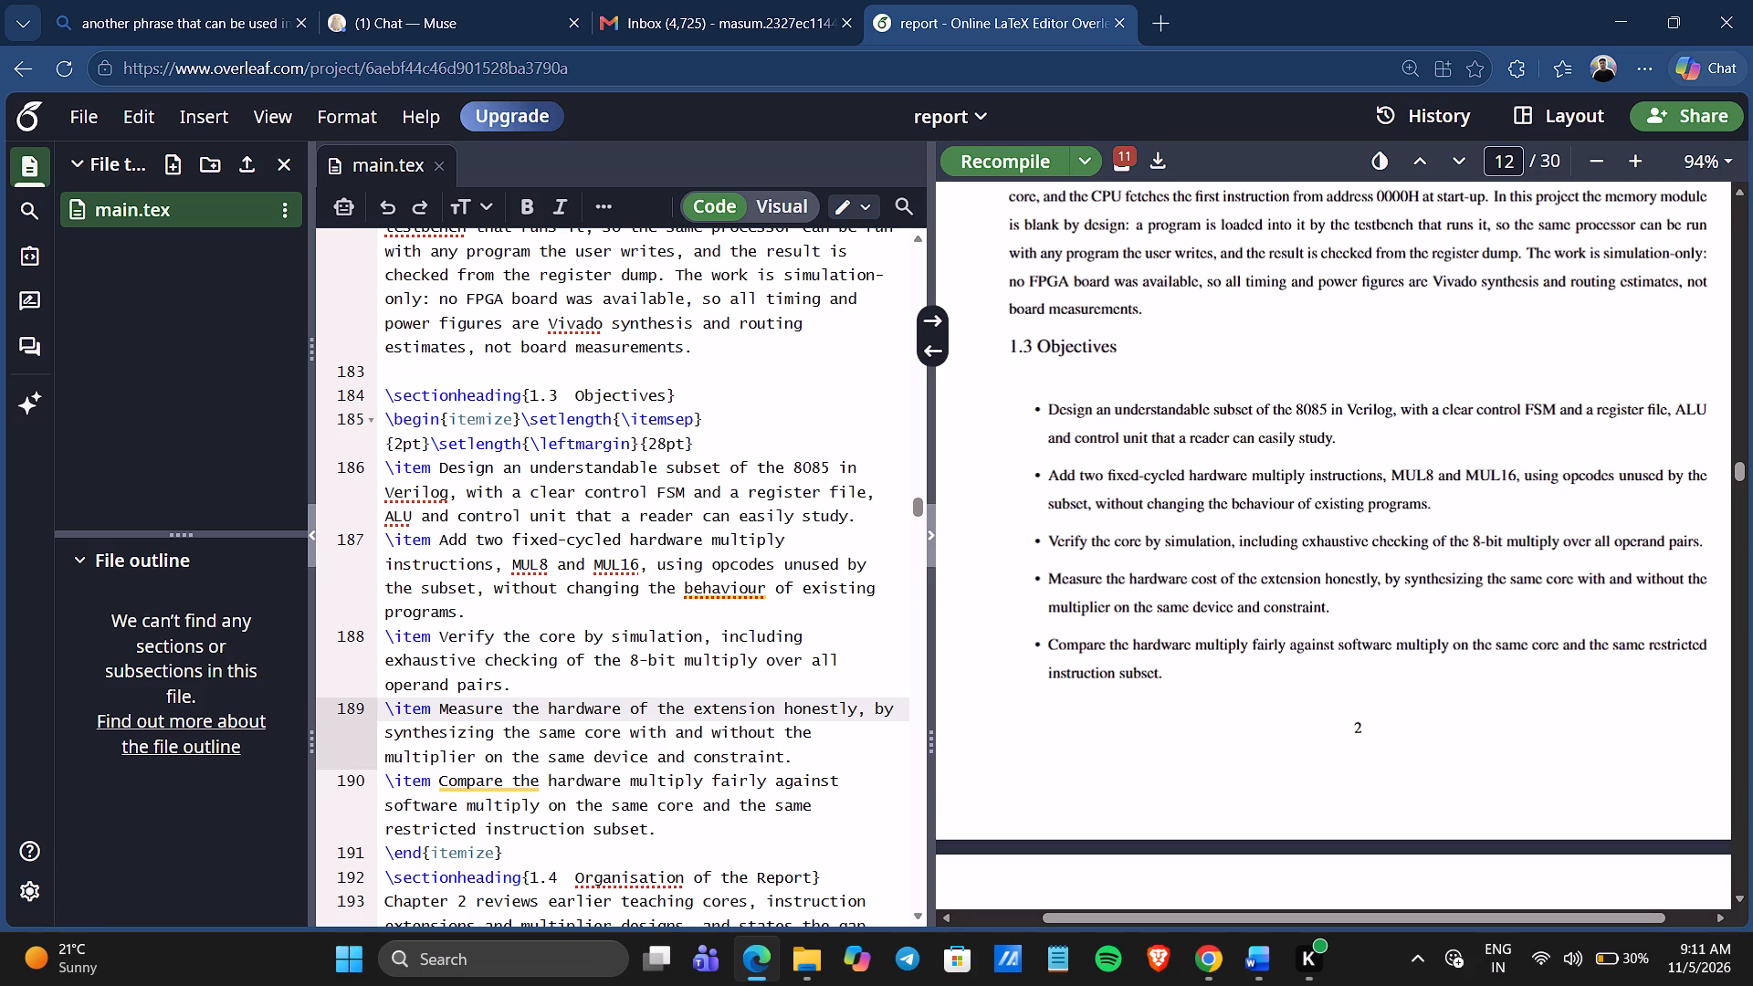
# Reword the start of the fourth objective to "Measure the extra hardware and speed of the extension".
pyautogui.press('Left')
pyautogui.press('Left')
pyautogui.press('Left')
pyautogui.press('Left')
pyautogui.press('Left')
pyautogui.press('Left')
pyautogui.press('Left')
pyautogui.press('Left')
pyautogui.press('Left')
pyautogui.write('extra')
pyautogui.press('space')
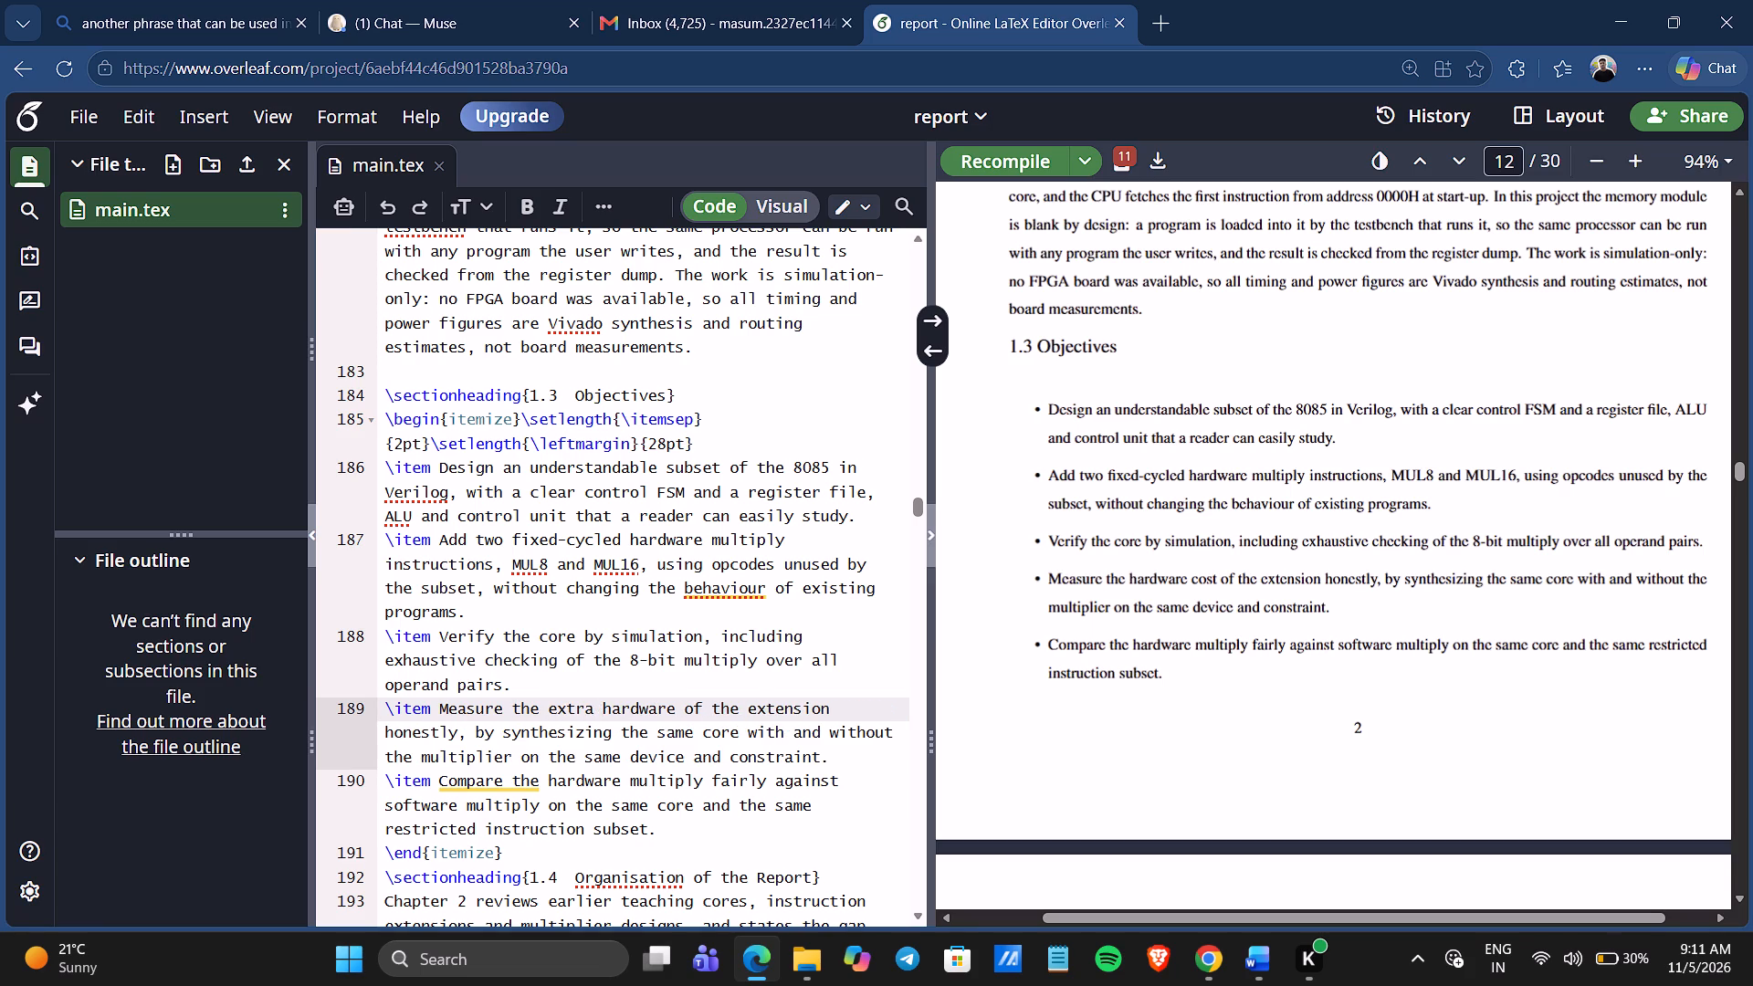
pyautogui.click(675, 709)
pyautogui.press('space')
pyautogui.write('and speed')
pyautogui.press('space')
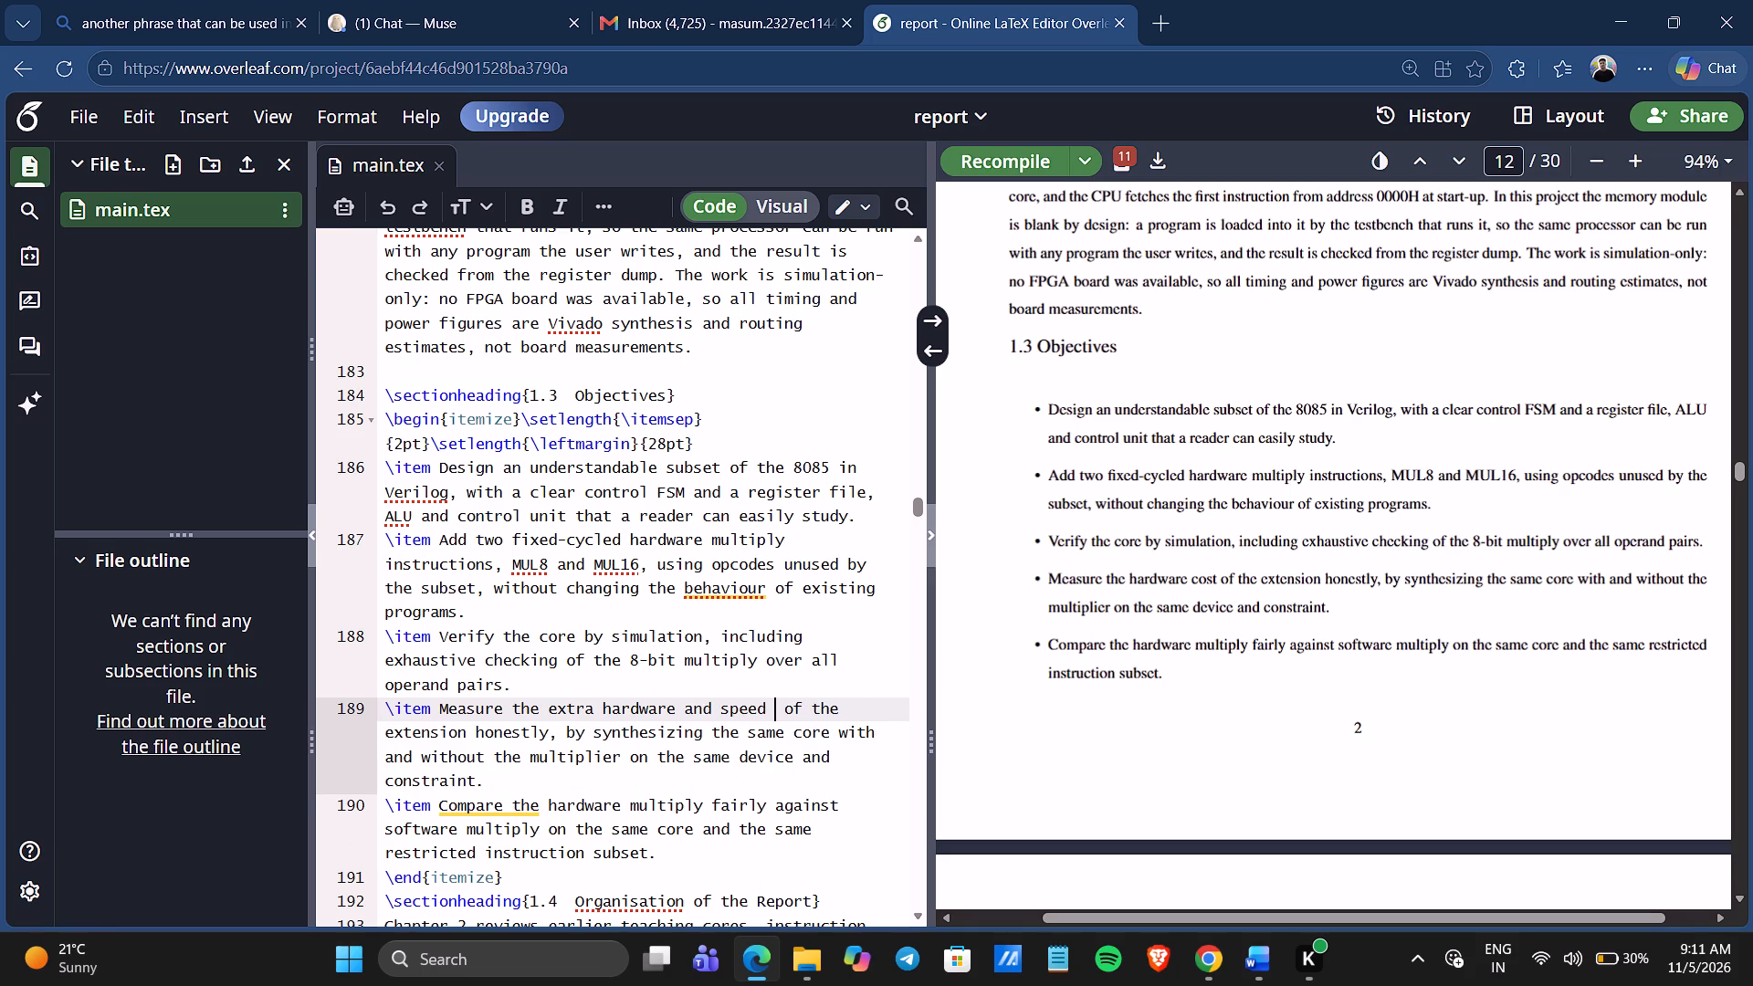
pyautogui.press('BackSpace')
# Insert "instruction" before "extension" in the fourth objective.
pyautogui.click(843, 708)
pyautogui.write('instrucr')
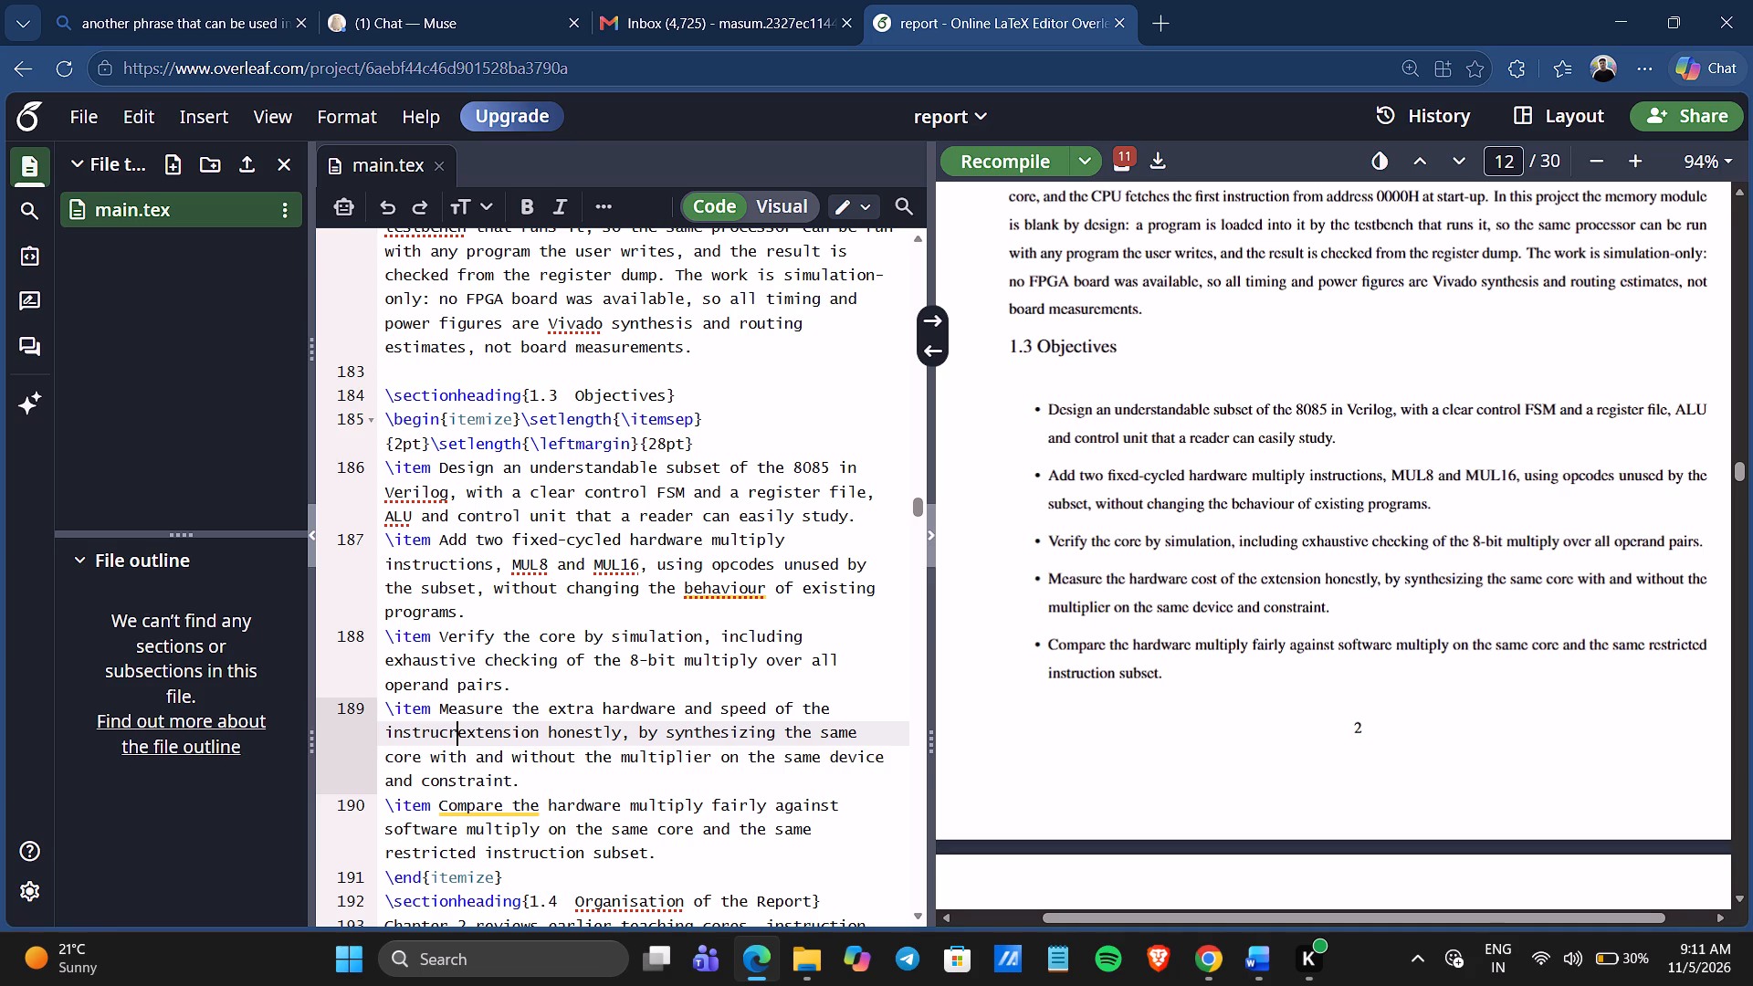
pyautogui.write('=t')
pyautogui.press('BackSpace')
pyautogui.press('BackSpace')
pyautogui.press('BackSpace')
pyautogui.write('tion')
pyautogui.press('space')
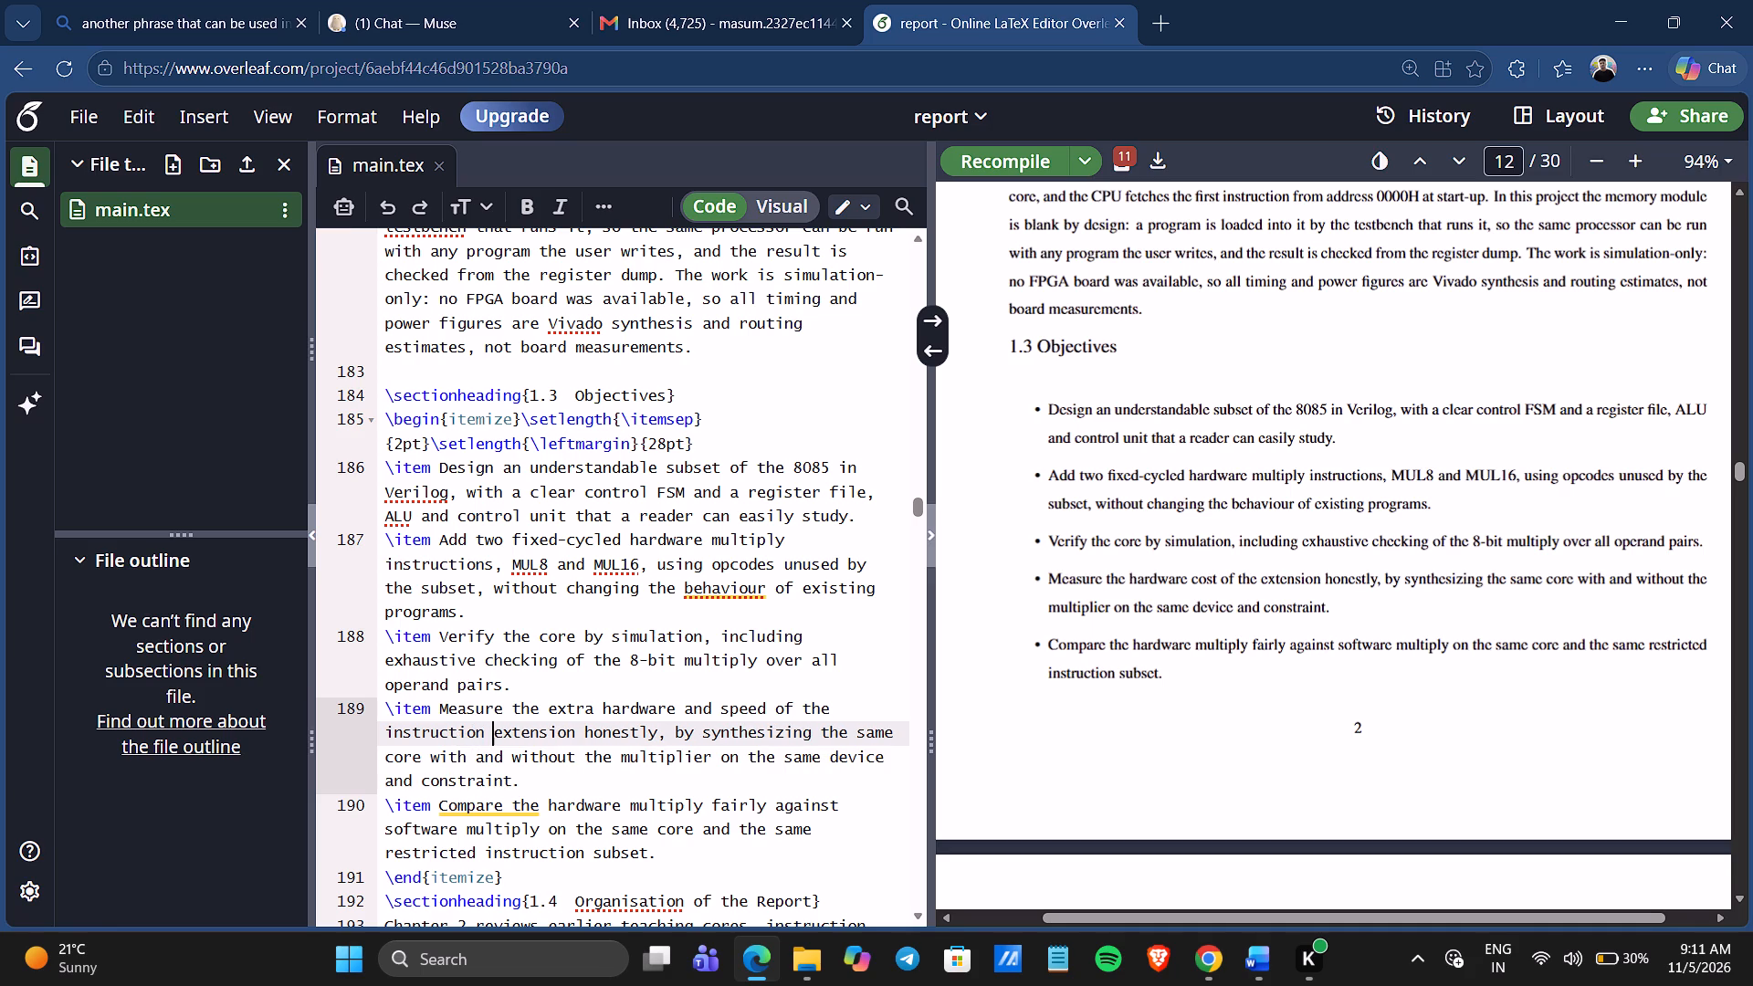
# Read section 1.4 Organisation of the Report in the source and in the compiled preview.
pyautogui.scroll(-1, 843, 708)
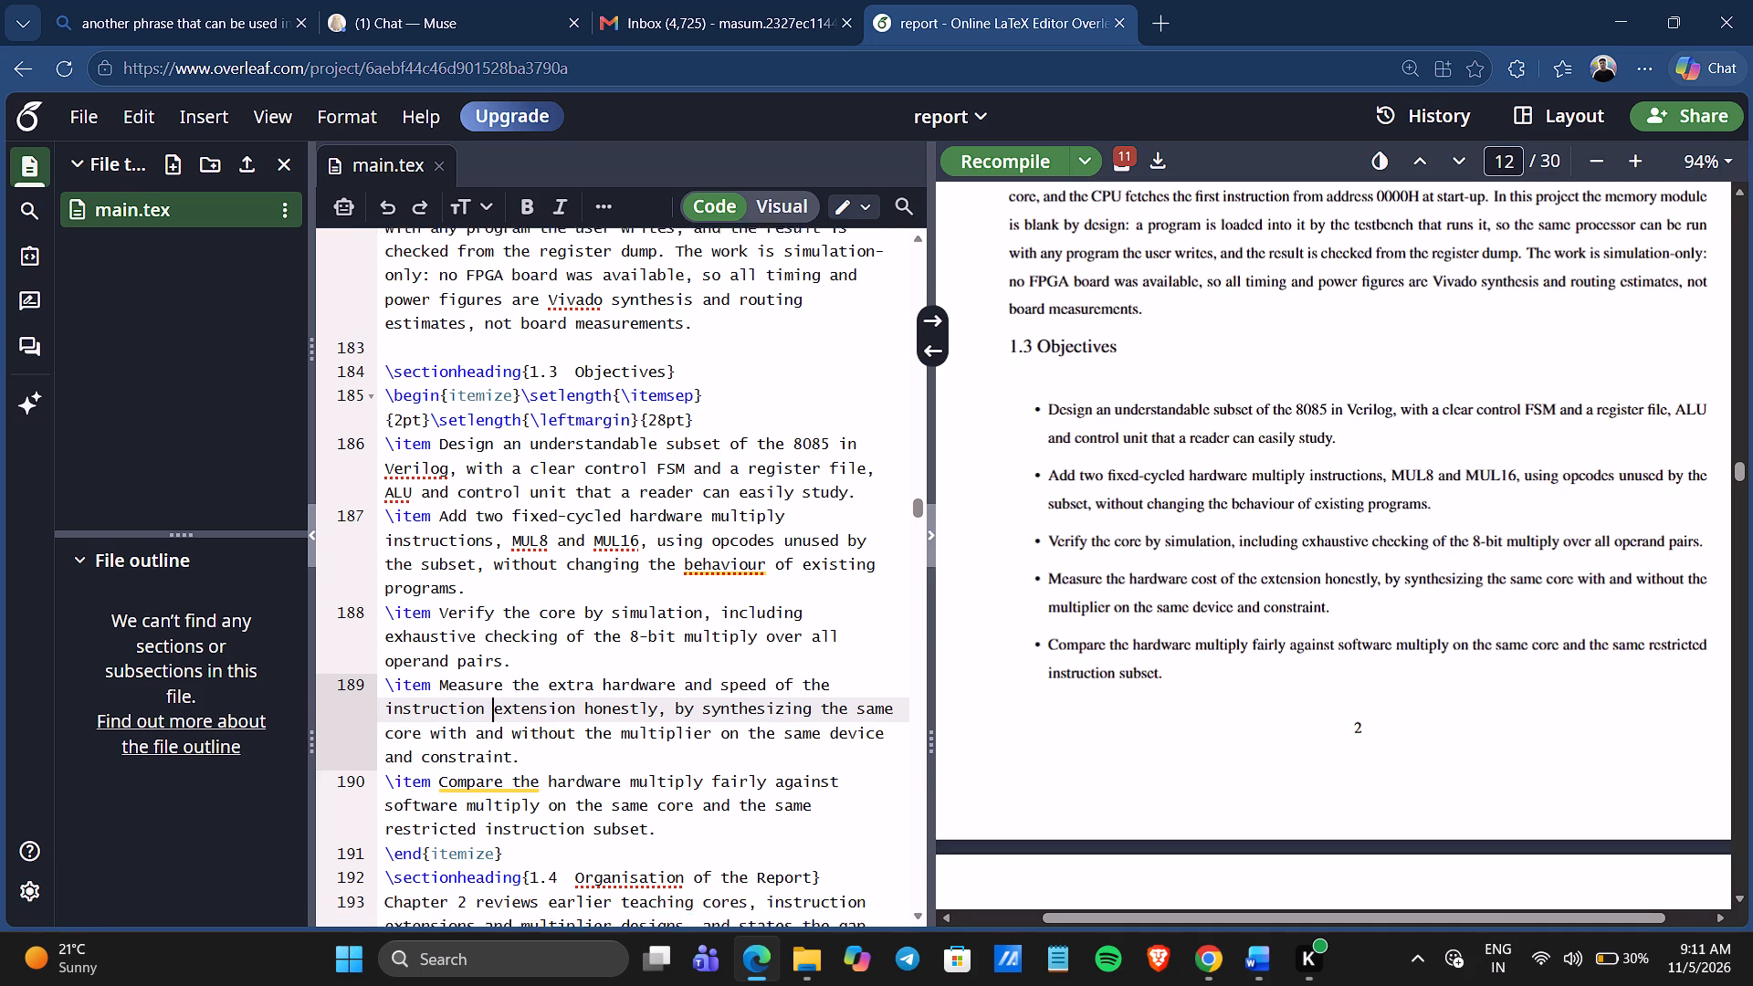
pyautogui.scroll(-3, 843, 708)
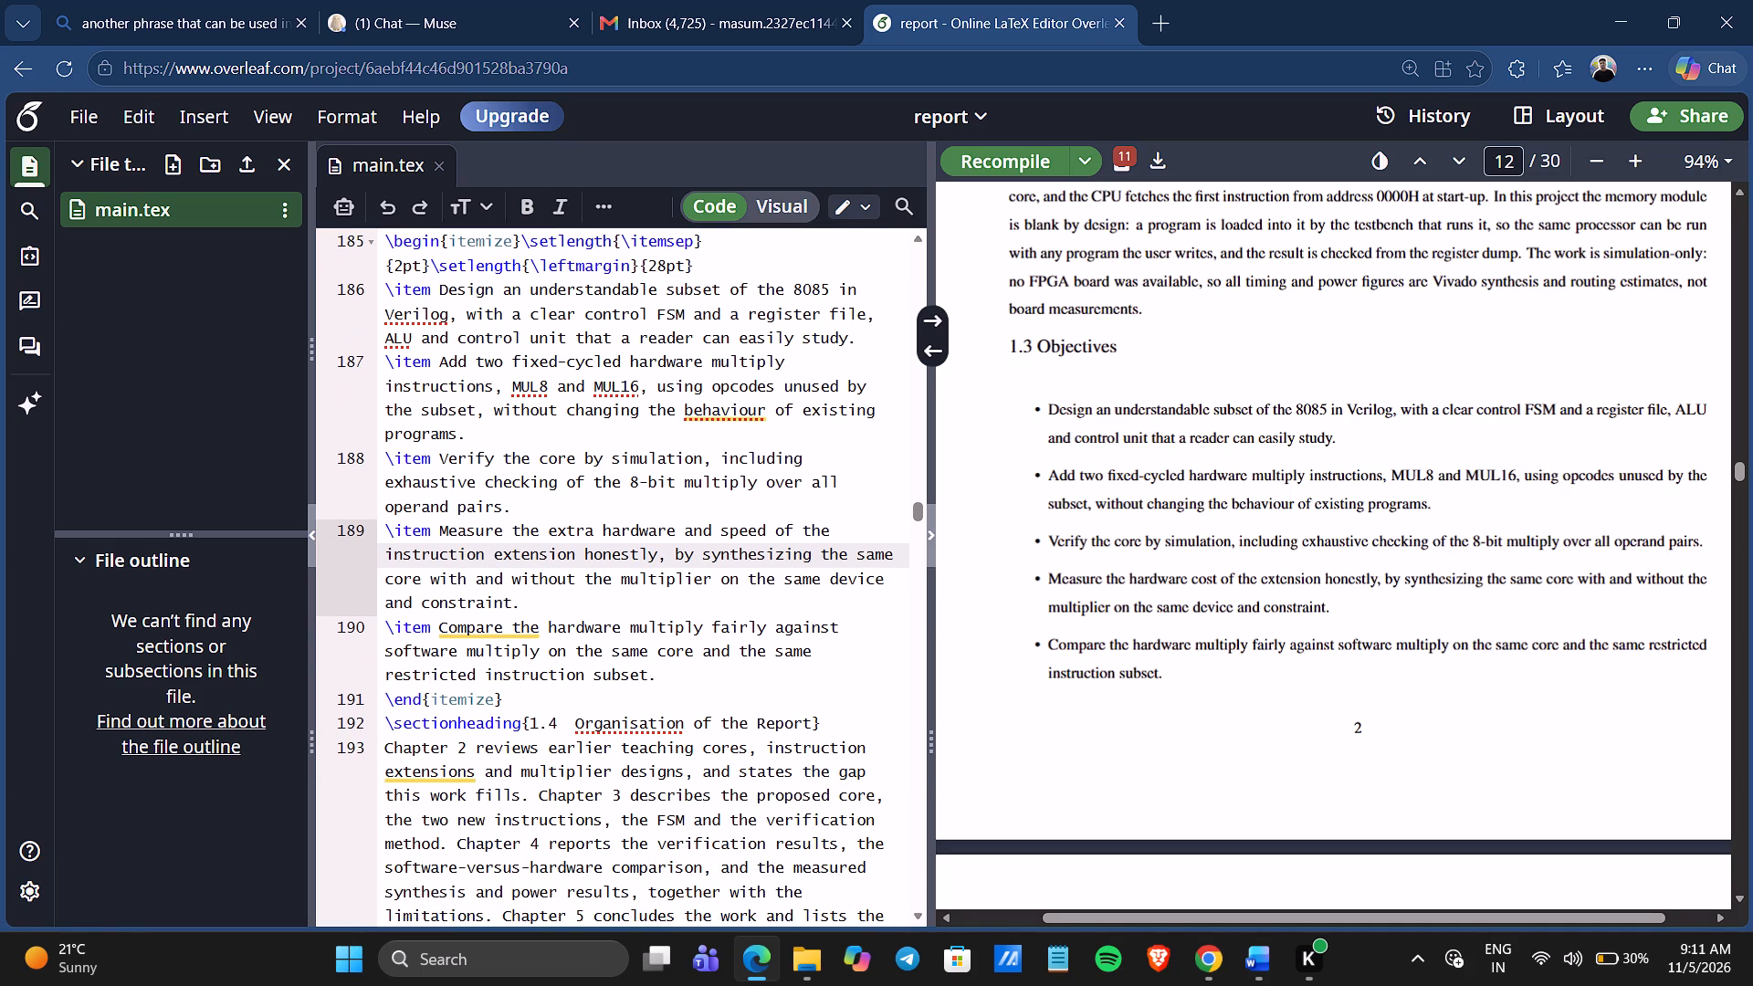
pyautogui.scroll(-3, 843, 708)
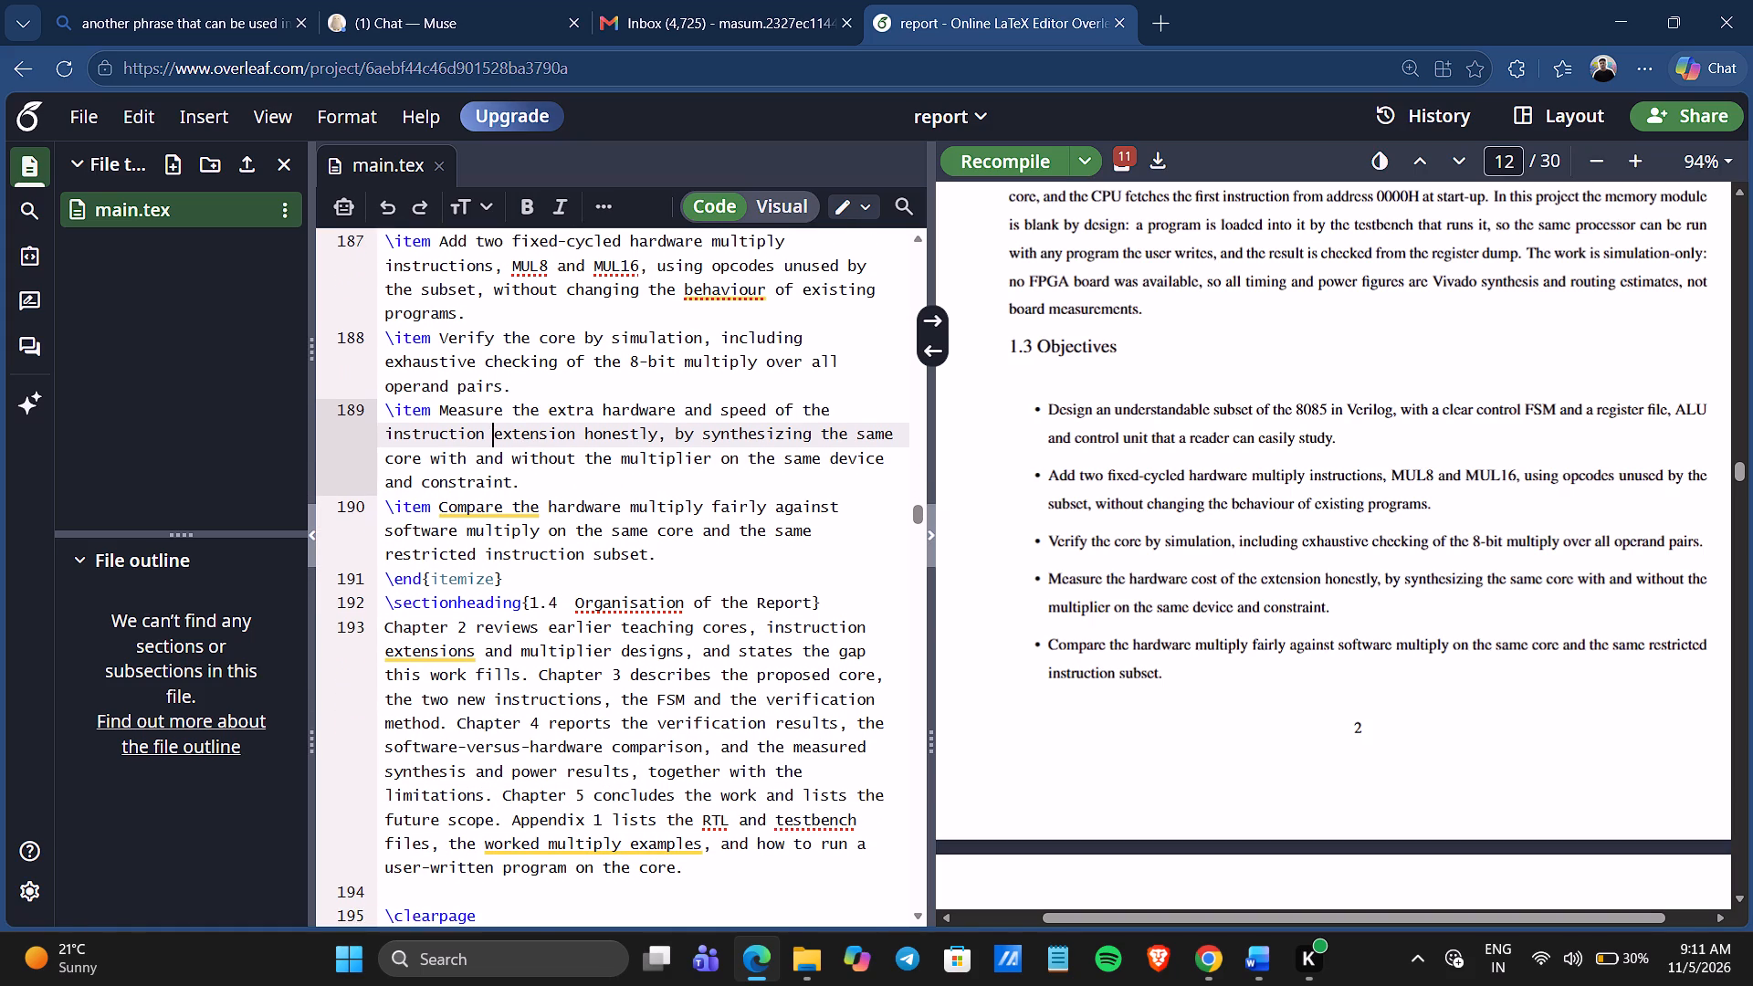
pyautogui.scroll(-3, 843, 708)
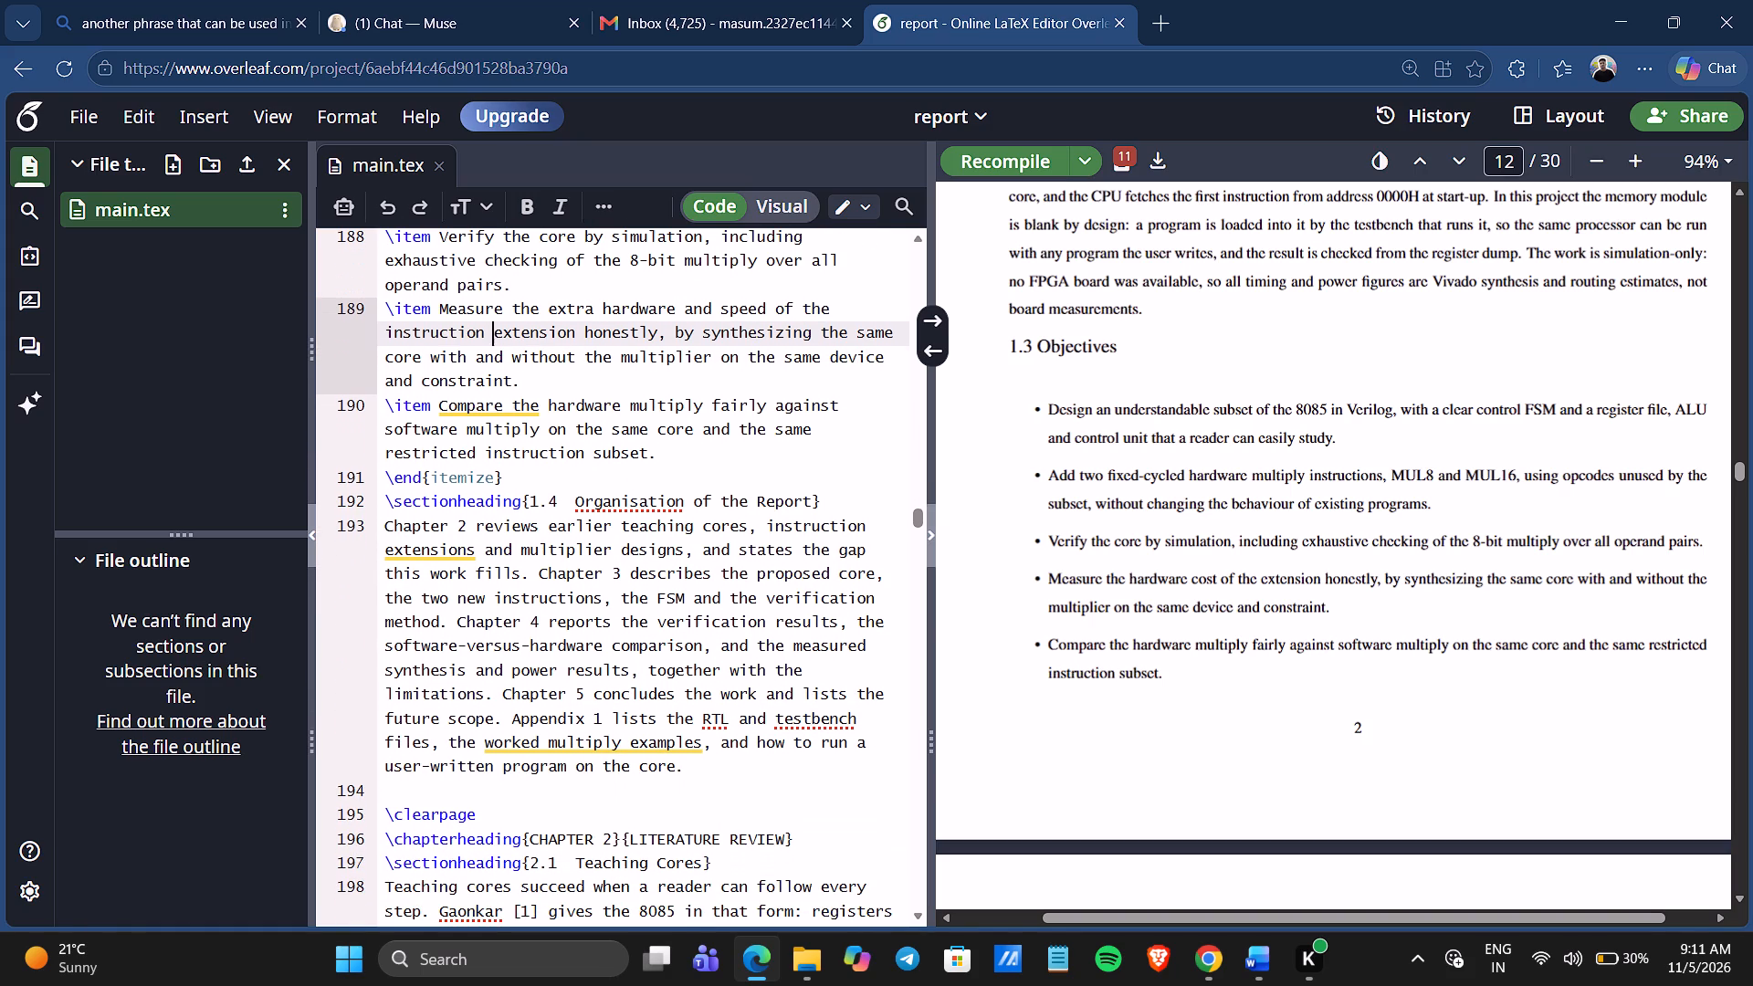
pyautogui.scroll(-1, 843, 708)
pyautogui.scroll(-2, 1511, 640)
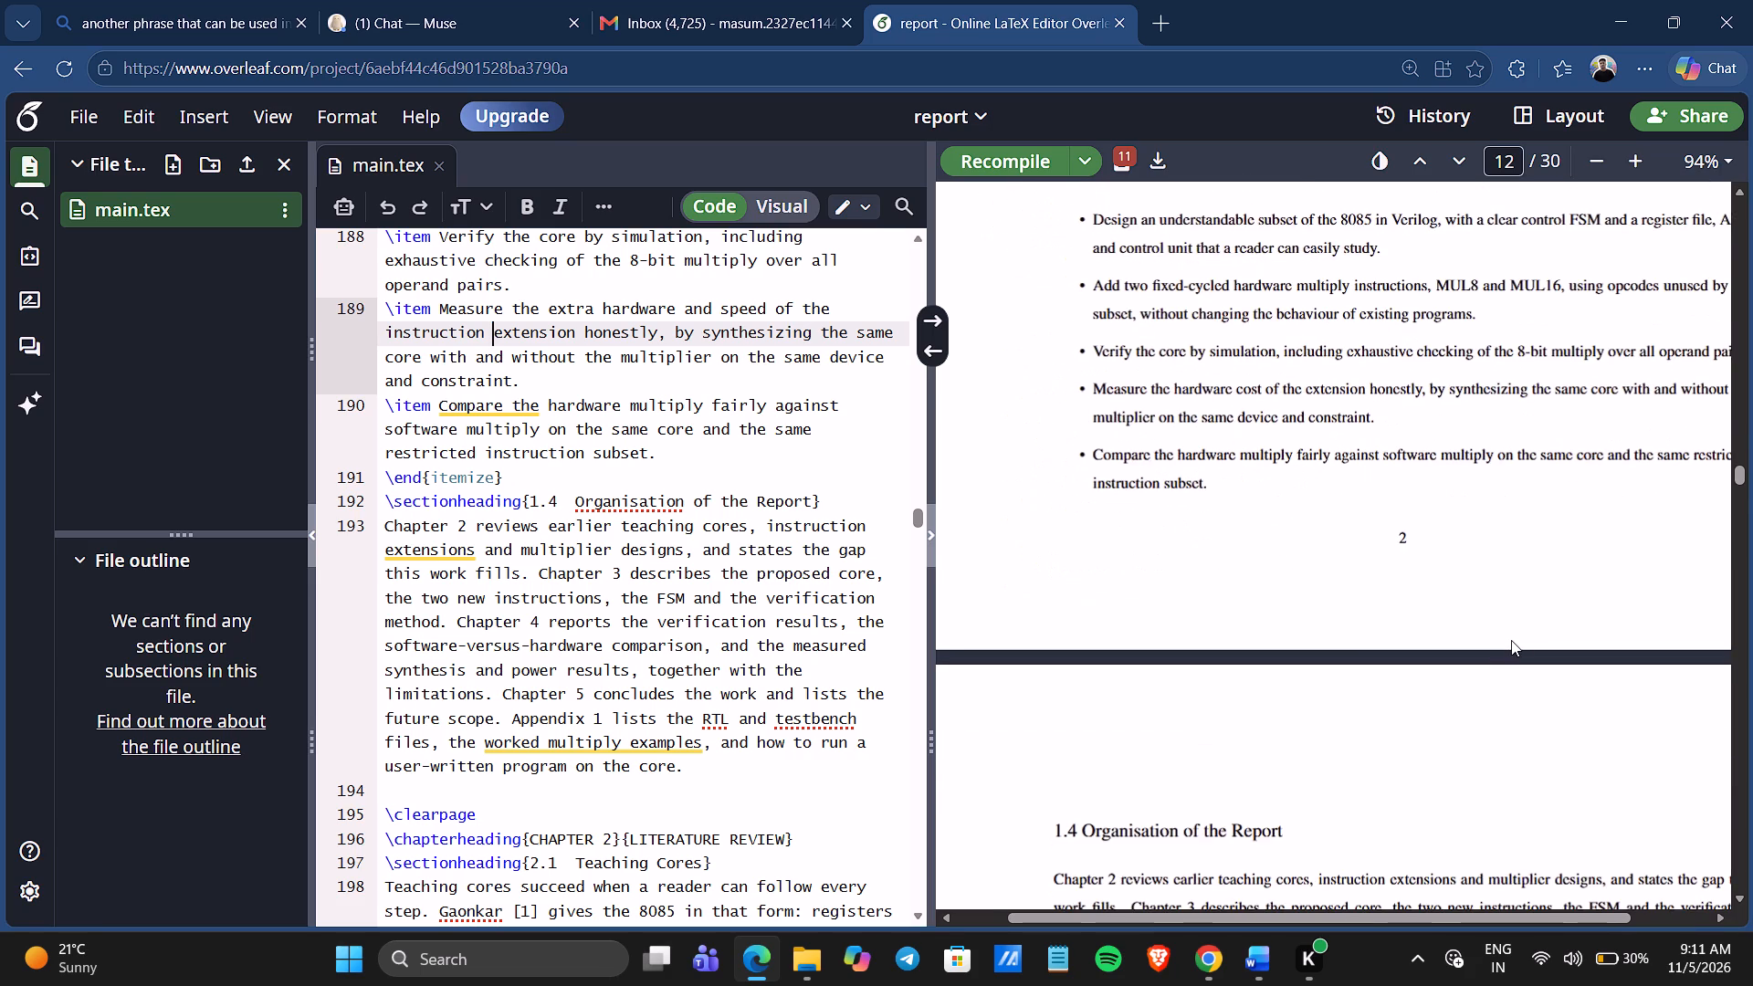
pyautogui.scroll(-2, 1511, 640)
pyautogui.scroll(1, 1511, 640)
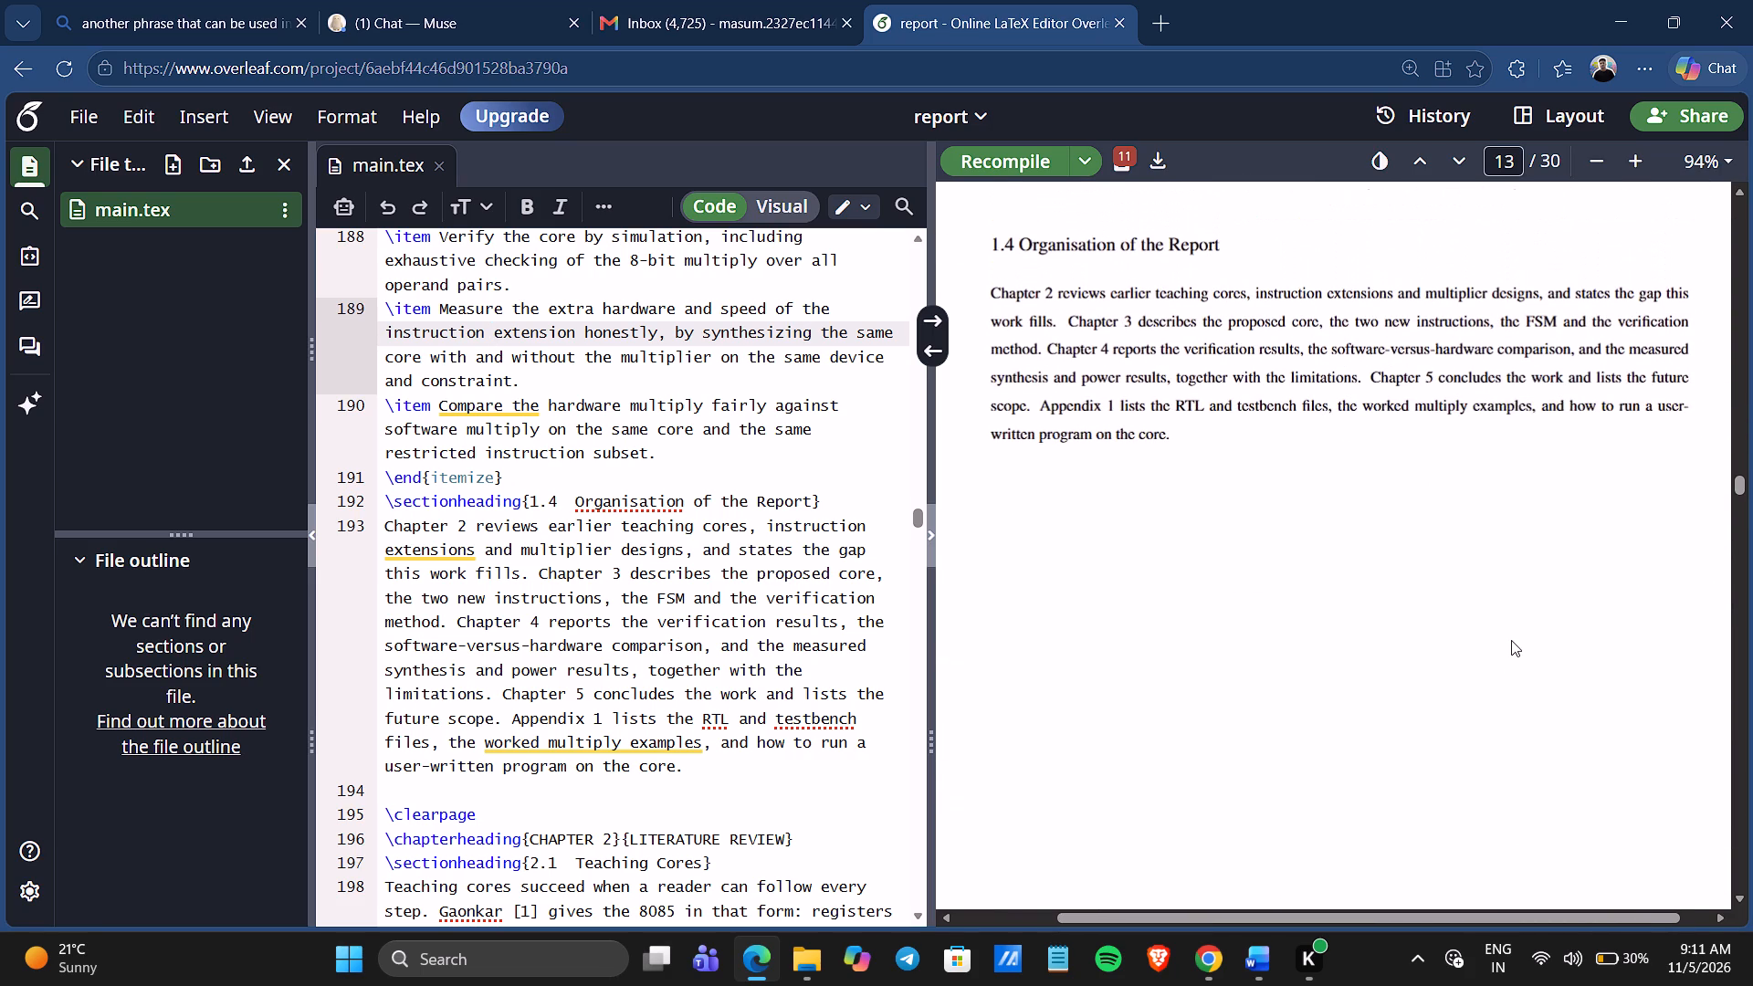
pyautogui.scroll(1, 1511, 640)
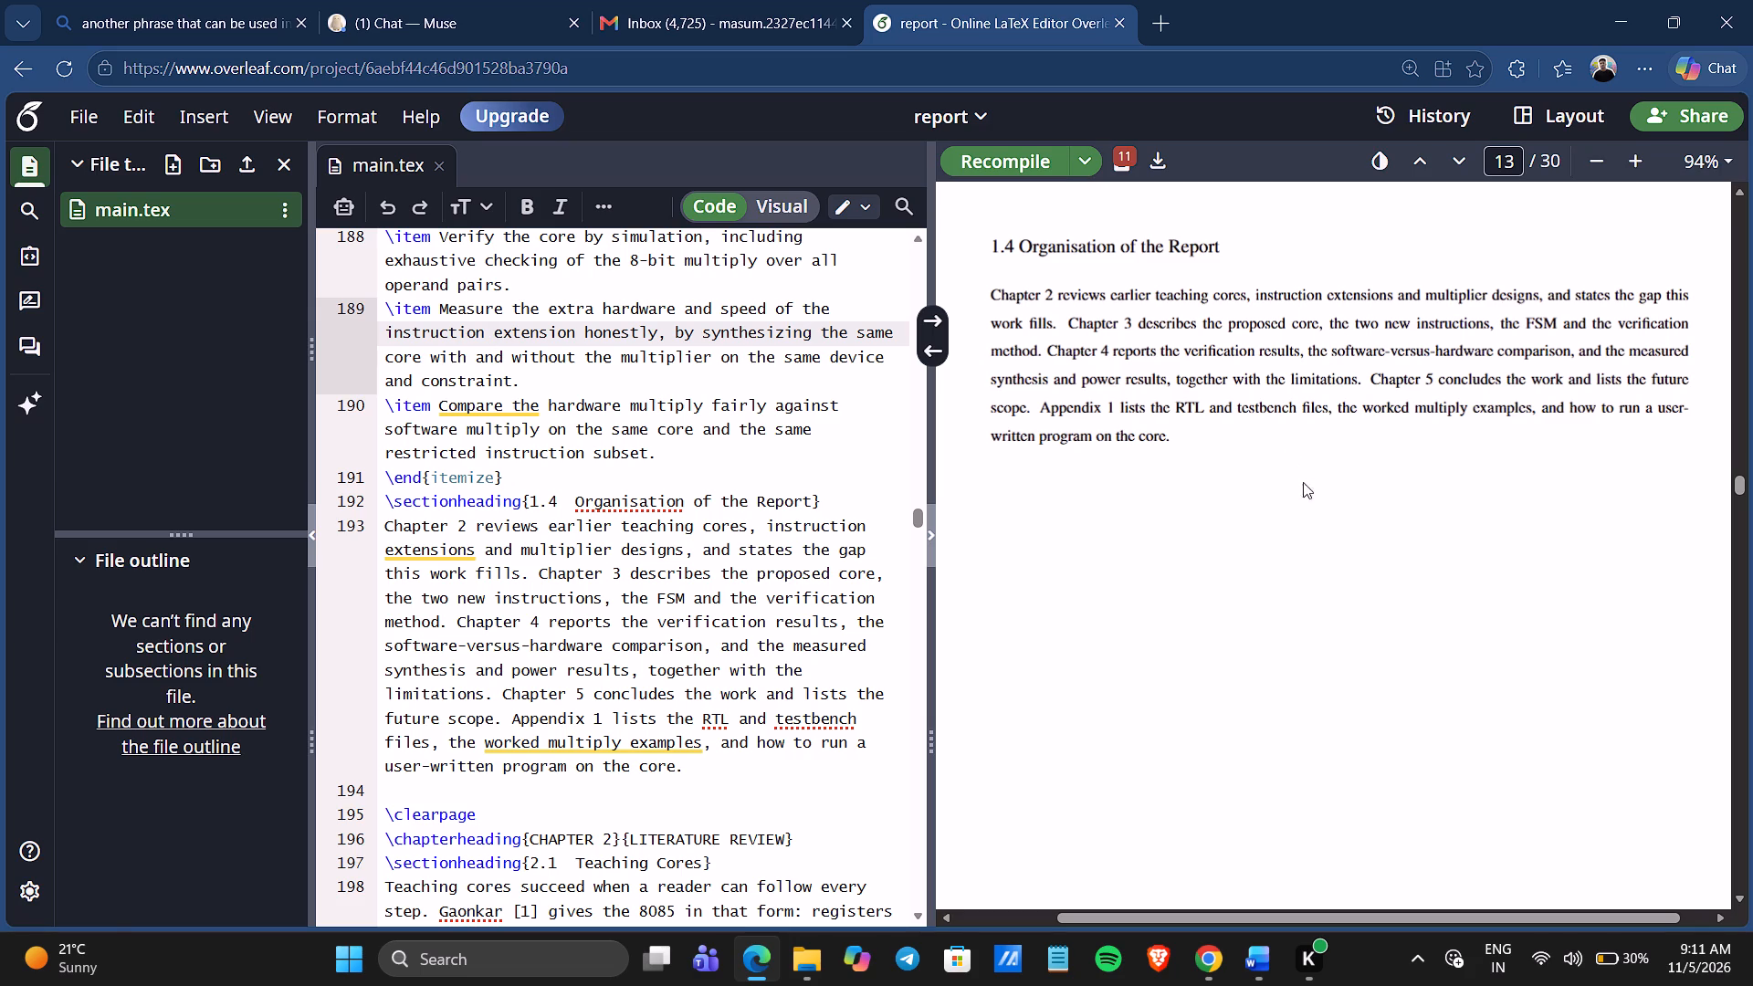
# Look through the Chapter 2 Literature Review pages in the preview, down to section 2.4 Research Gap.
pyautogui.scroll(-6, 1177, 525)
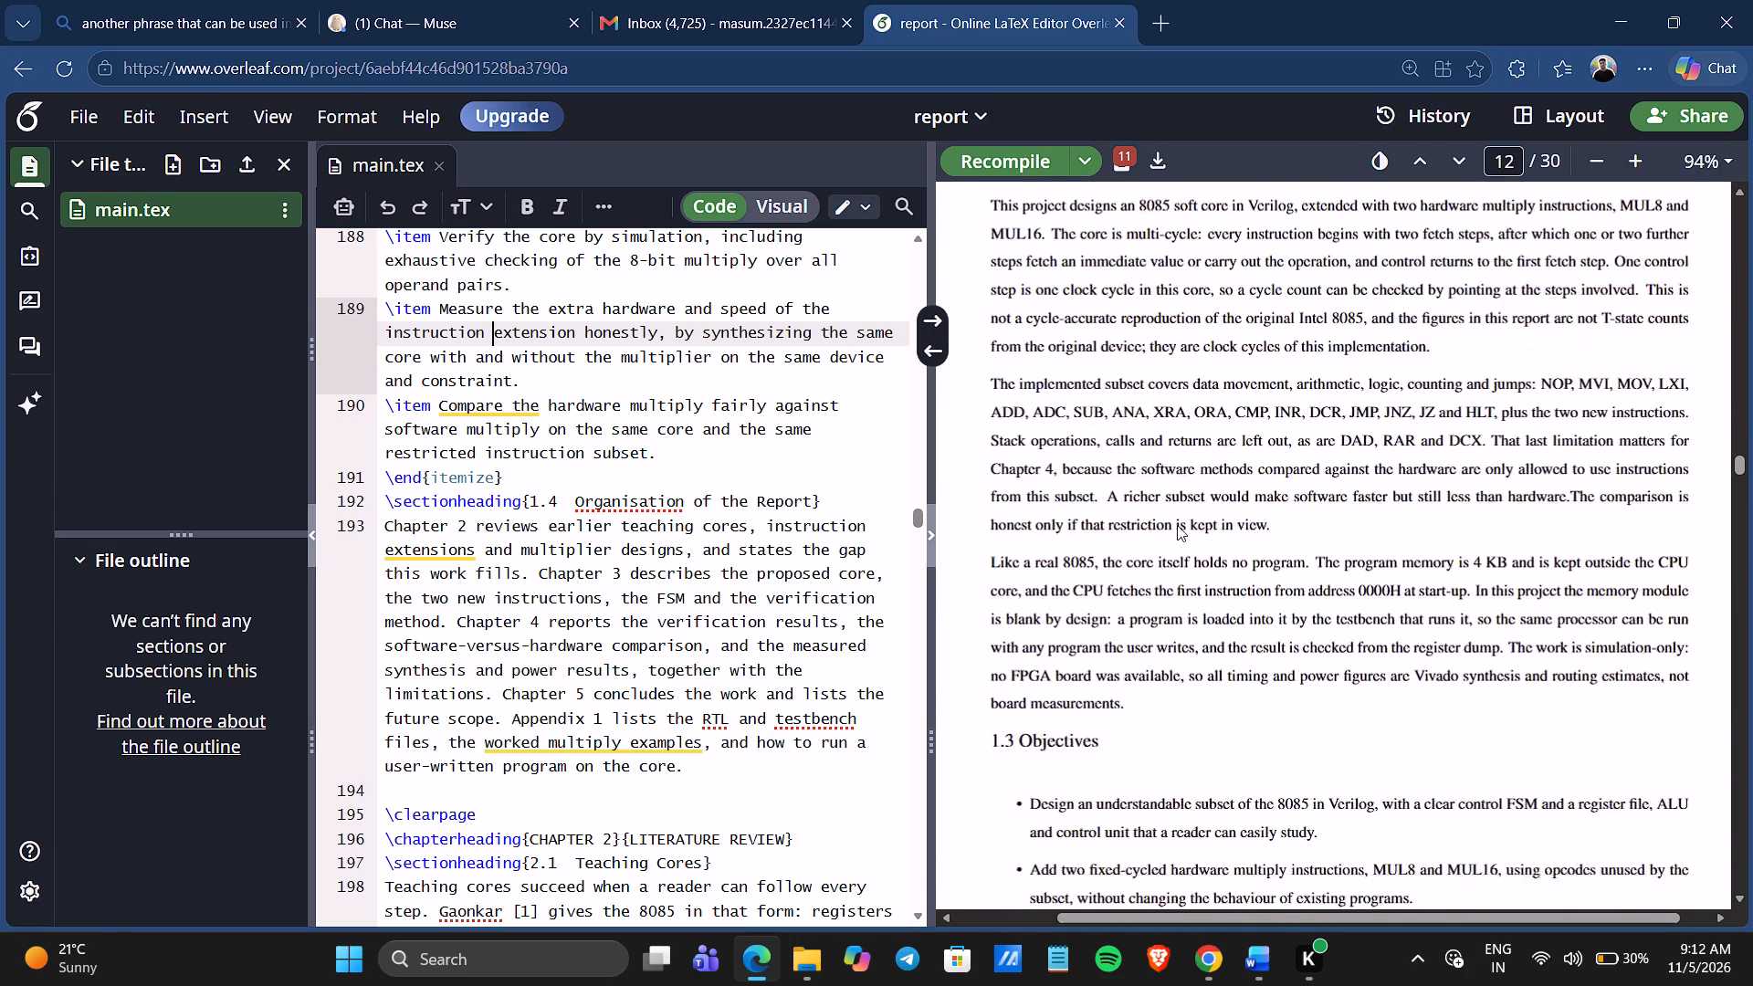
pyautogui.scroll(-7, 1177, 525)
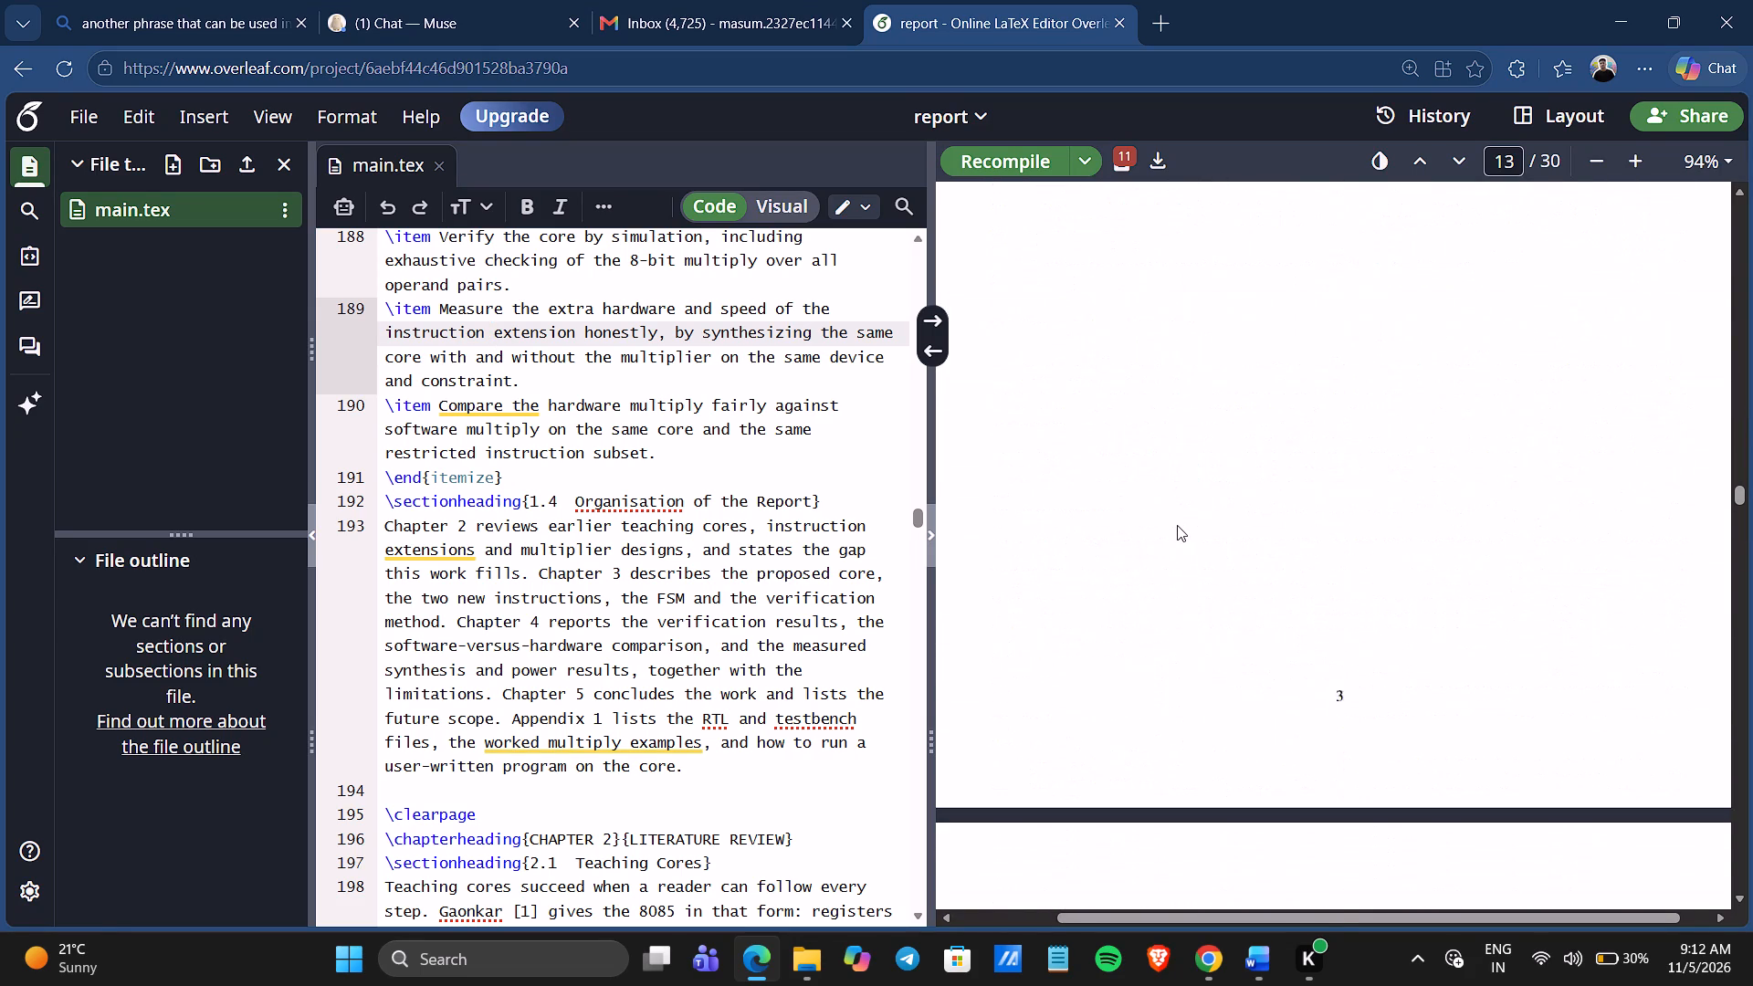
pyautogui.scroll(-4, 1177, 525)
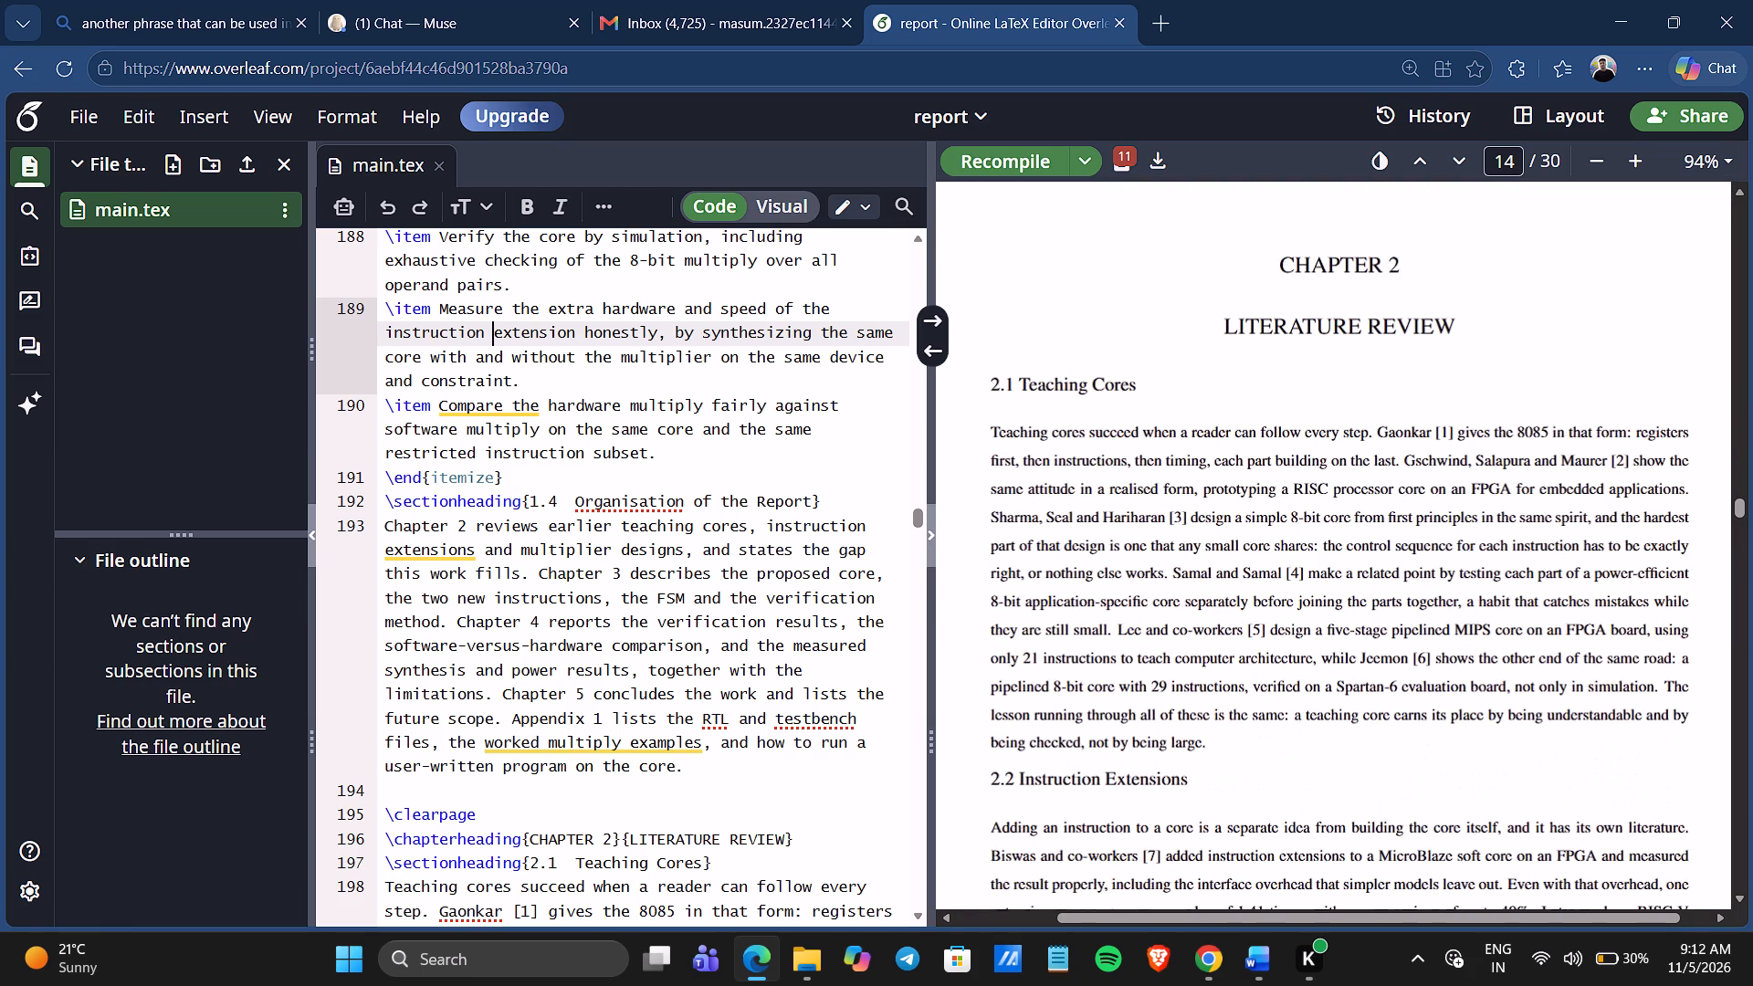
pyautogui.scroll(-9, 1177, 525)
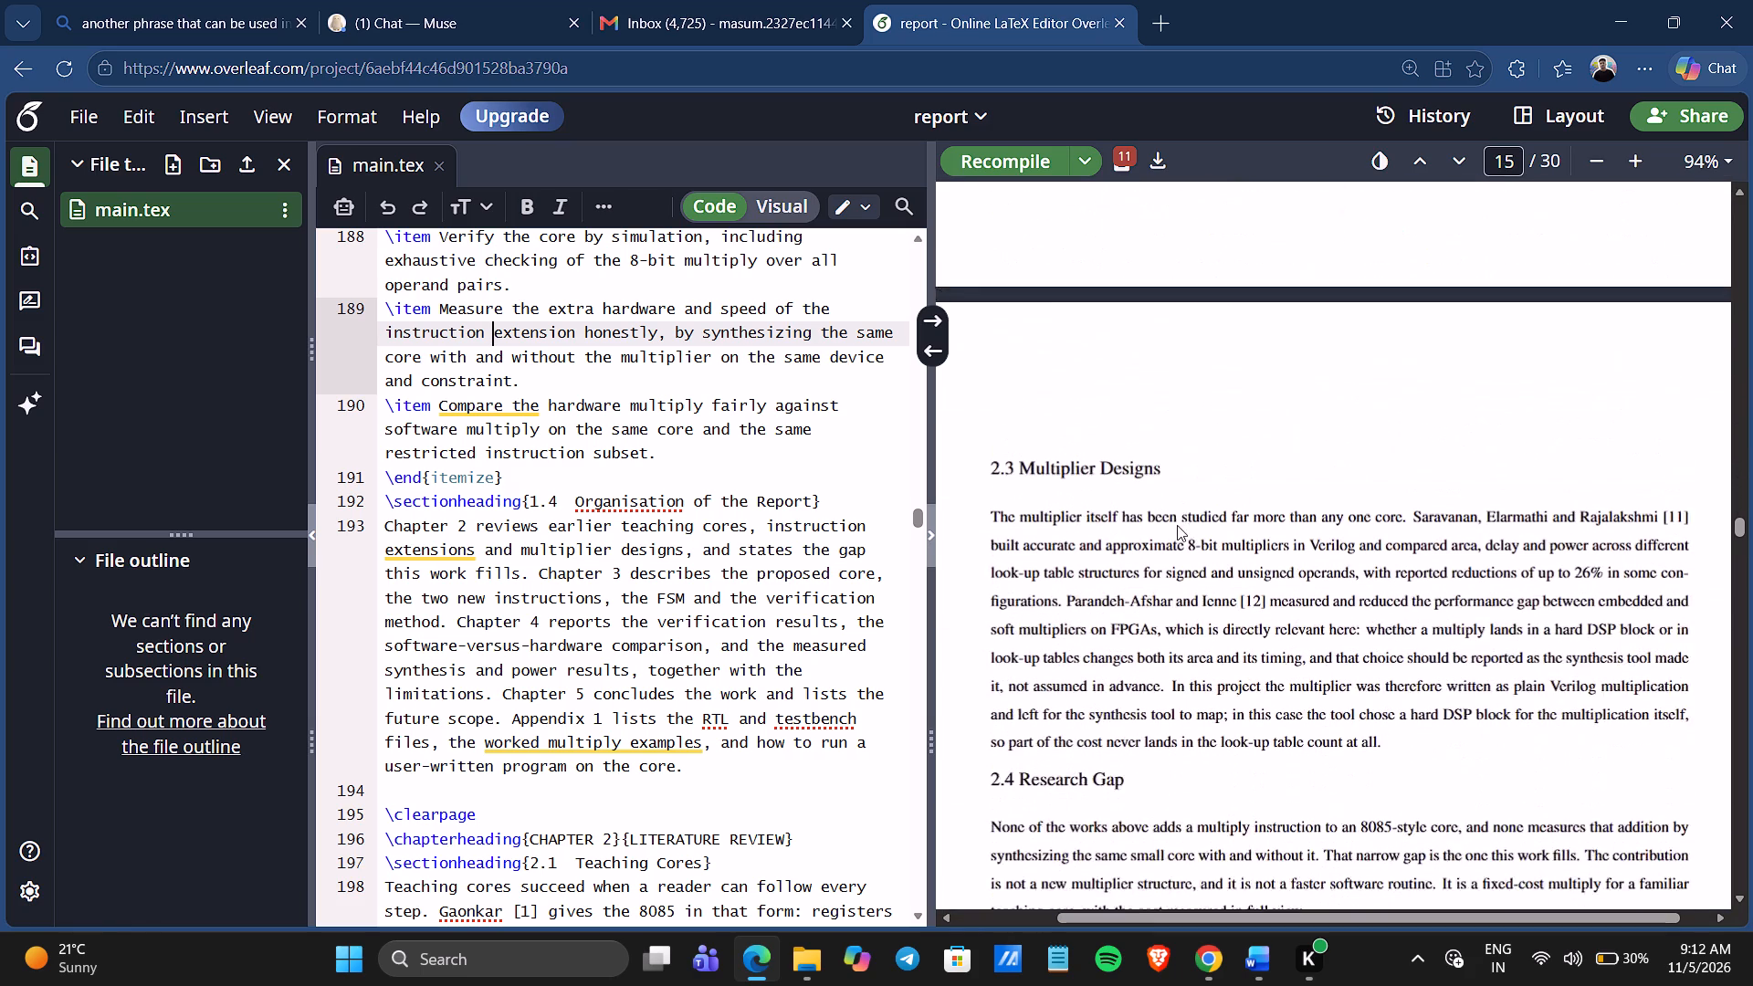
pyautogui.scroll(-3, 1177, 525)
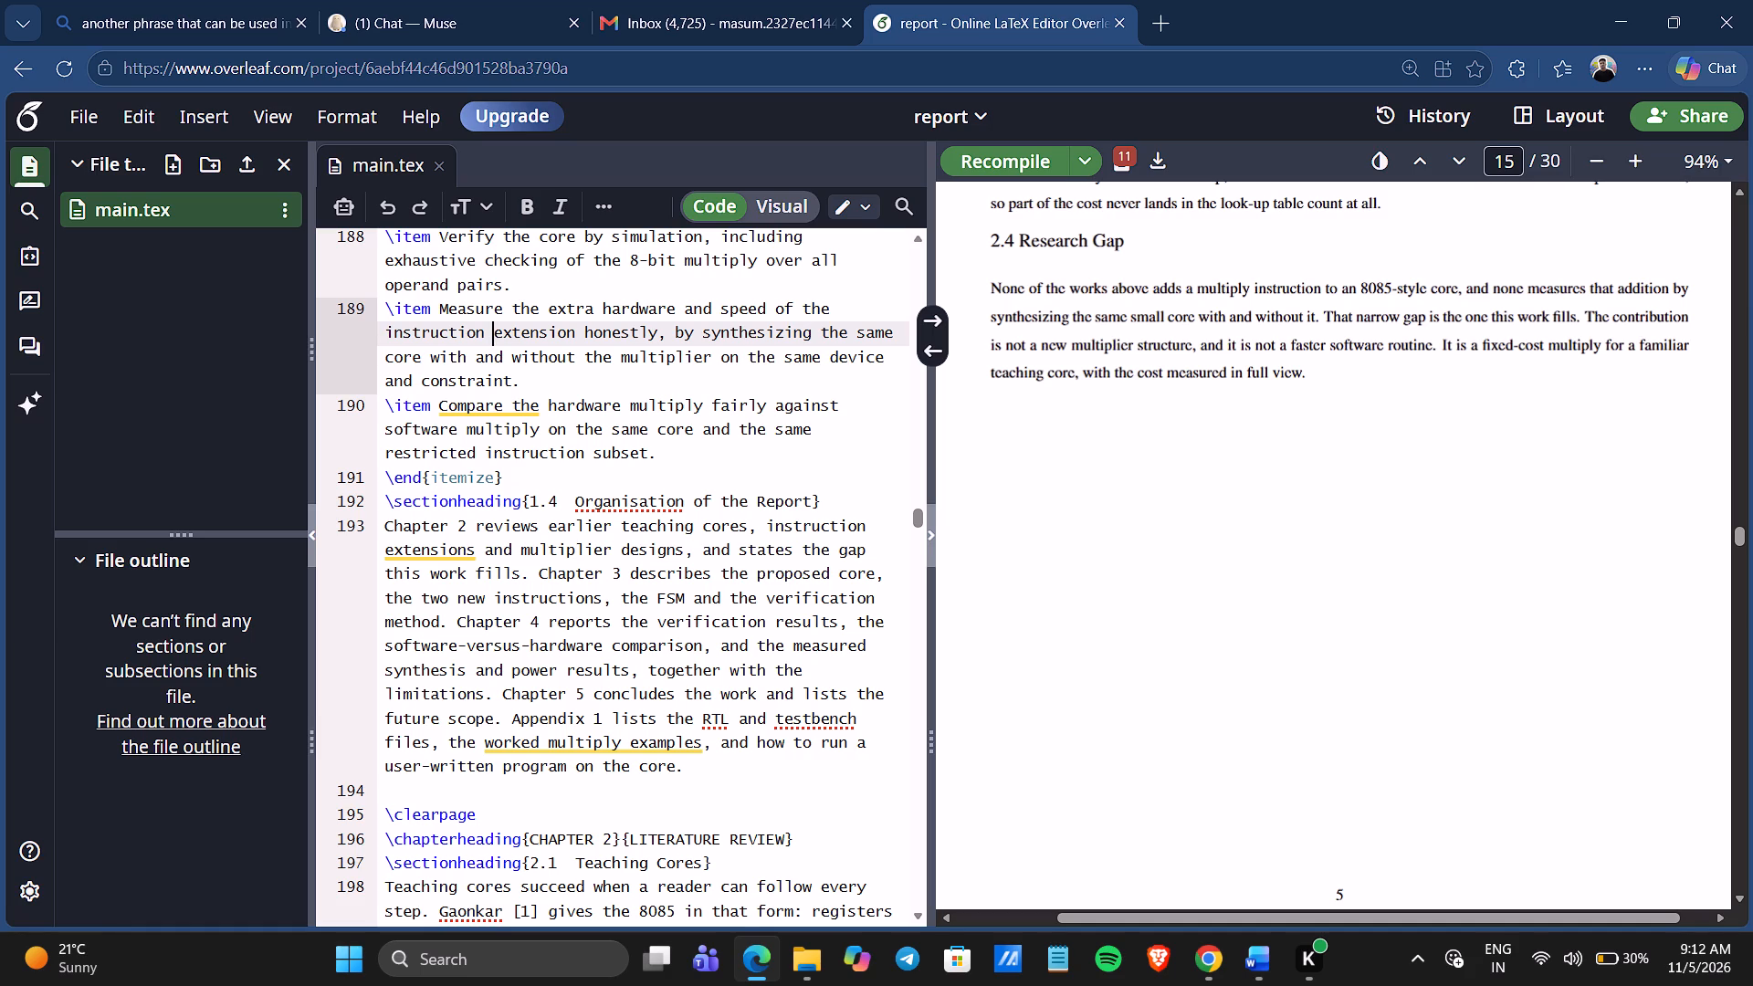
pyautogui.scroll(-1, 1527, 321)
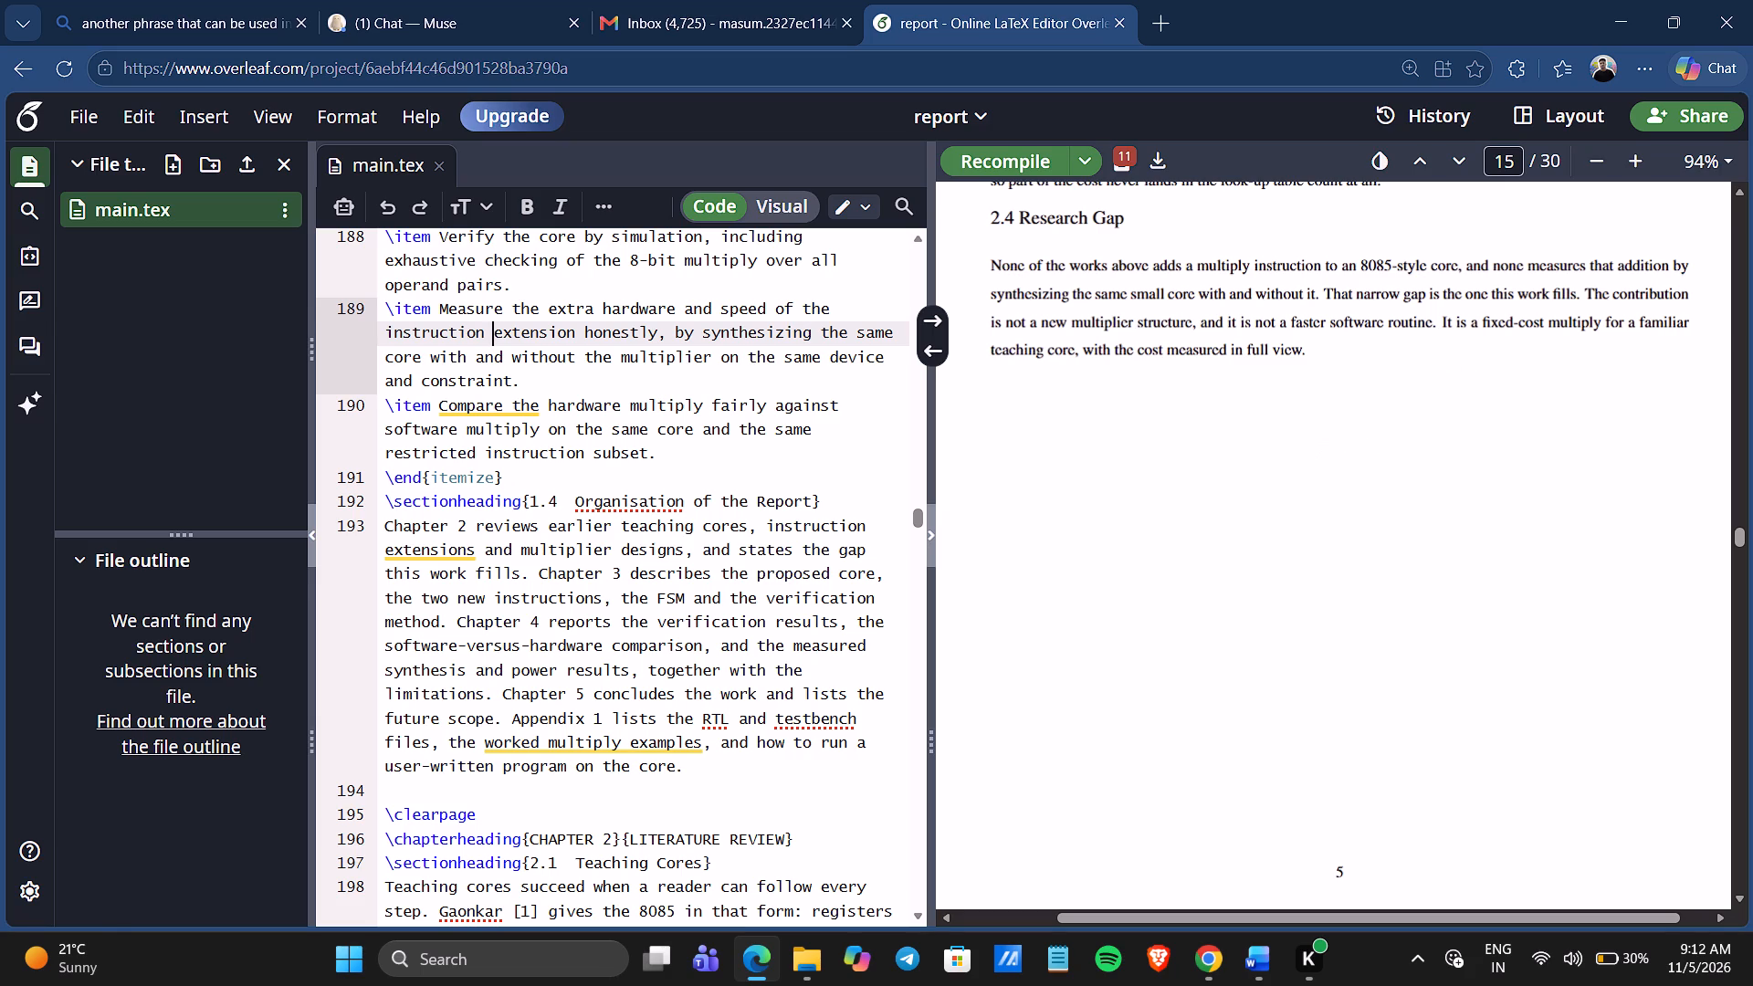
pyautogui.moveTo(1441, 320); pyautogui.dragTo(1660, 360)
pyautogui.moveTo(1660, 360); pyautogui.dragTo(1686, 422)
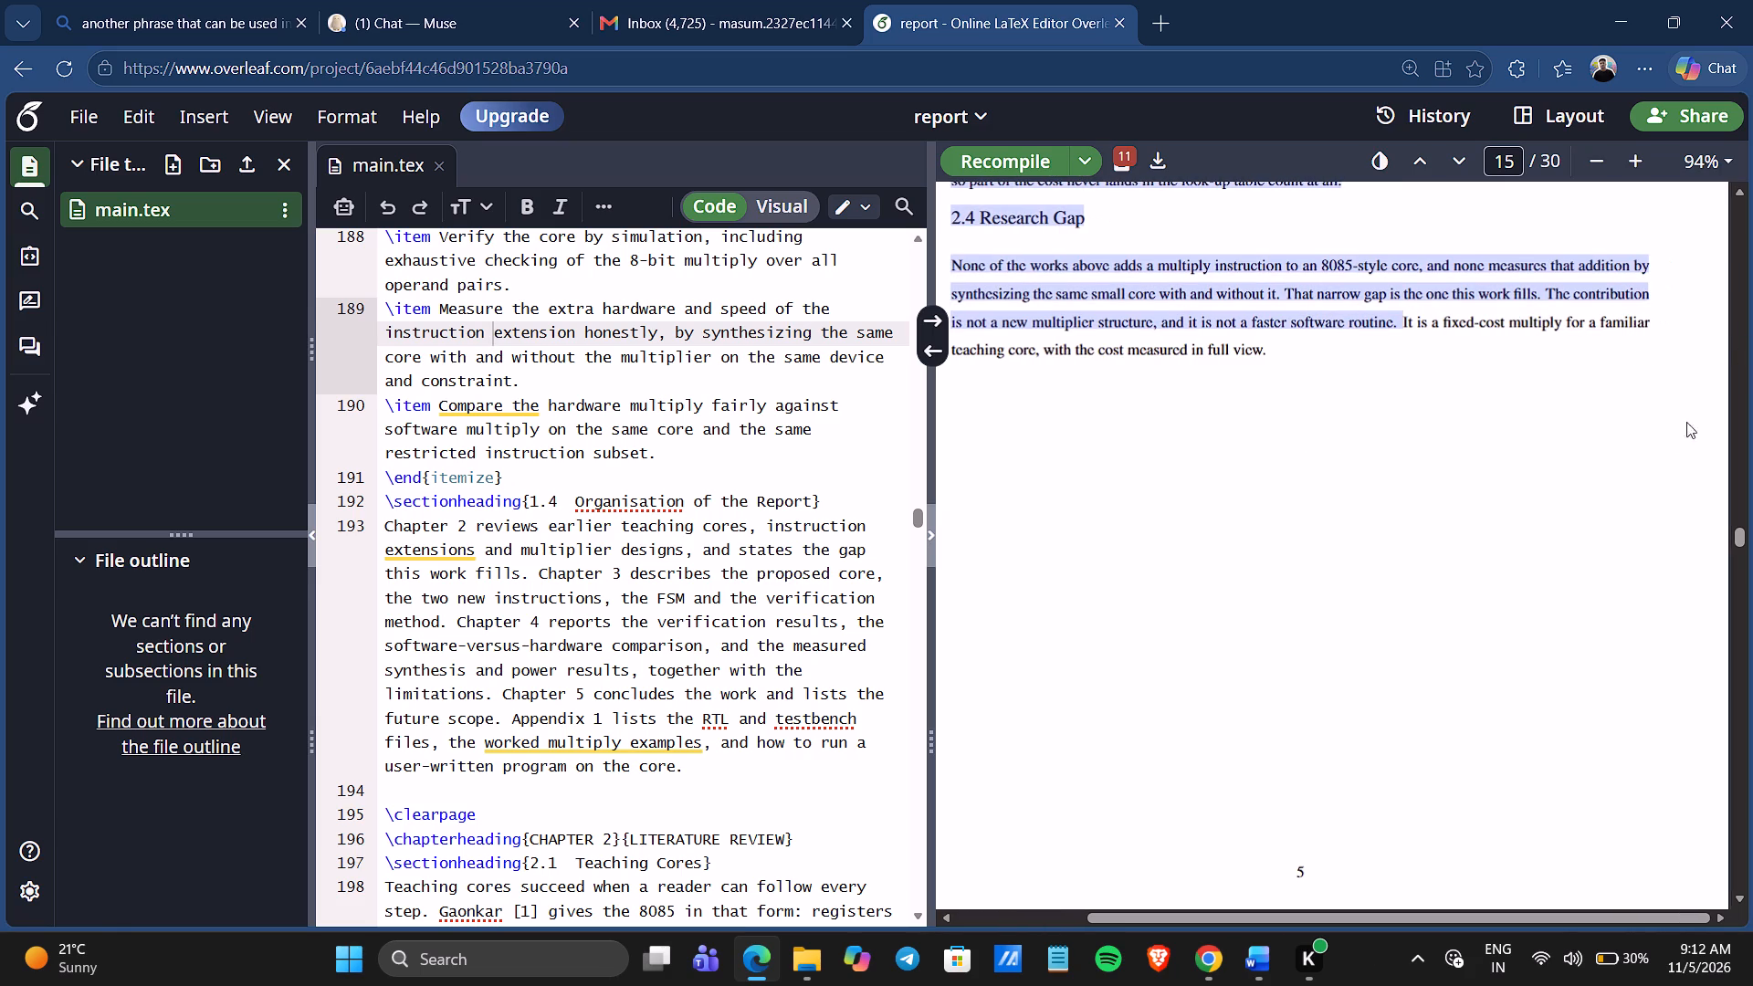
pyautogui.moveTo(1686, 422); pyautogui.dragTo(1642, 327)
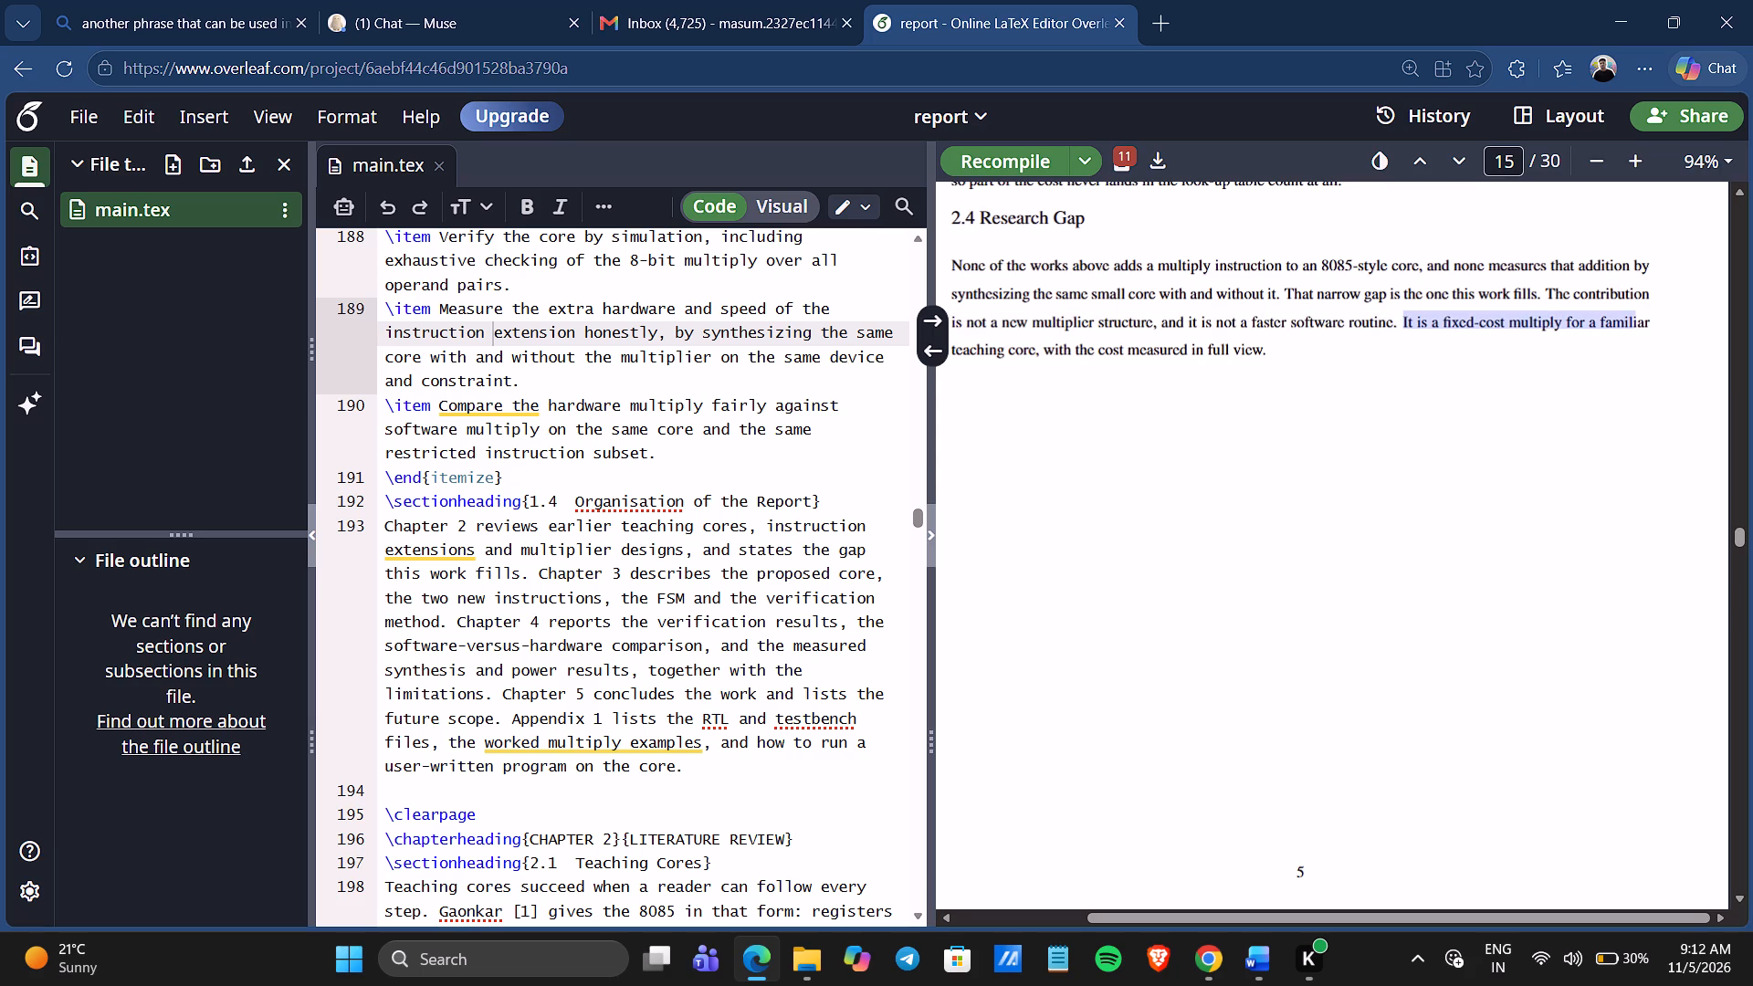
pyautogui.moveTo(1642, 327); pyautogui.dragTo(1645, 425)
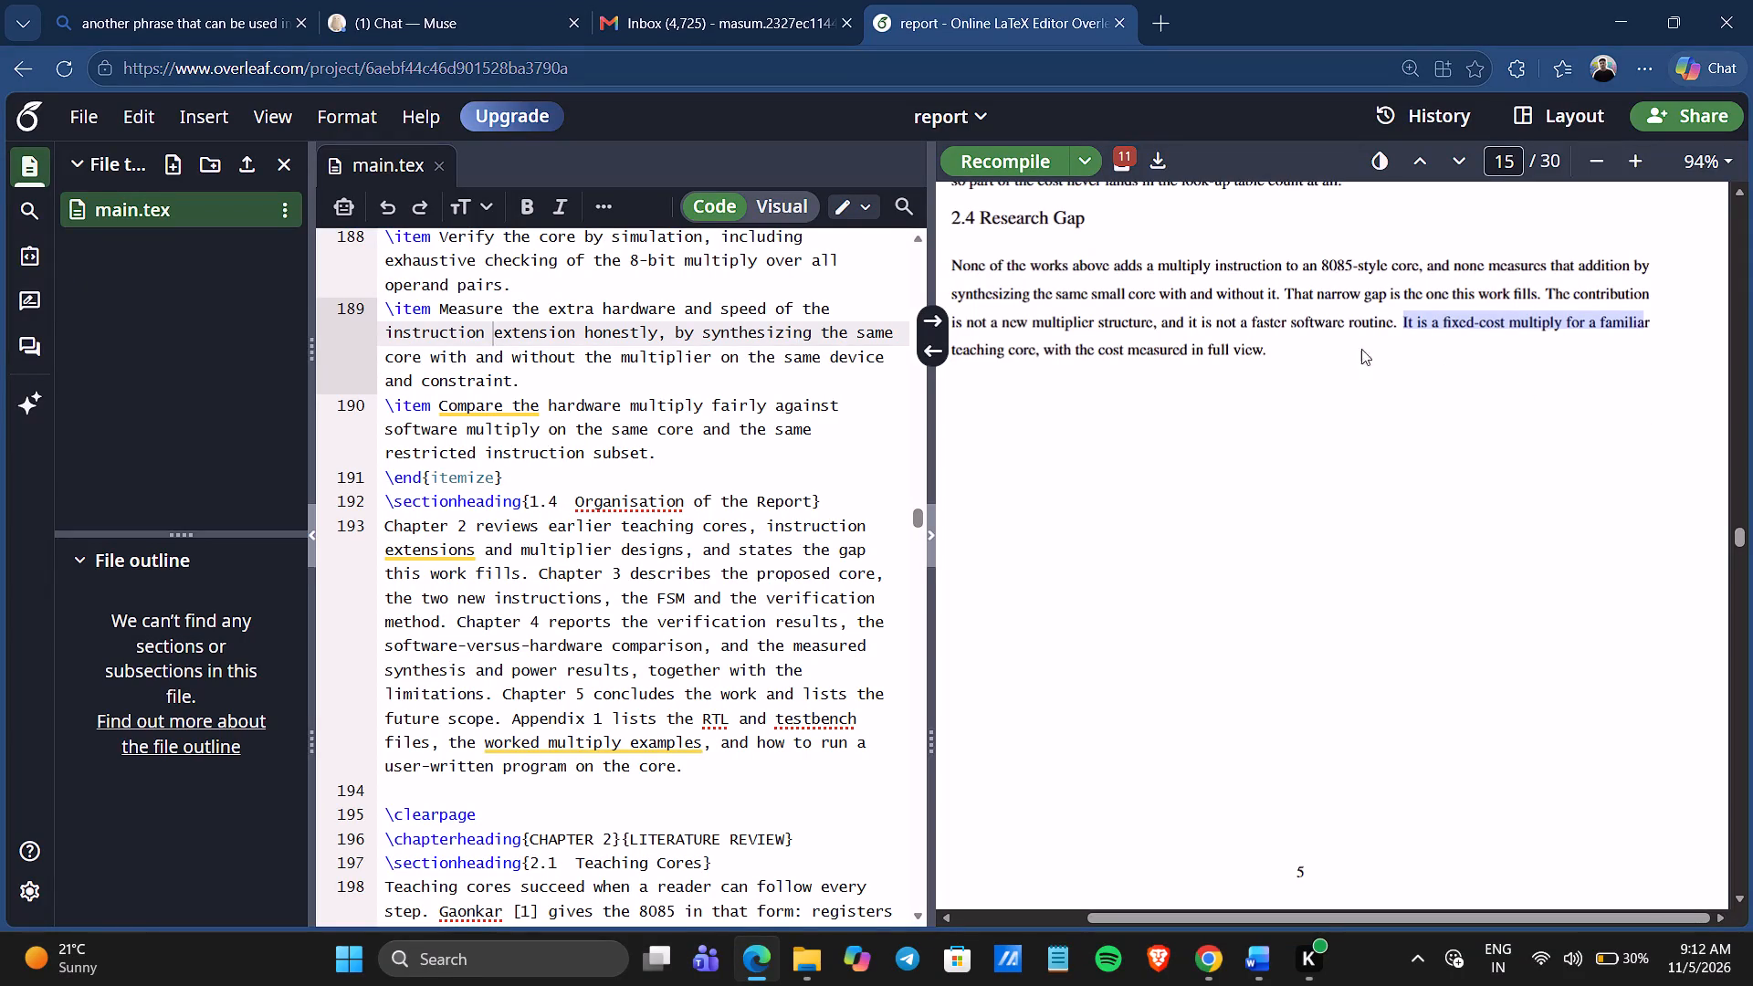
pyautogui.click(1265, 348)
pyautogui.doubleClick(1271, 348)
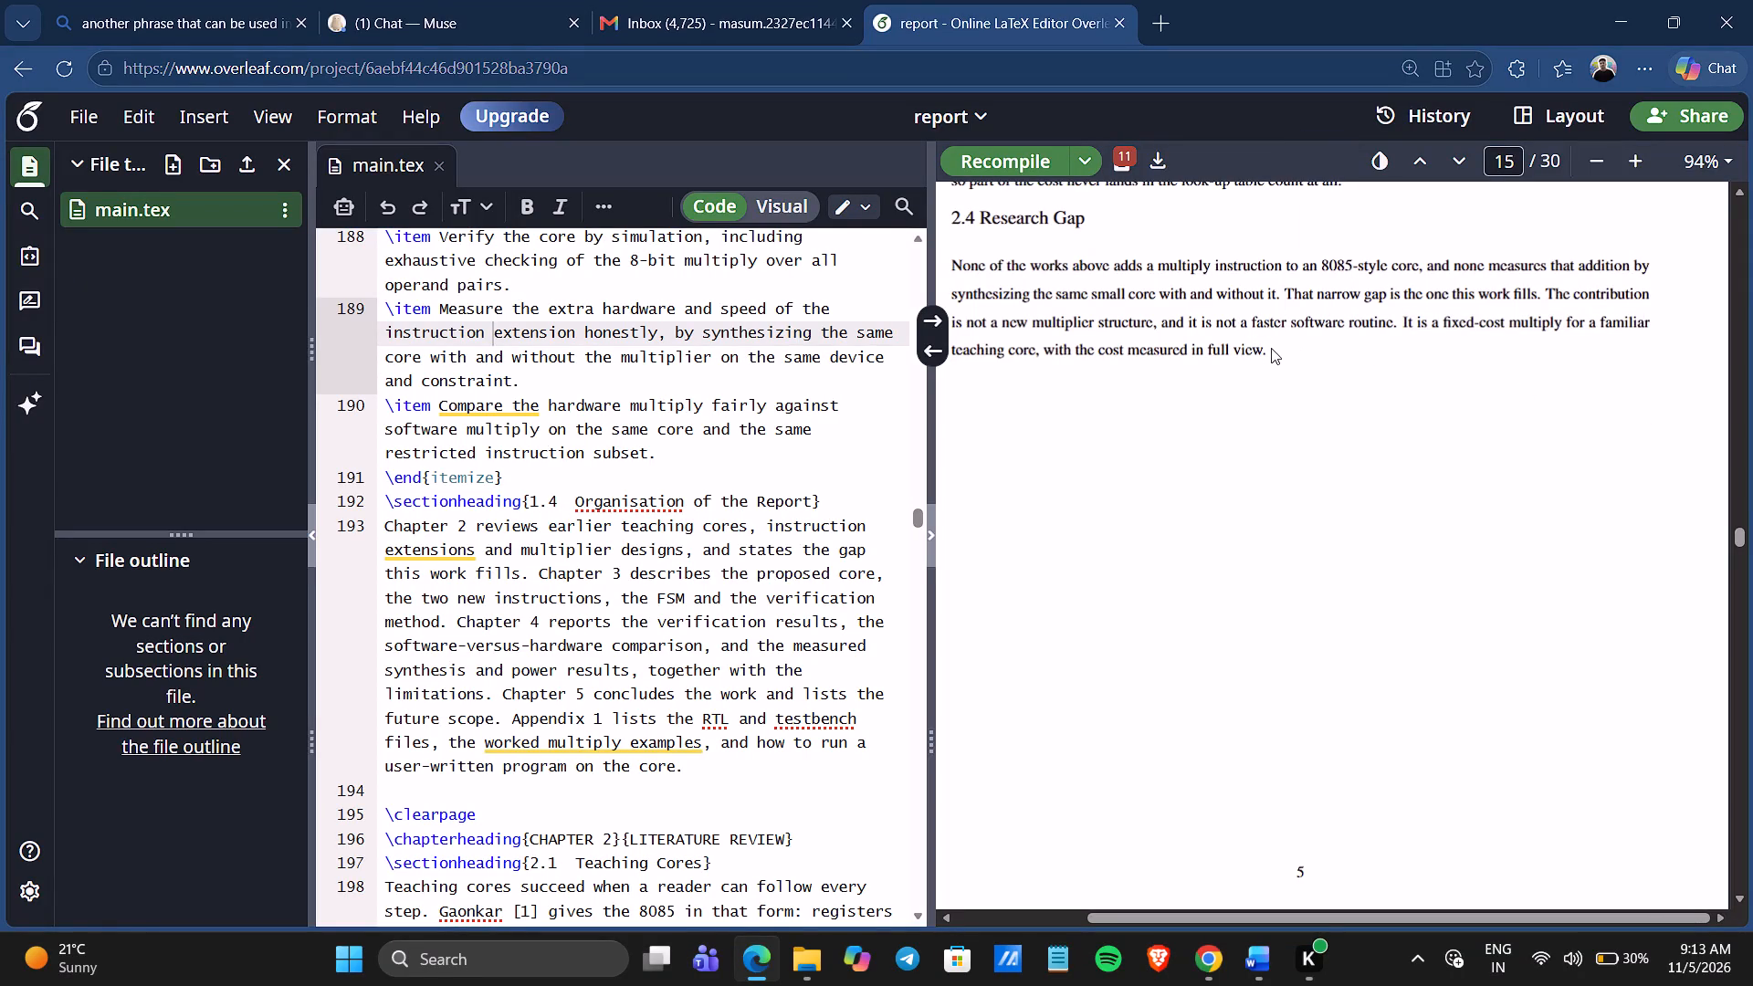
pyautogui.moveTo(1271, 348); pyautogui.dragTo(1328, 299)
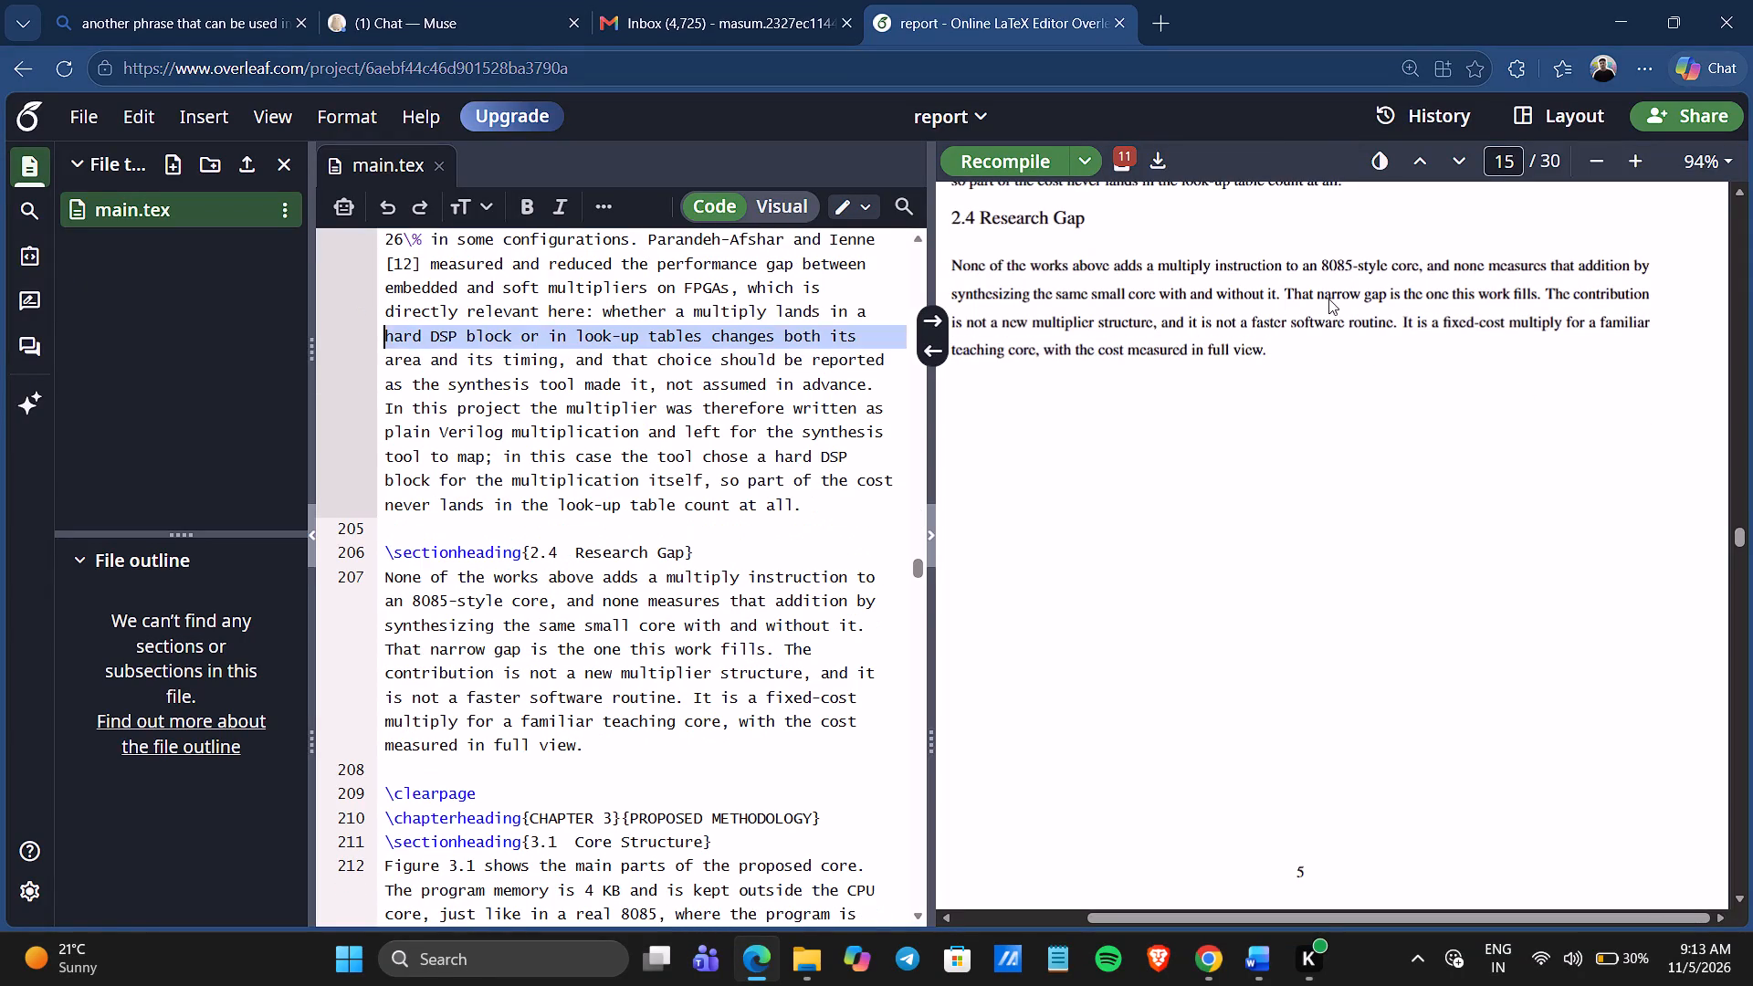
pyautogui.moveTo(1328, 299); pyautogui.dragTo(1445, 345)
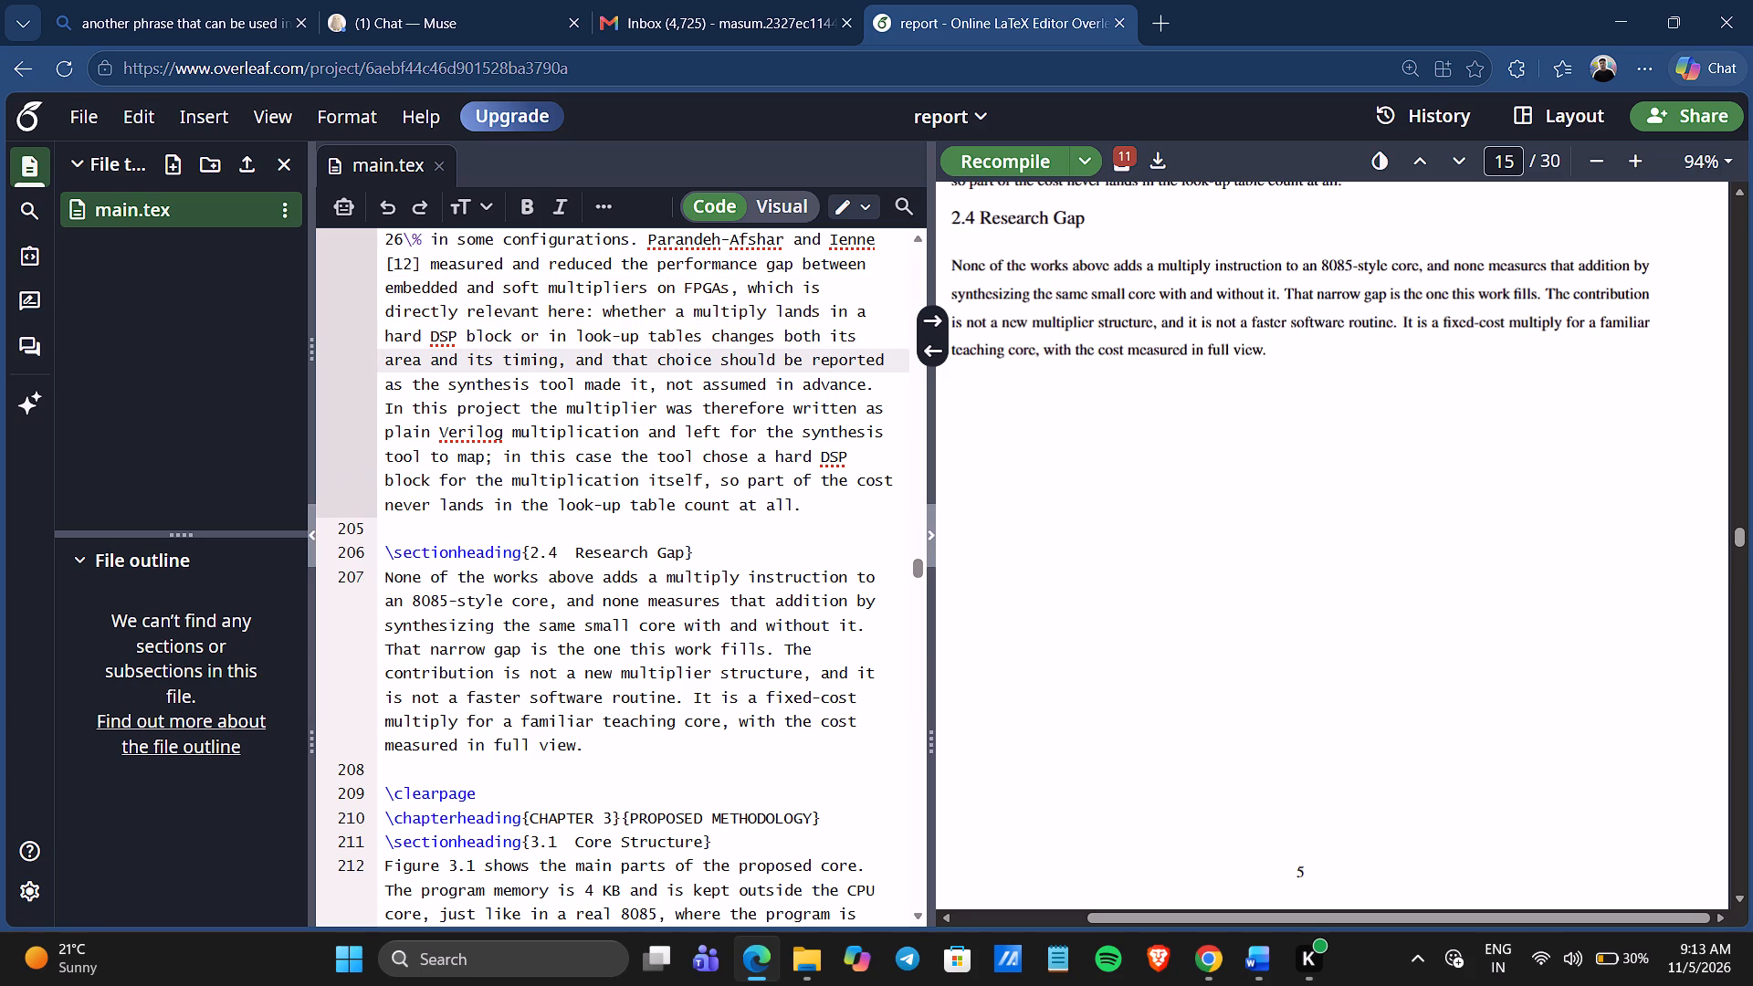
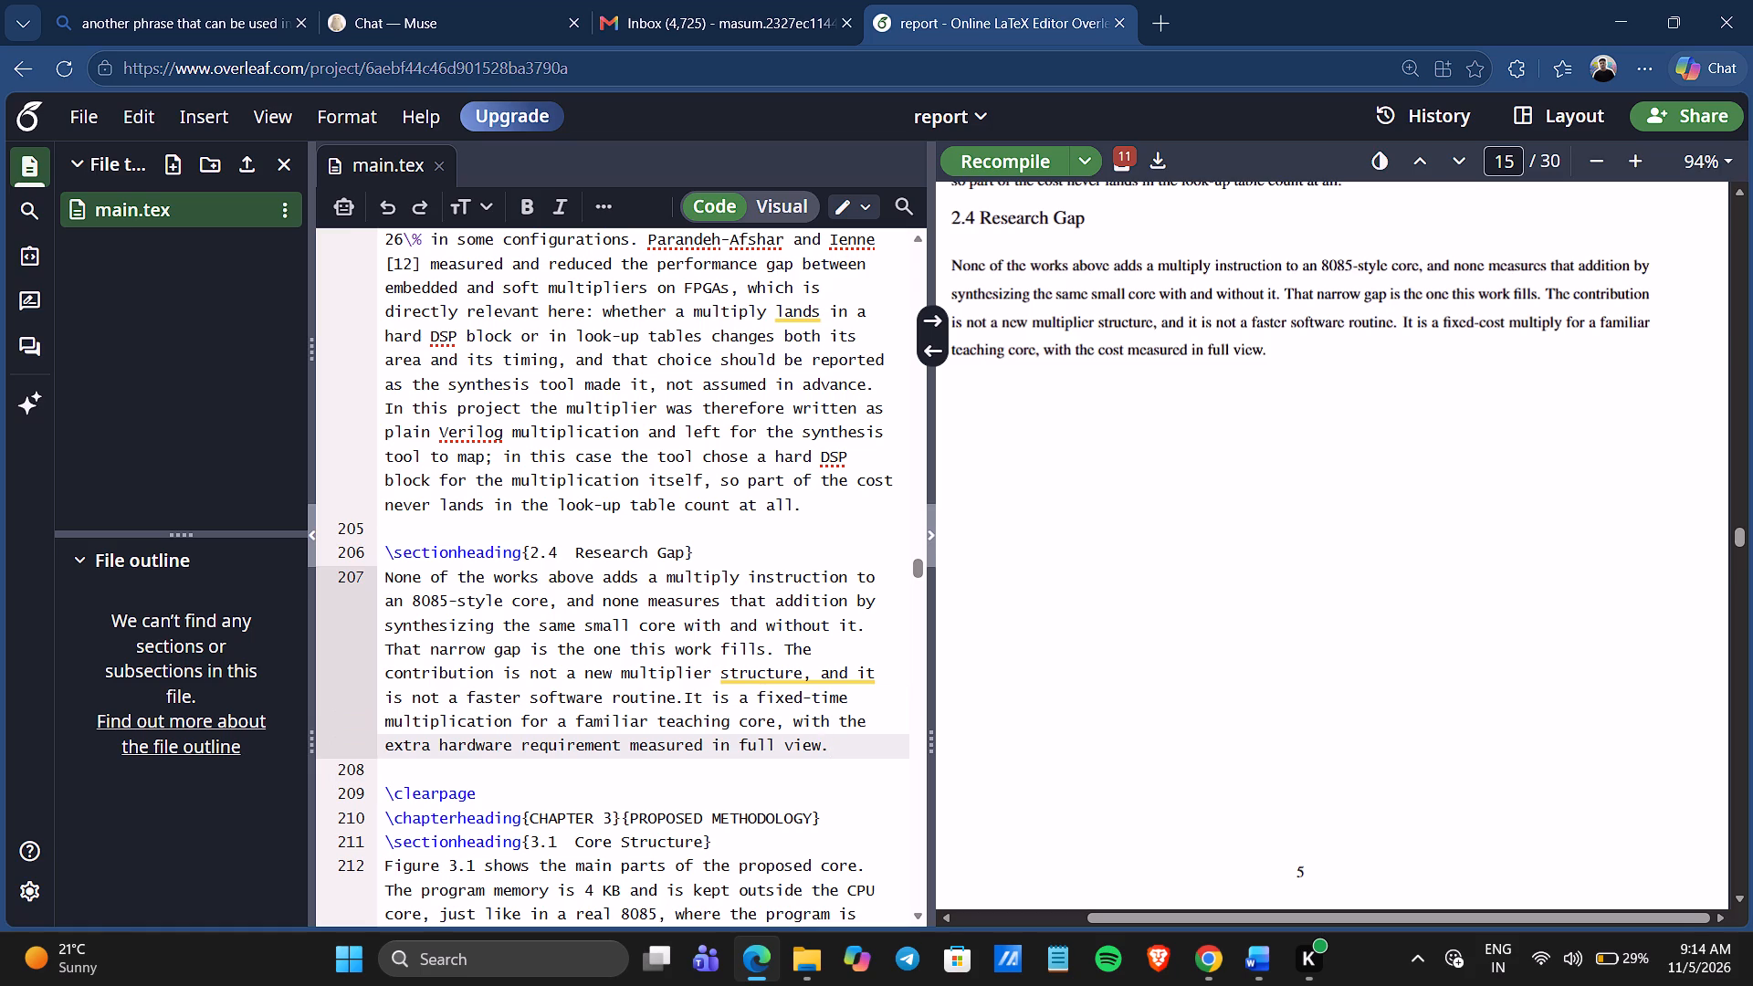
# Recompile the report to update the preview with the reworded last sentence of section 2.4 Research Gap.
pyautogui.click(1004, 173)
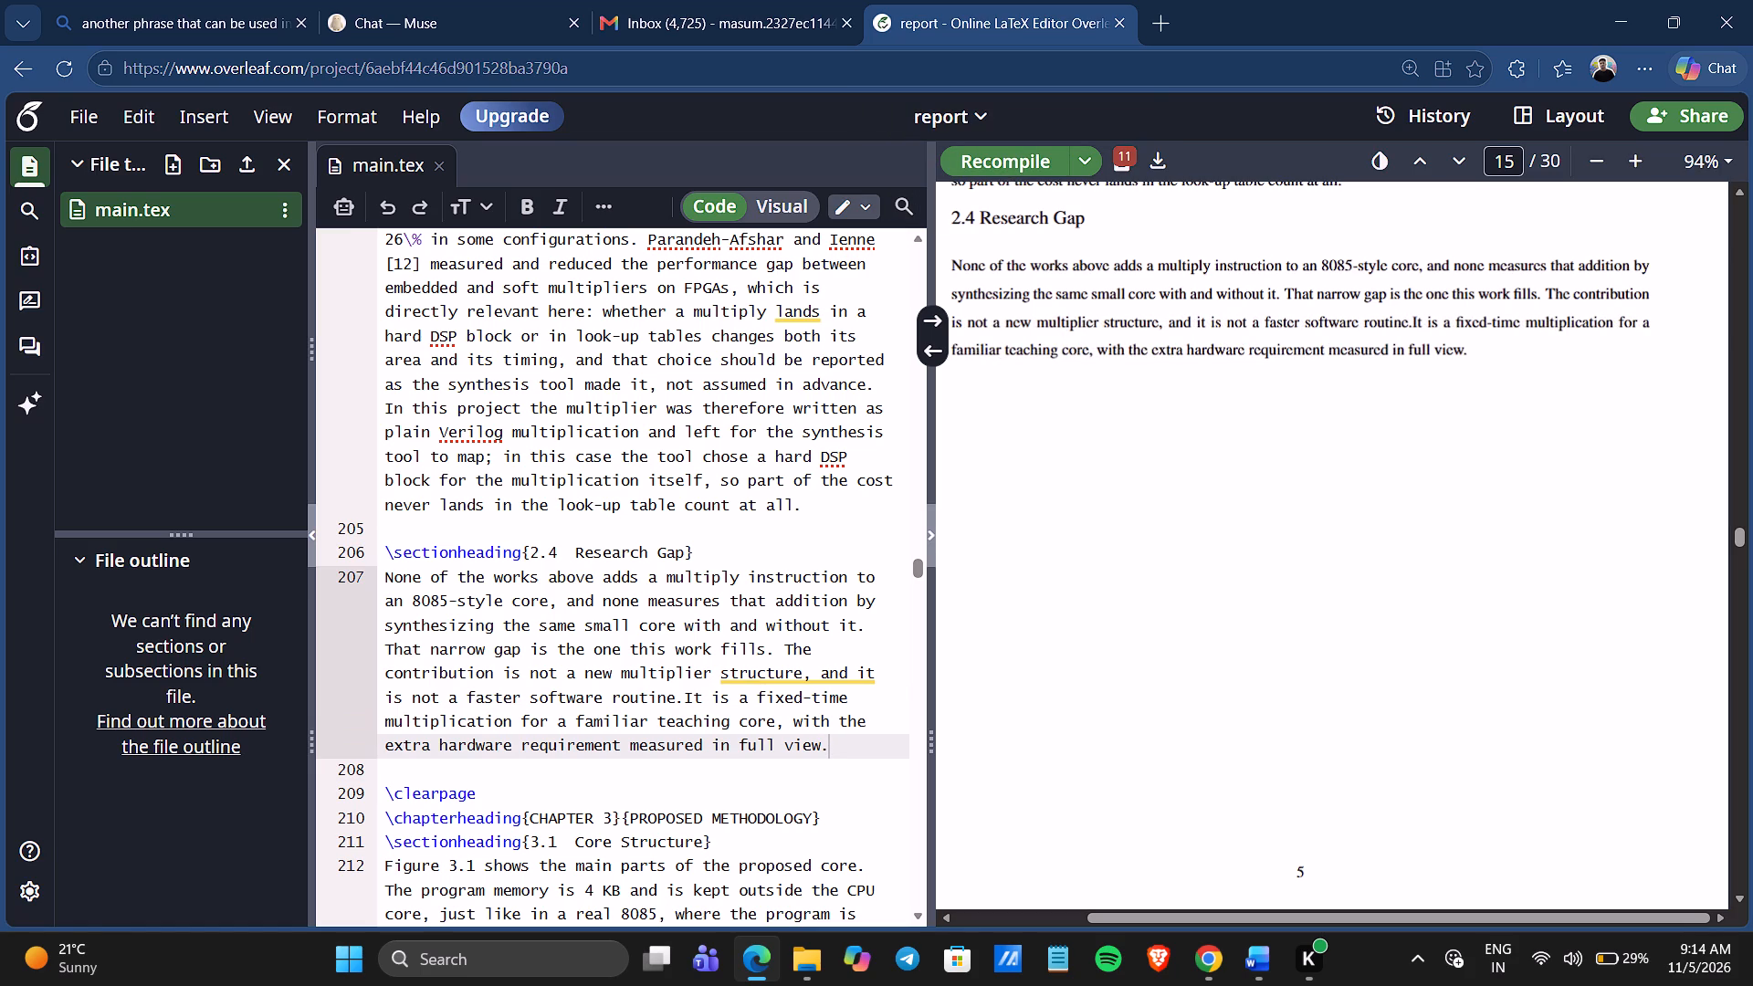
# Insert the missing space before "It is a fixed-time multiplication" in section 2.4 Research Gap and recompile the report.
pyautogui.click(677, 695)
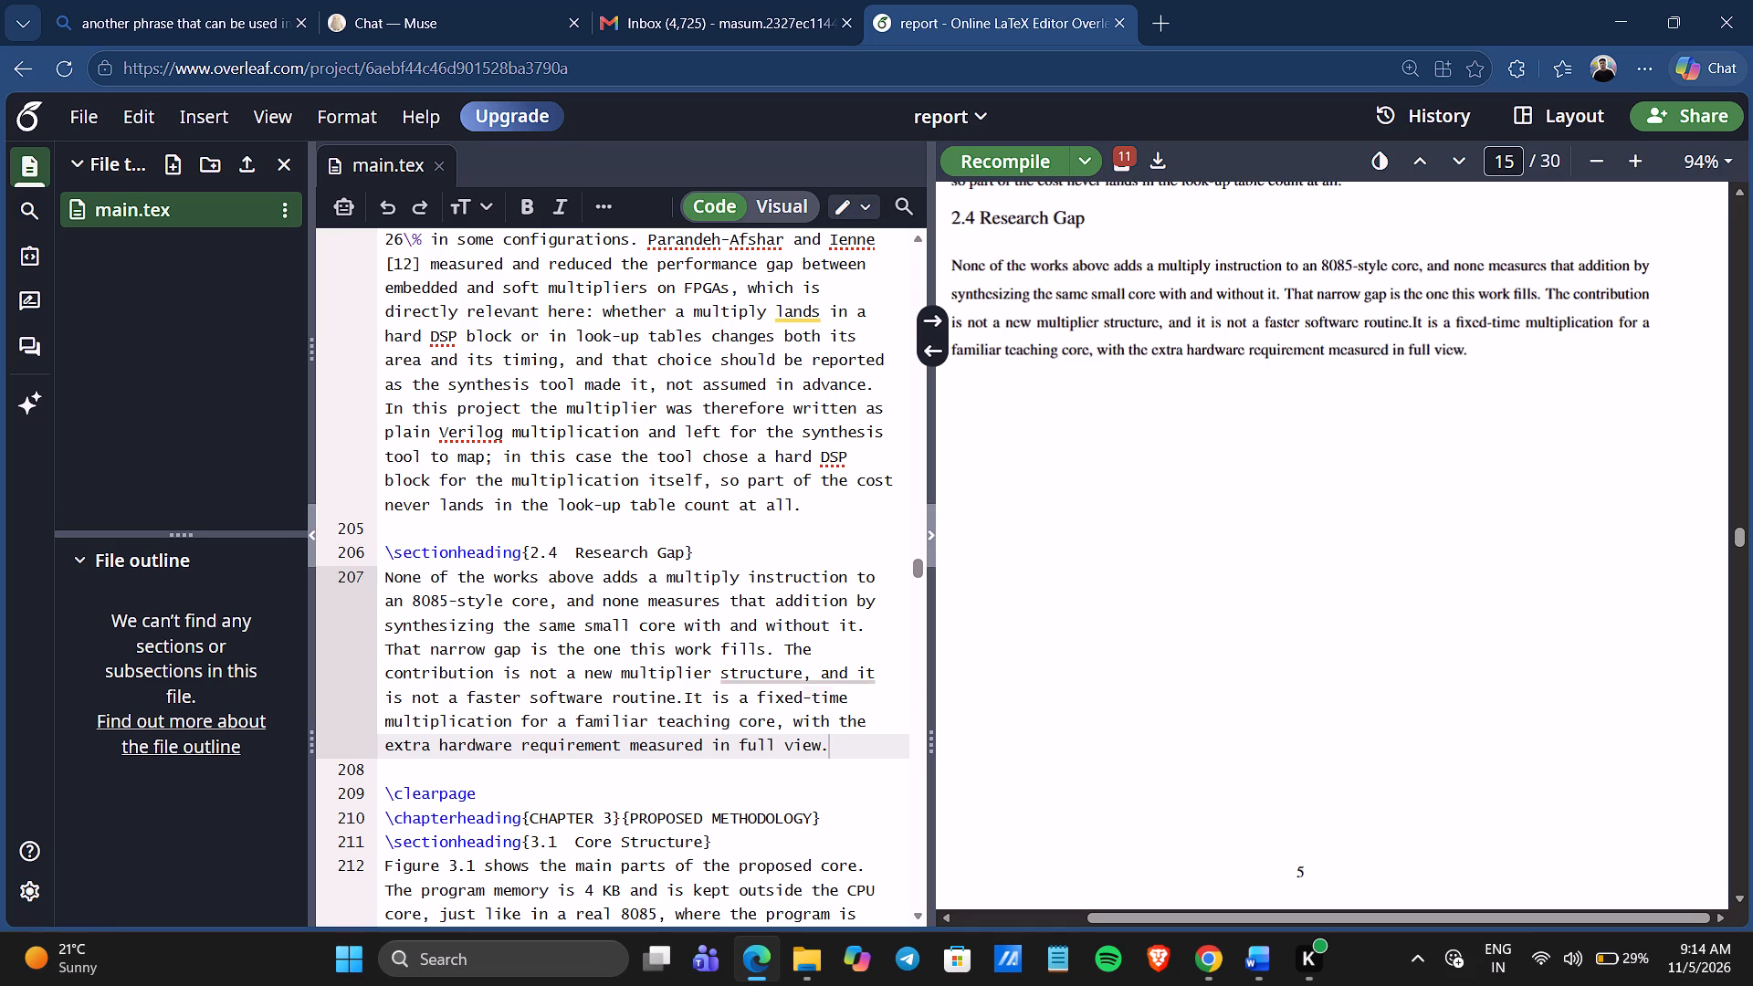
pyautogui.hscroll(2, 677, 695)
pyautogui.press('Right')
pyautogui.press('space')
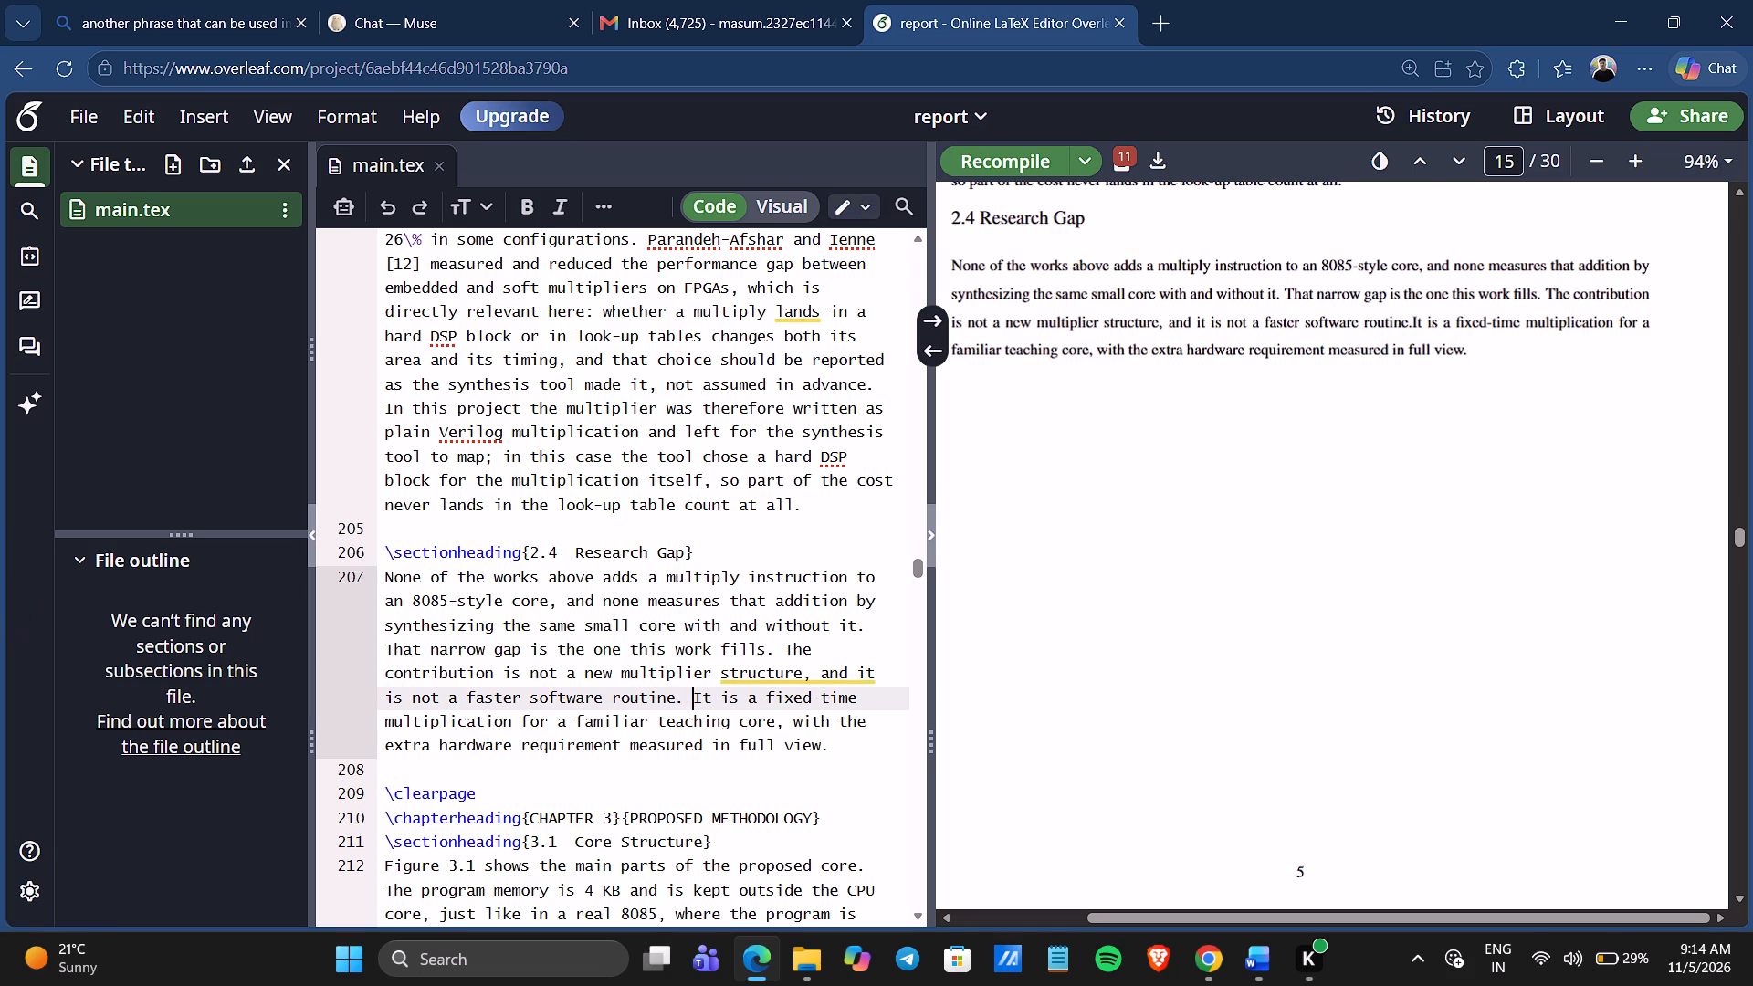
pyautogui.click(955, 165)
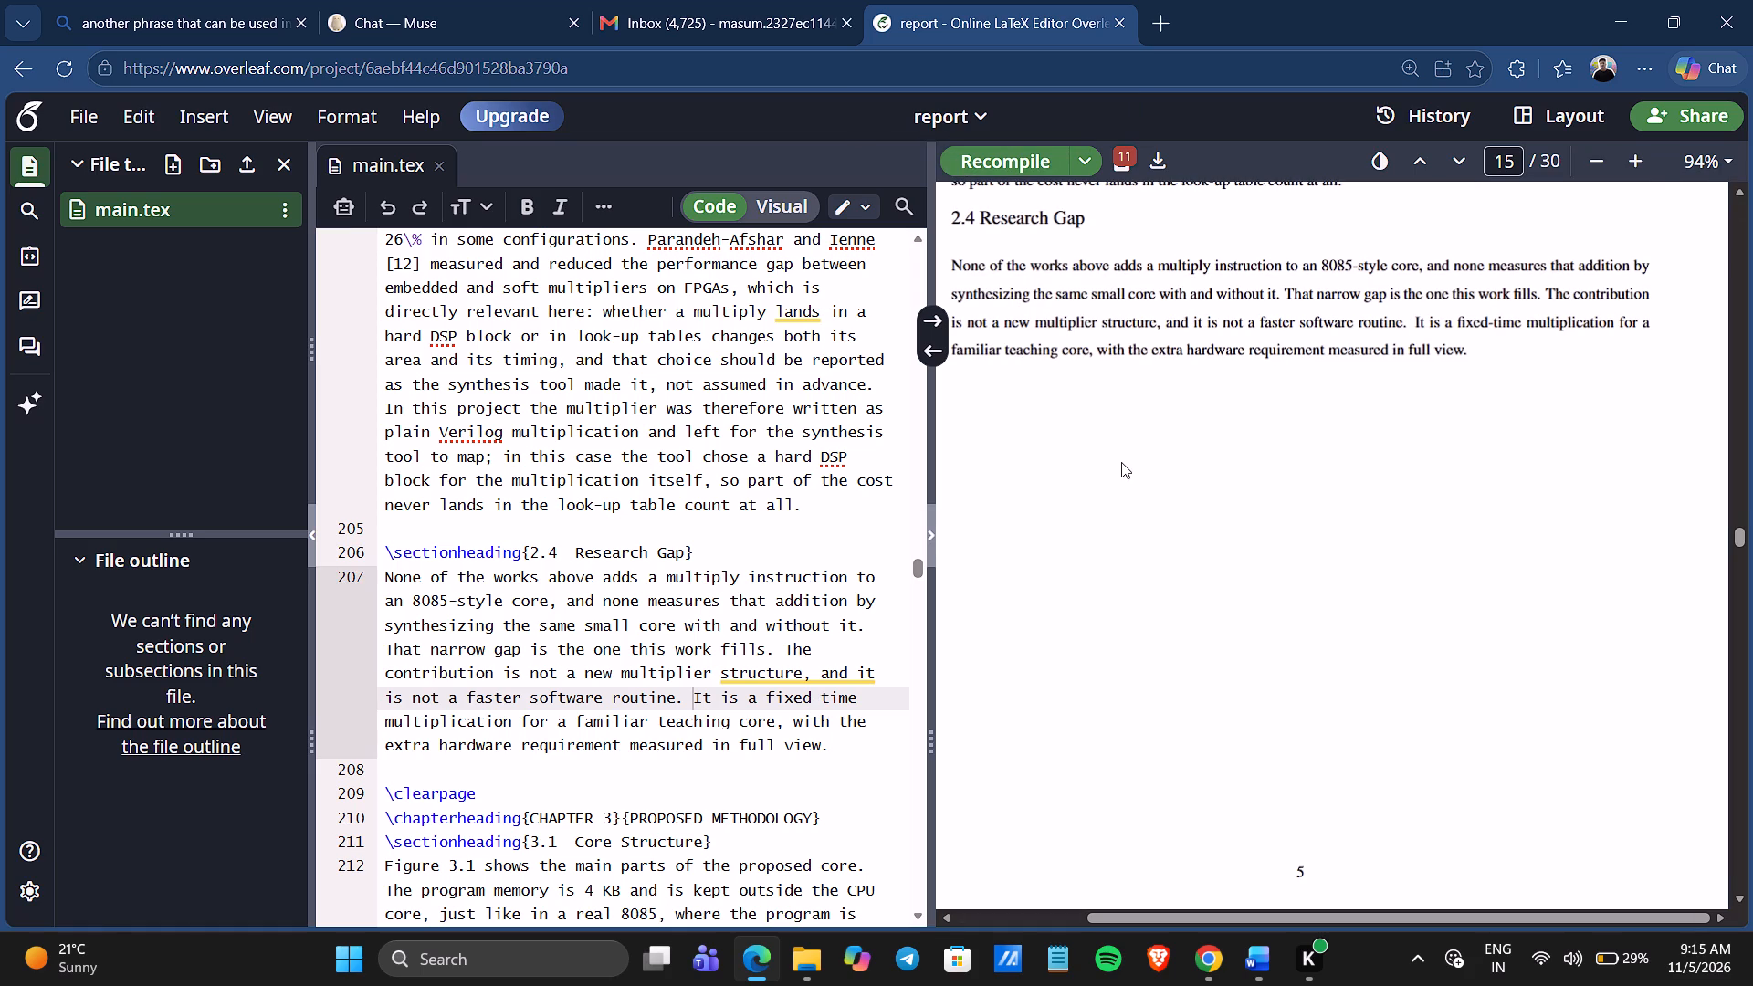
# Look through sections 3.1 Core Structure and 3.2 The New Multiply Instructions of Chapter 3 in the preview.
pyautogui.scroll(-2, 1121, 462)
pyautogui.scroll(-2, 645, 584)
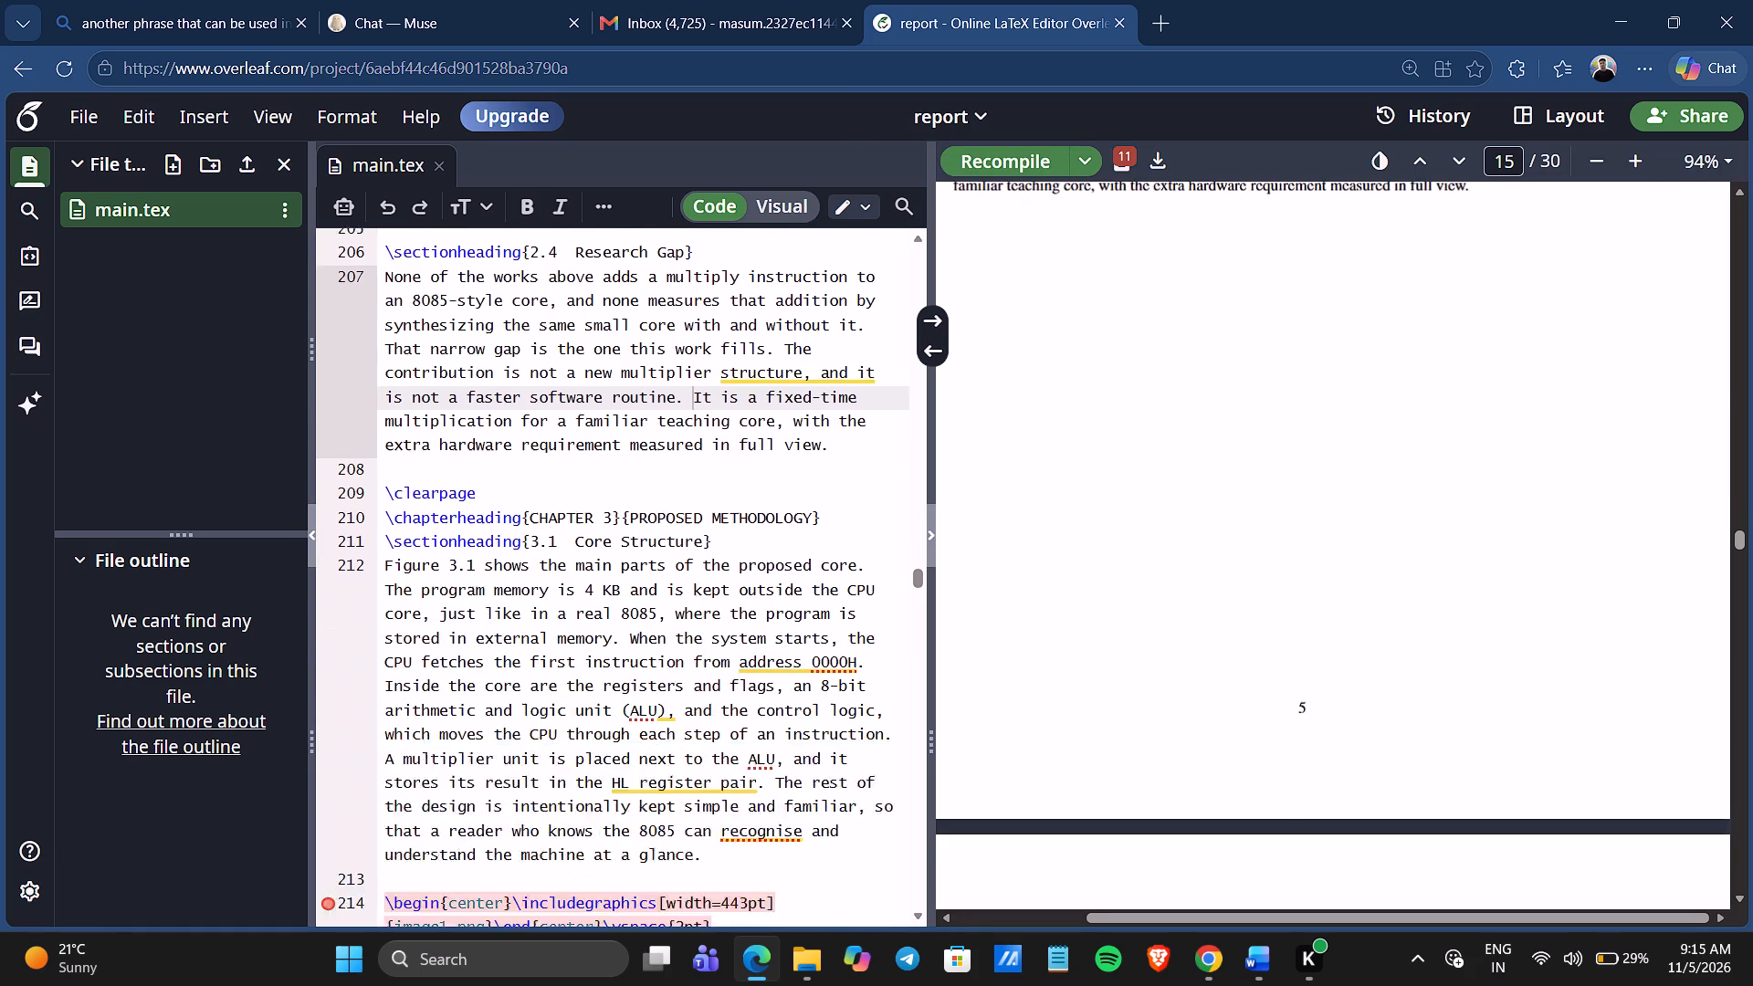
pyautogui.scroll(-1, 645, 584)
pyautogui.scroll(-1, 950, 557)
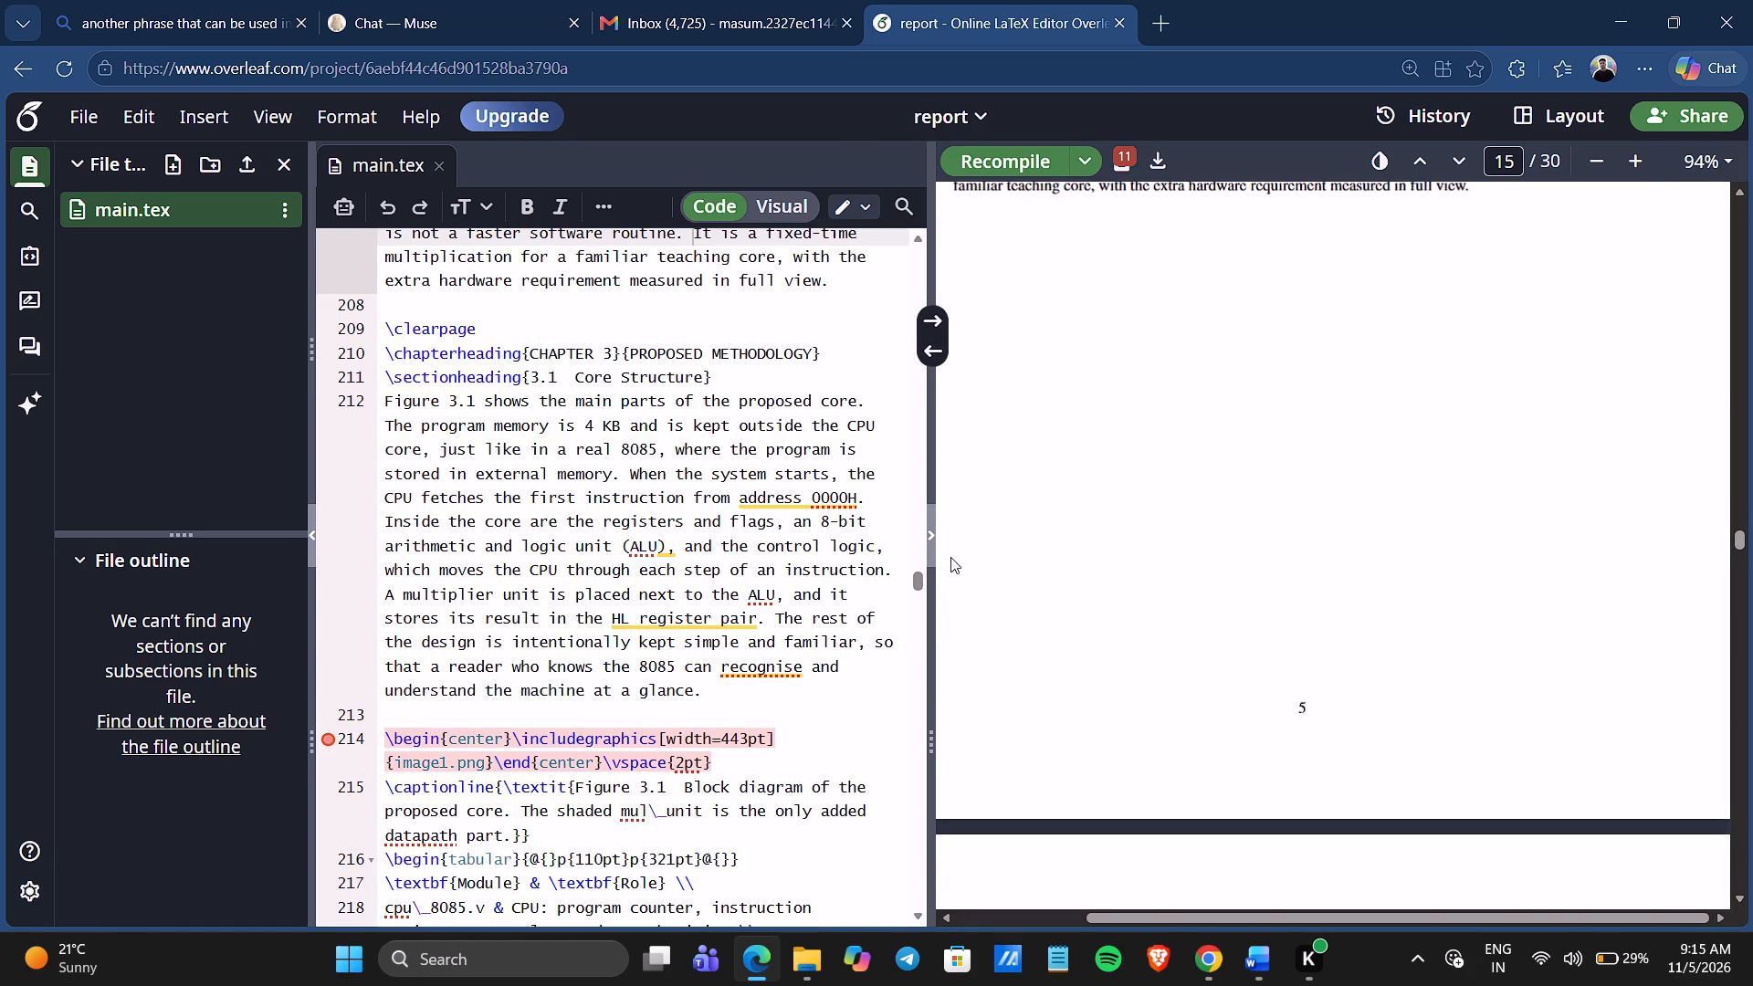
pyautogui.scroll(-3, 950, 557)
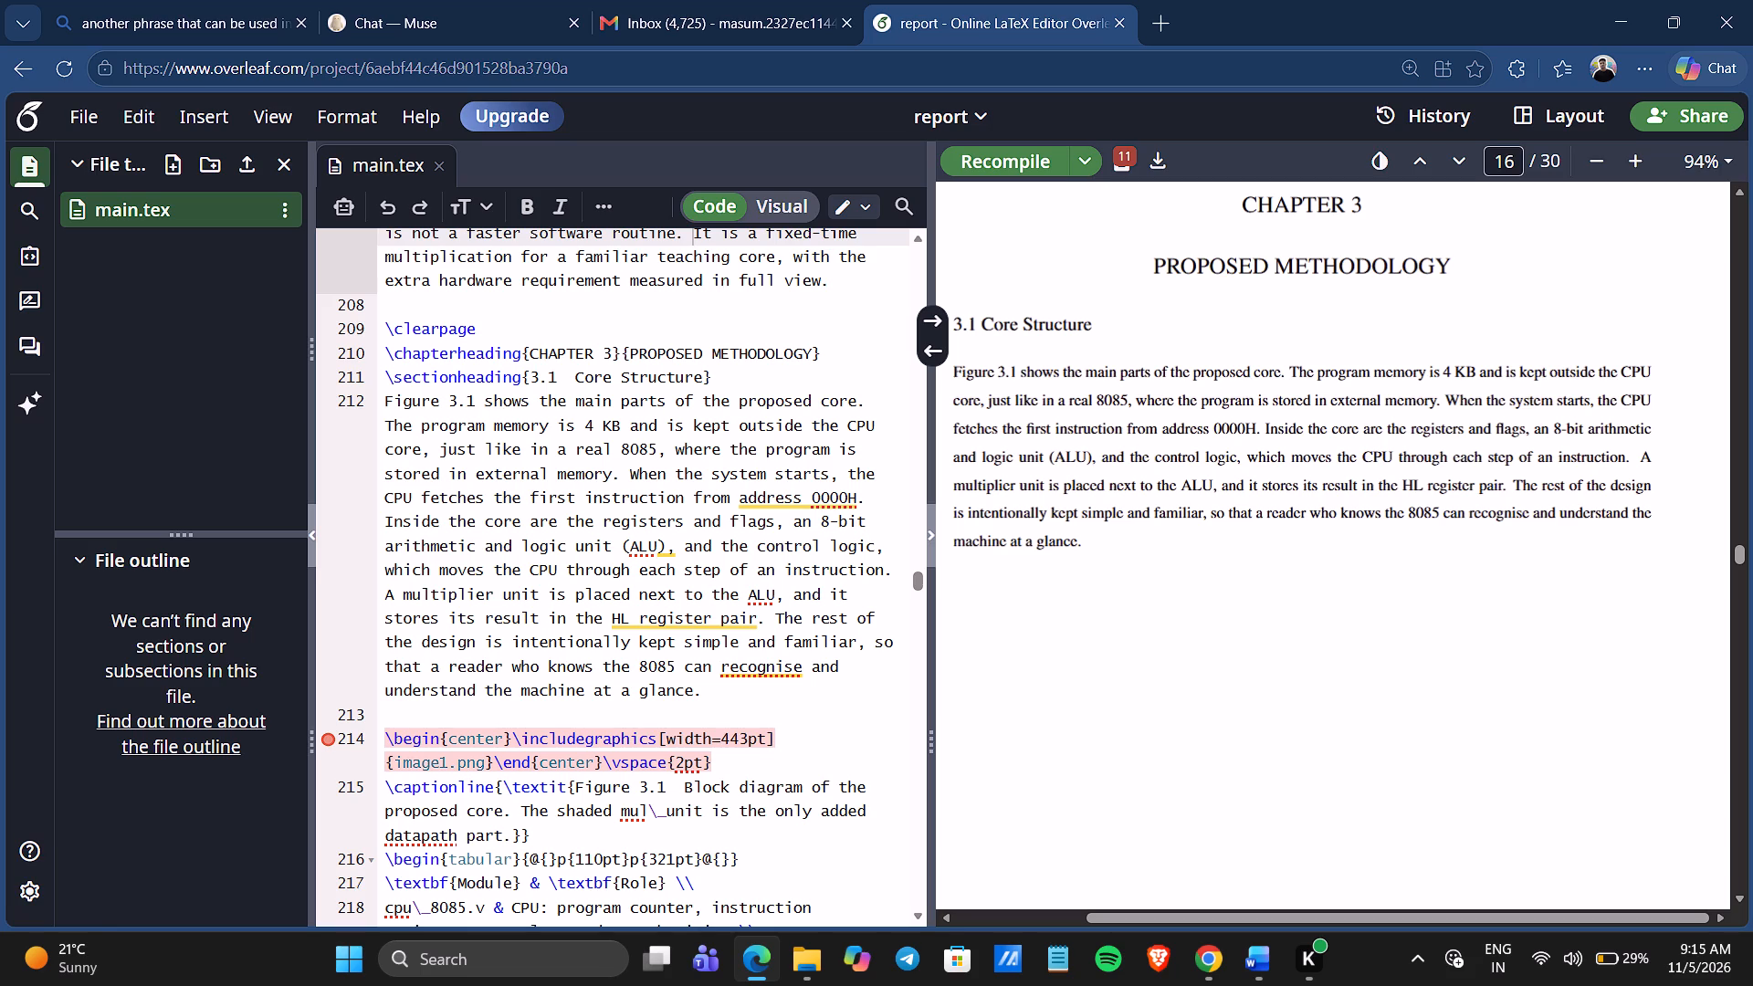
pyautogui.scroll(-4, 1380, 558)
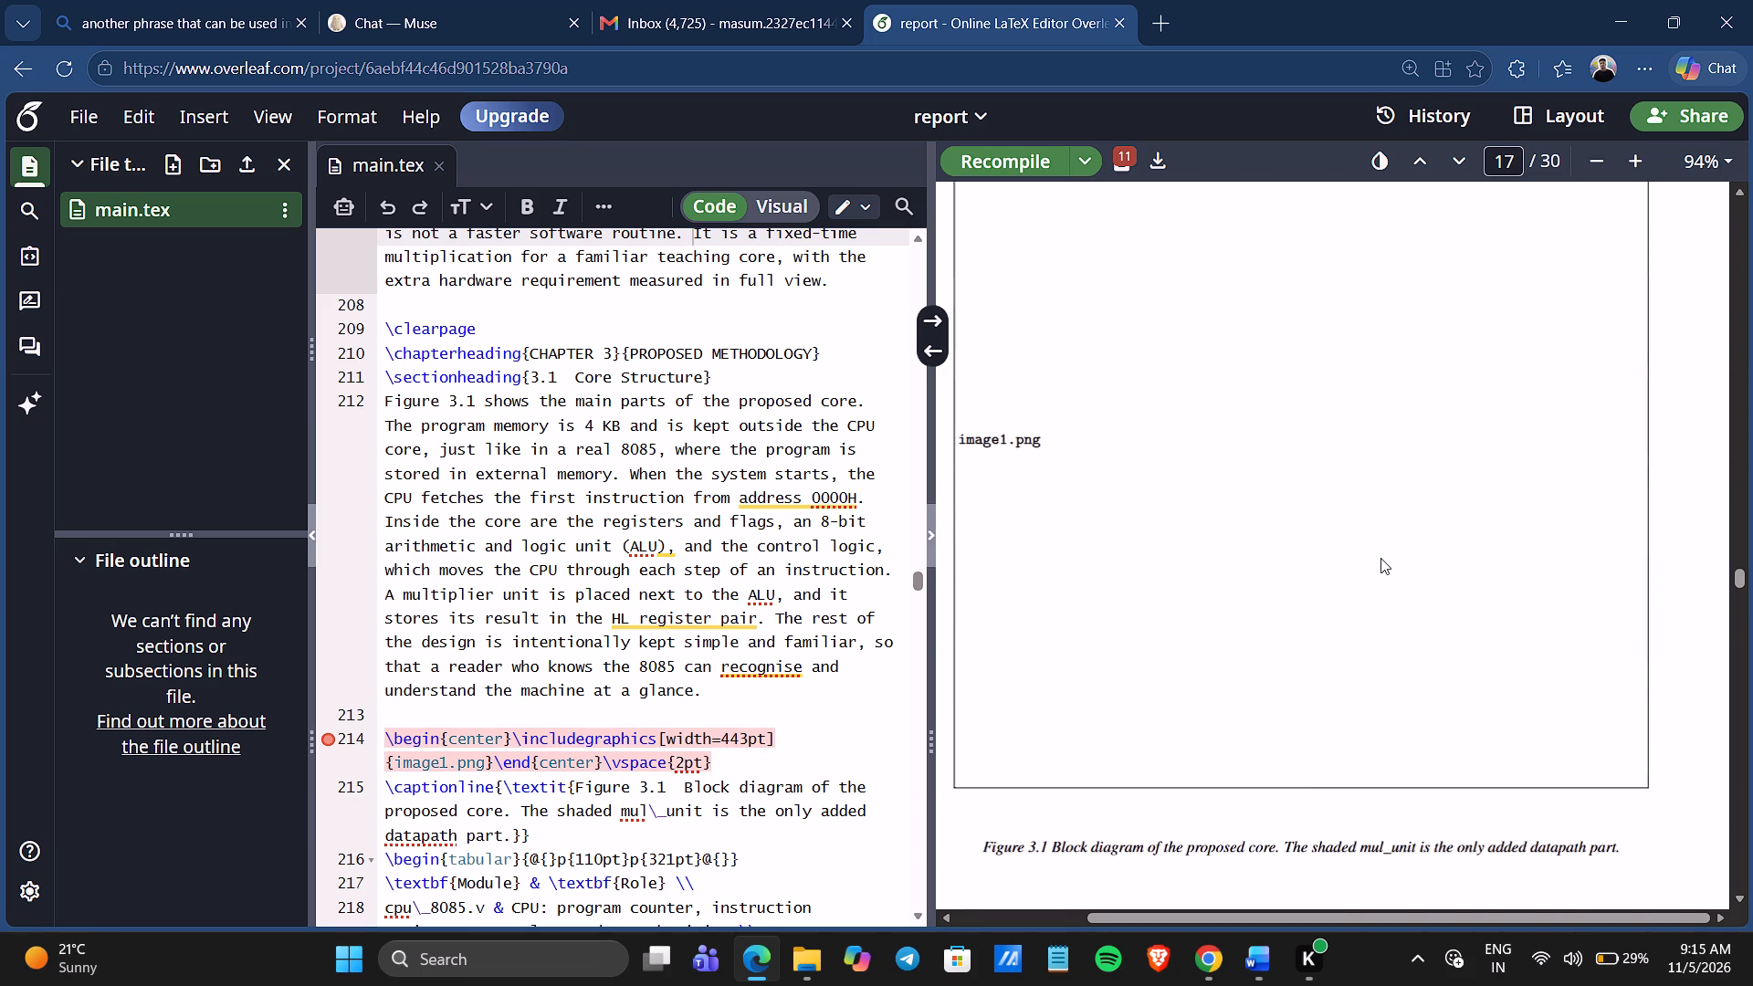
pyautogui.scroll(-6, 1380, 558)
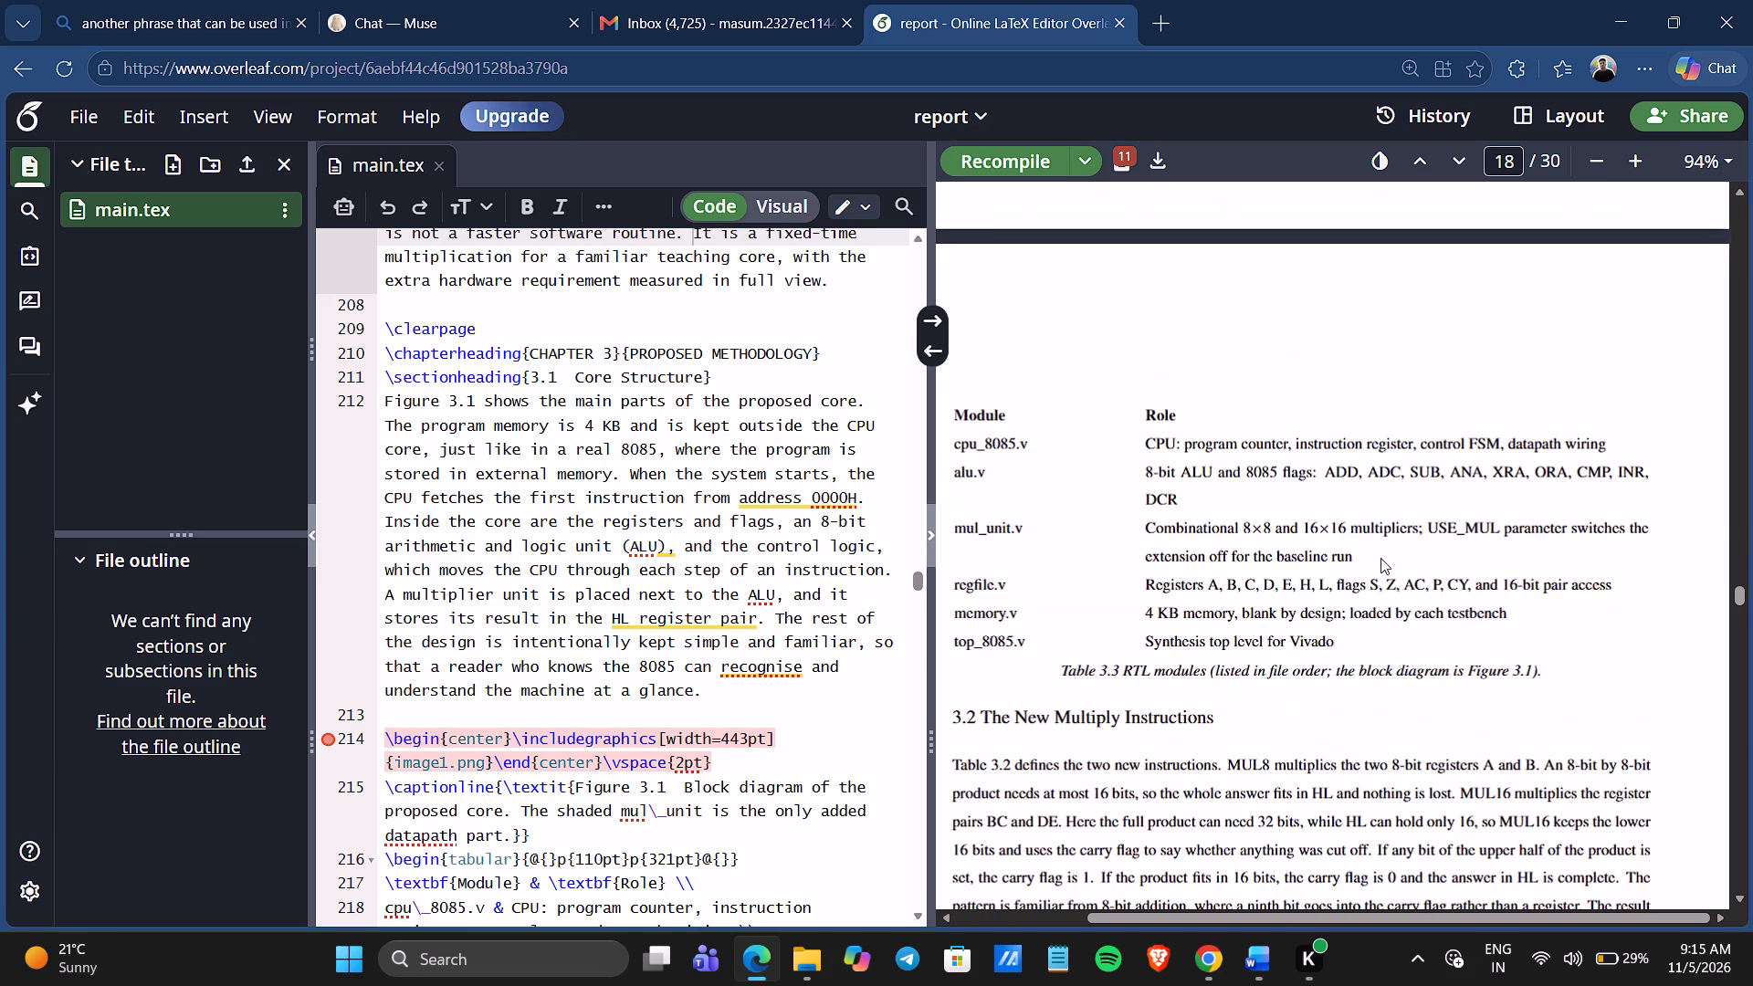
pyautogui.scroll(-2, 1380, 558)
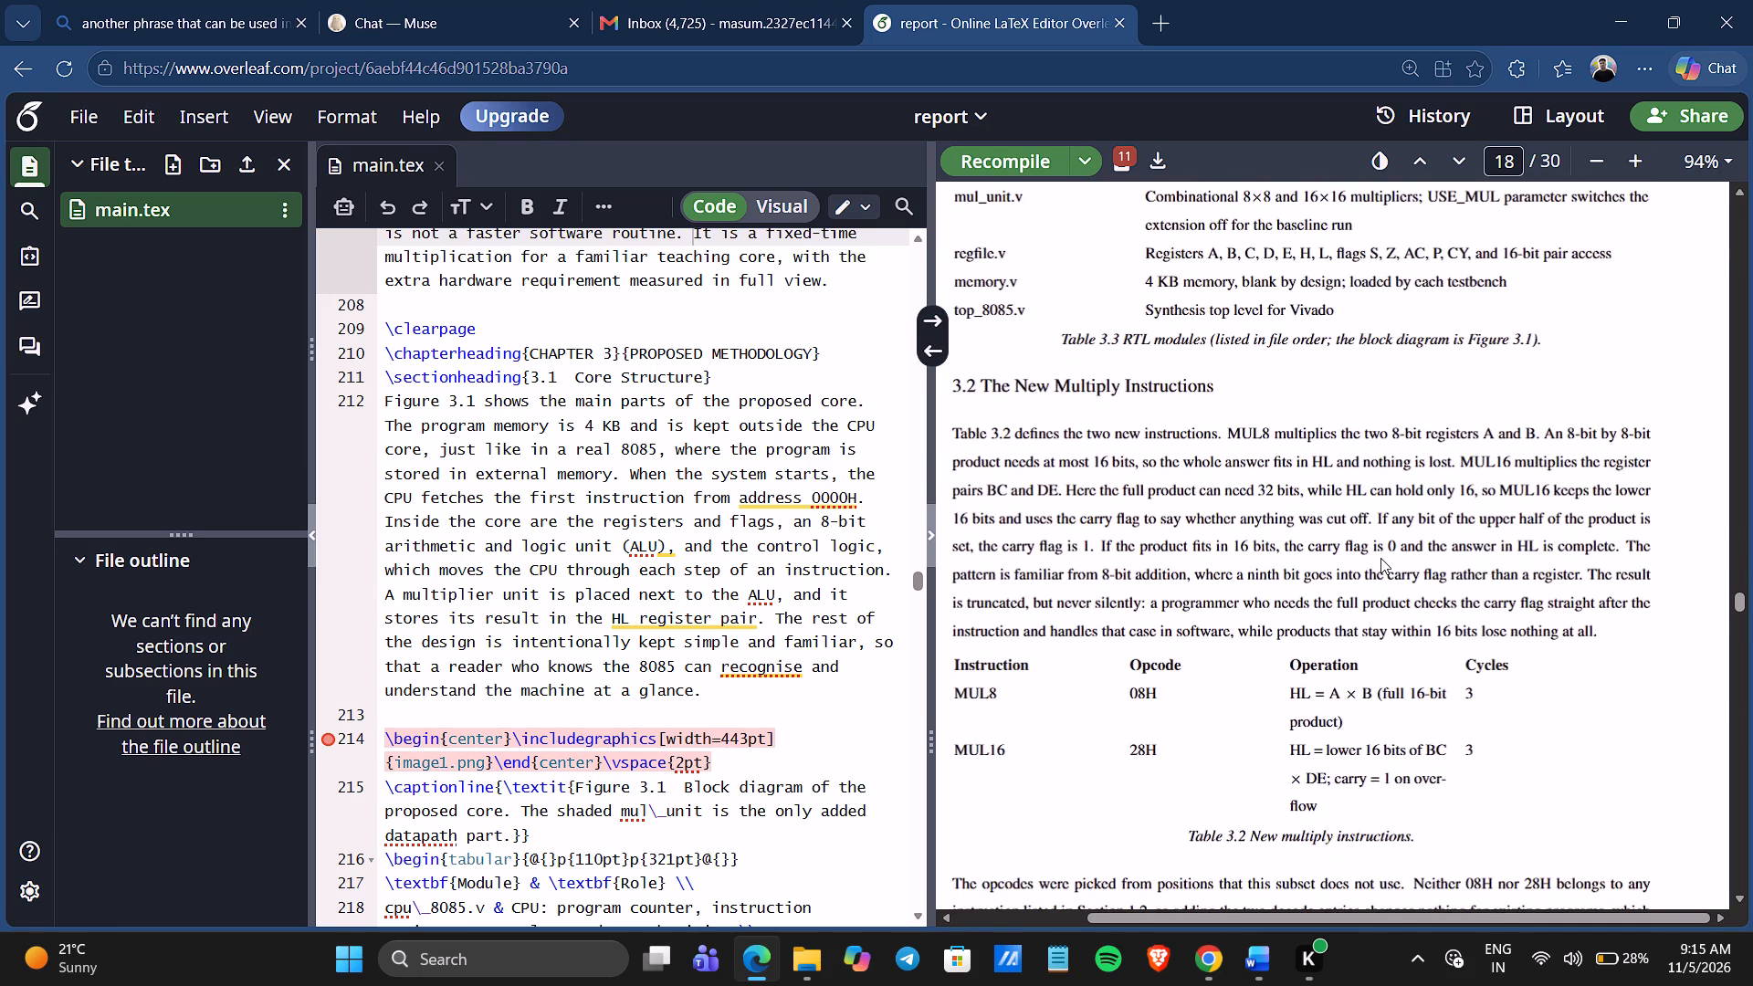
pyautogui.scroll(-3, 1380, 558)
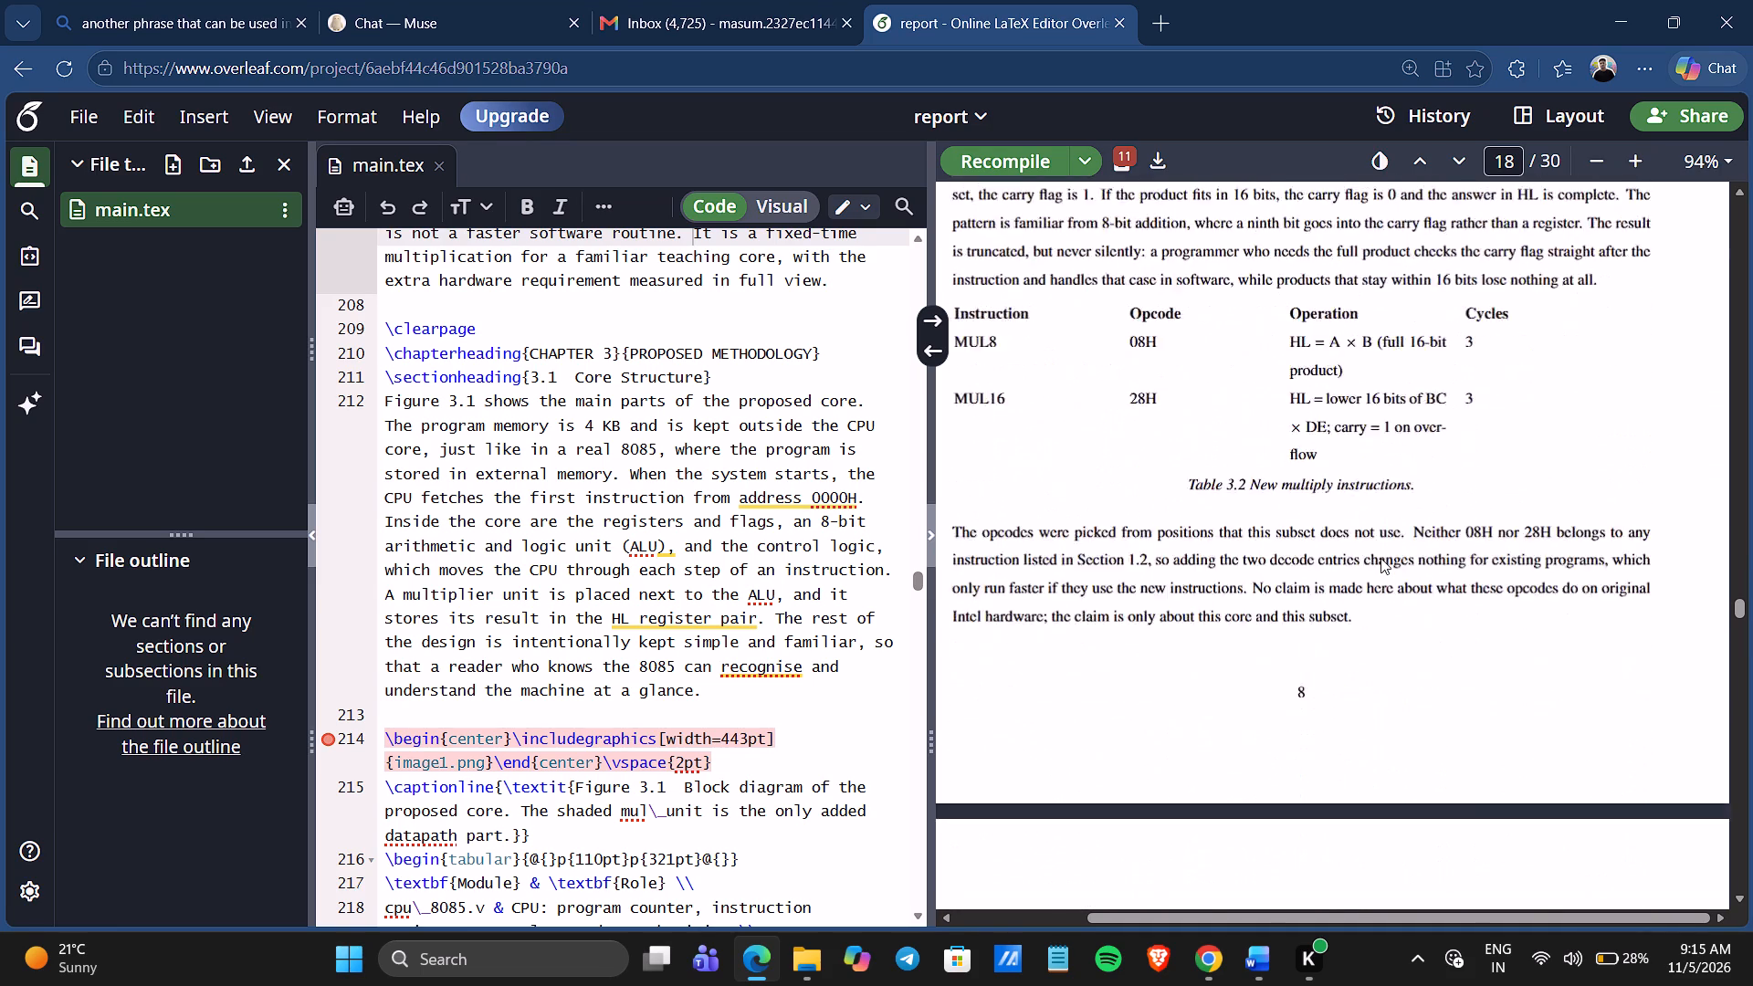
# Read sections 3.3 Multiplier Implementation and FSM and 3.4 Tools and Verification Method in the preview.
pyautogui.scroll(-5, 1380, 558)
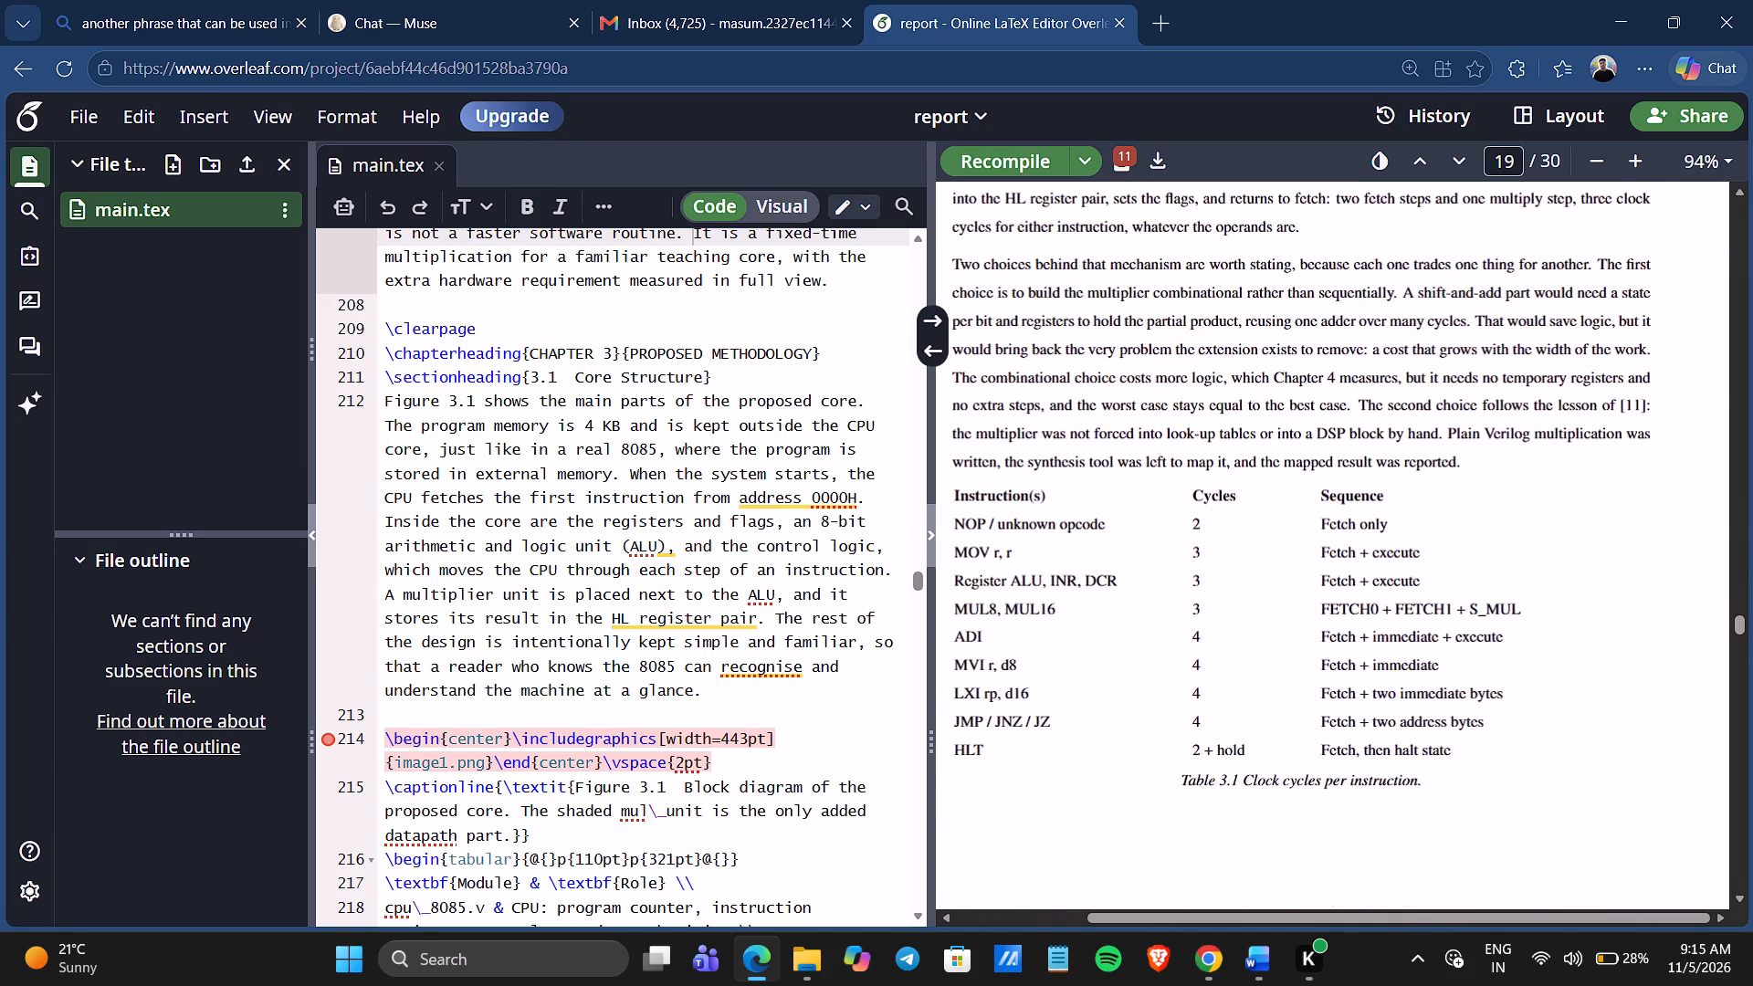
pyautogui.scroll(2, 1380, 558)
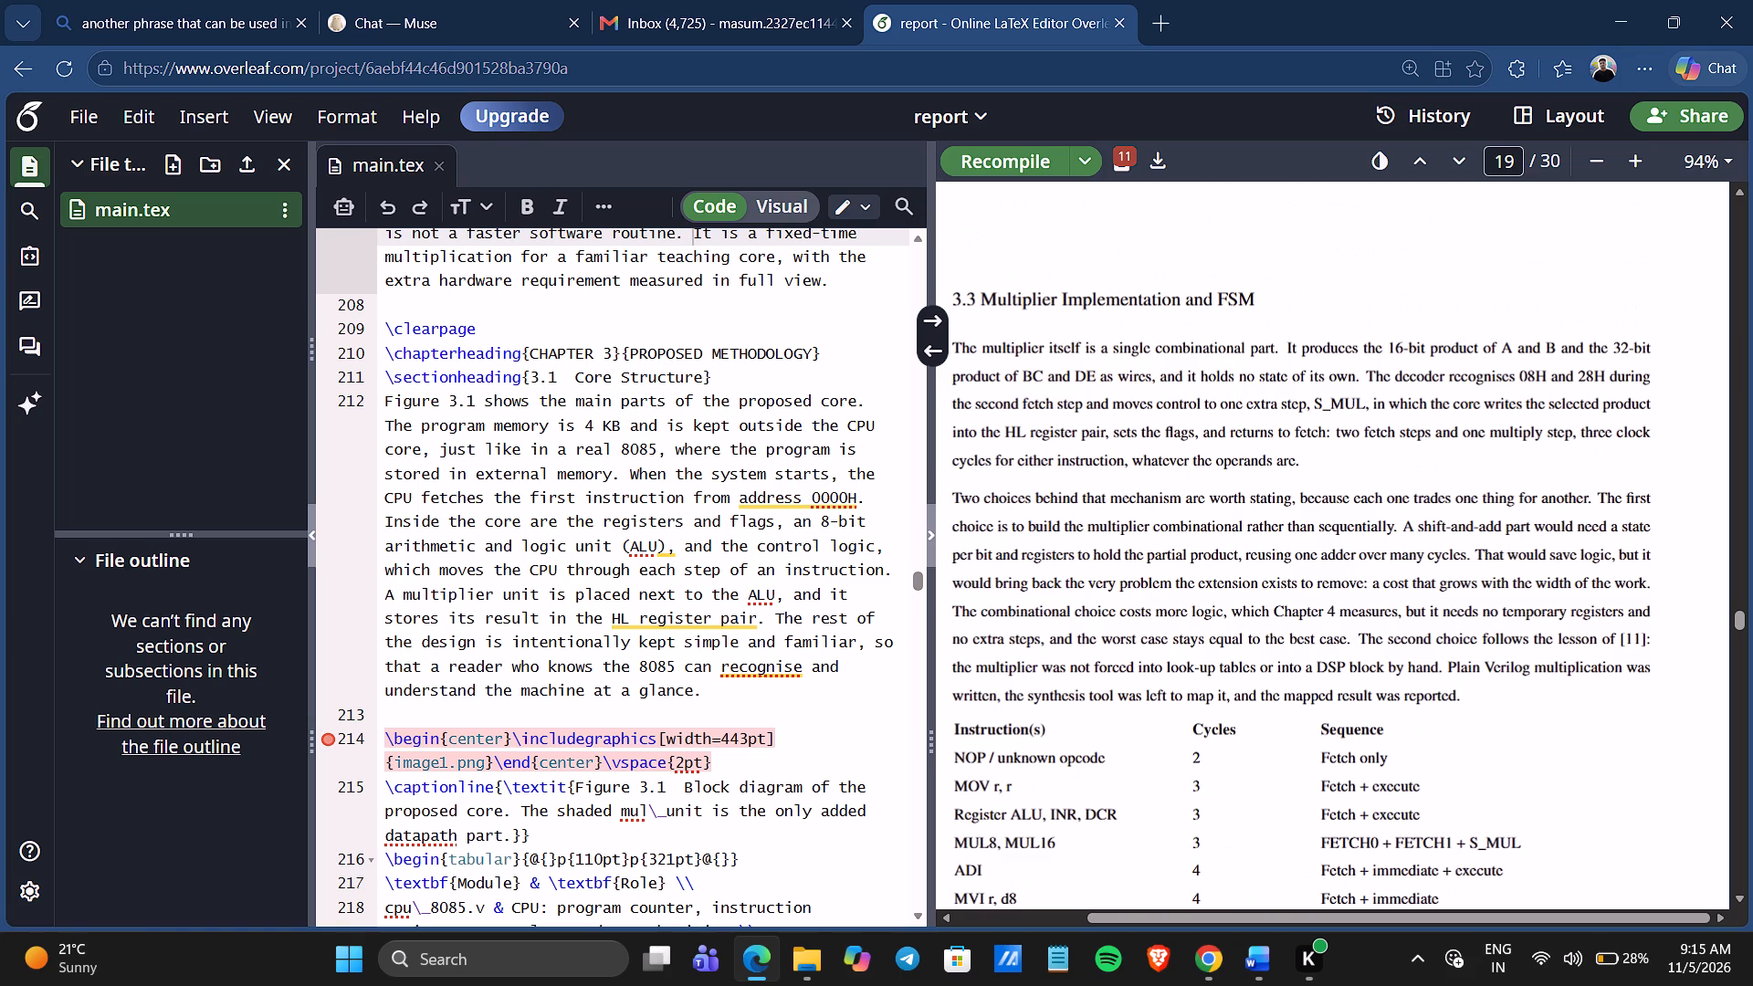
pyautogui.scroll(3, 1380, 558)
pyautogui.scroll(-1, 1380, 558)
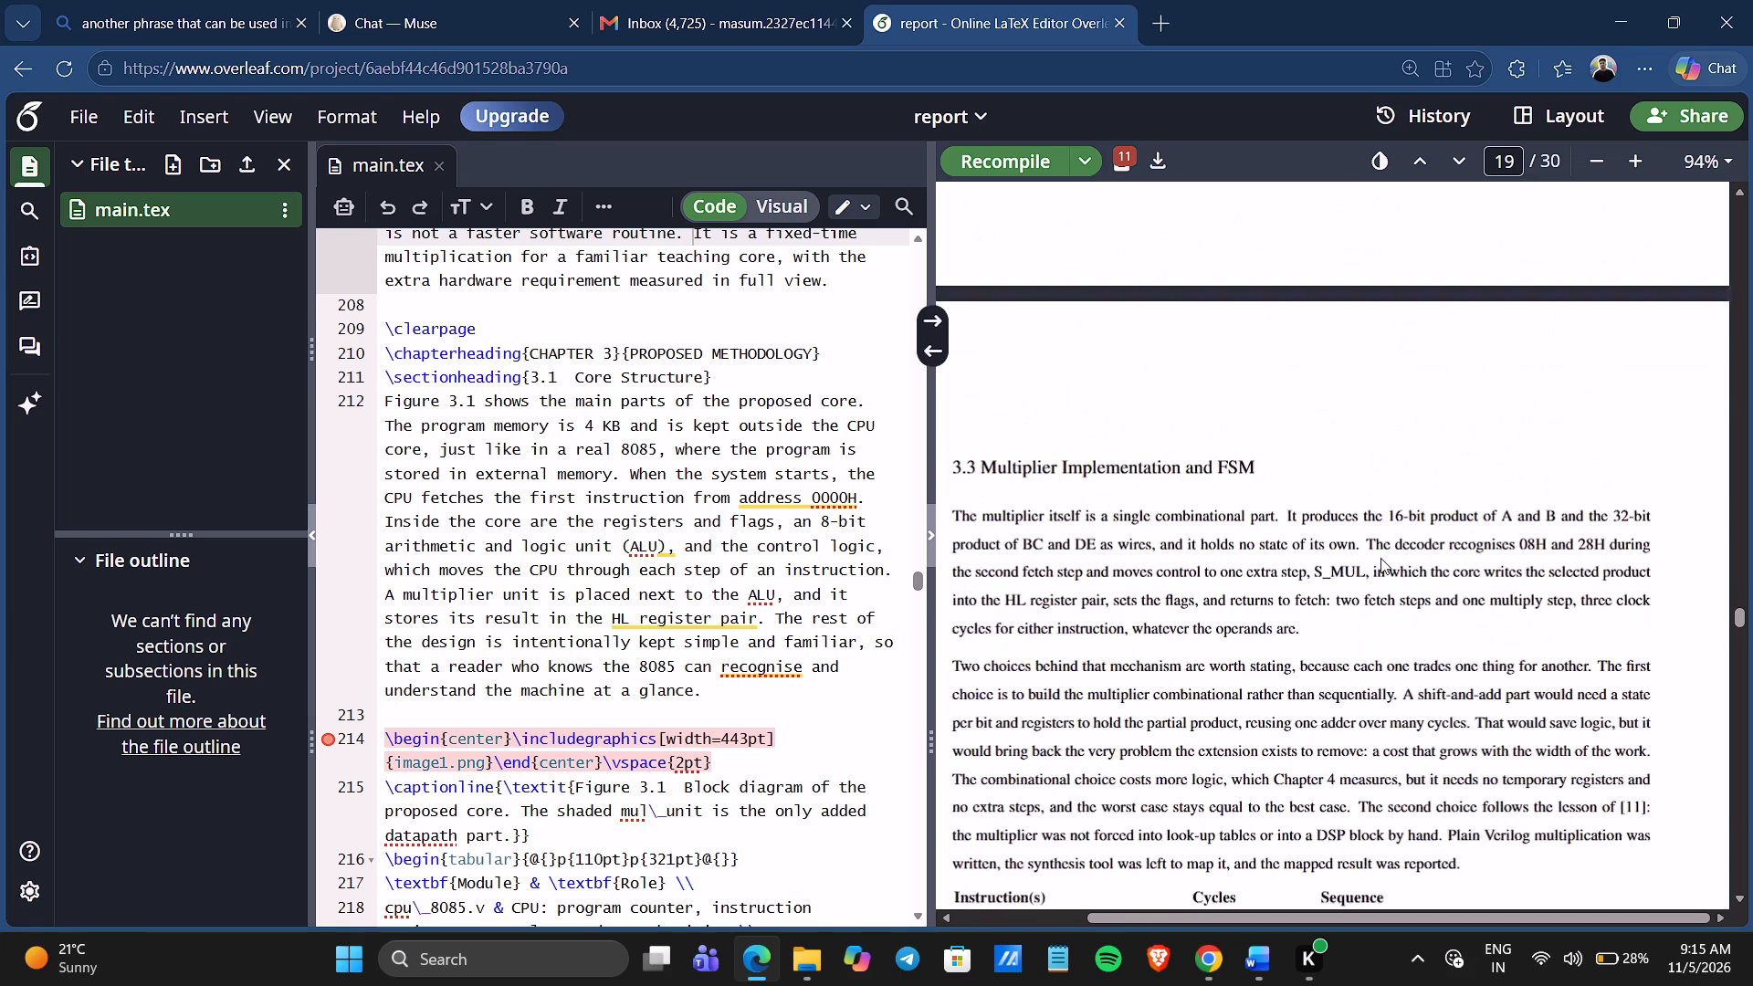
pyautogui.scroll(-4, 1380, 558)
pyautogui.scroll(1, 1380, 558)
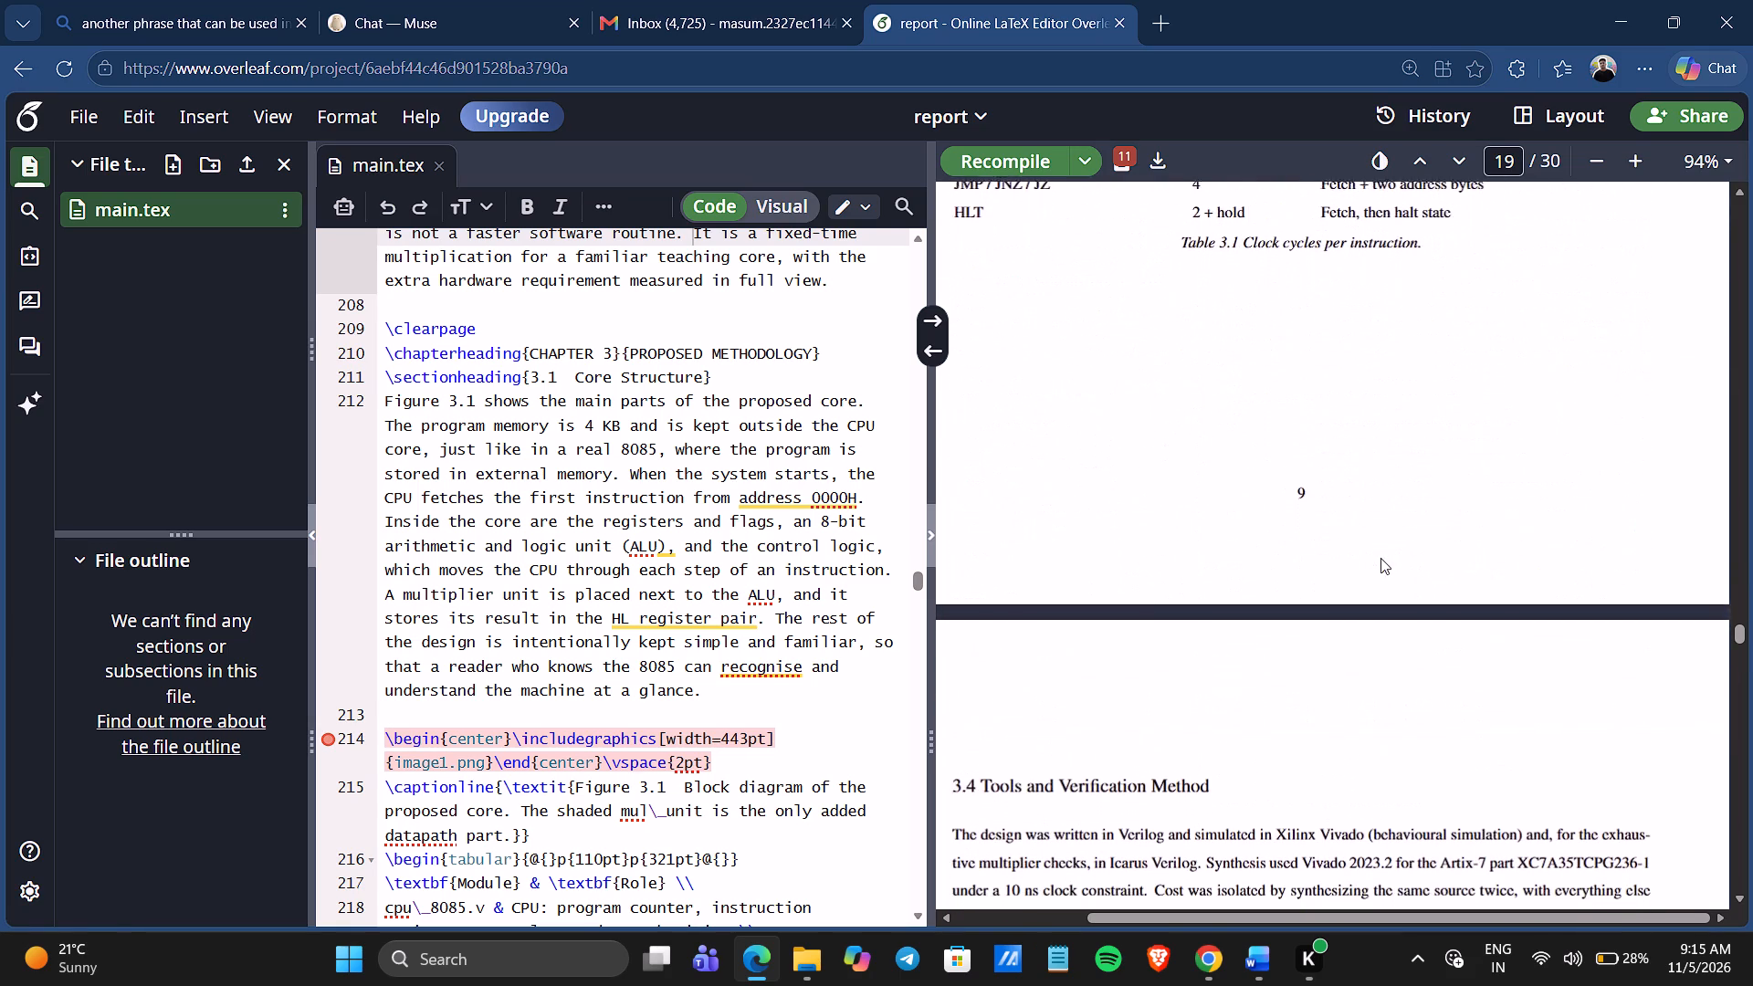
pyautogui.scroll(1, 1380, 558)
pyautogui.scroll(-5, 1380, 558)
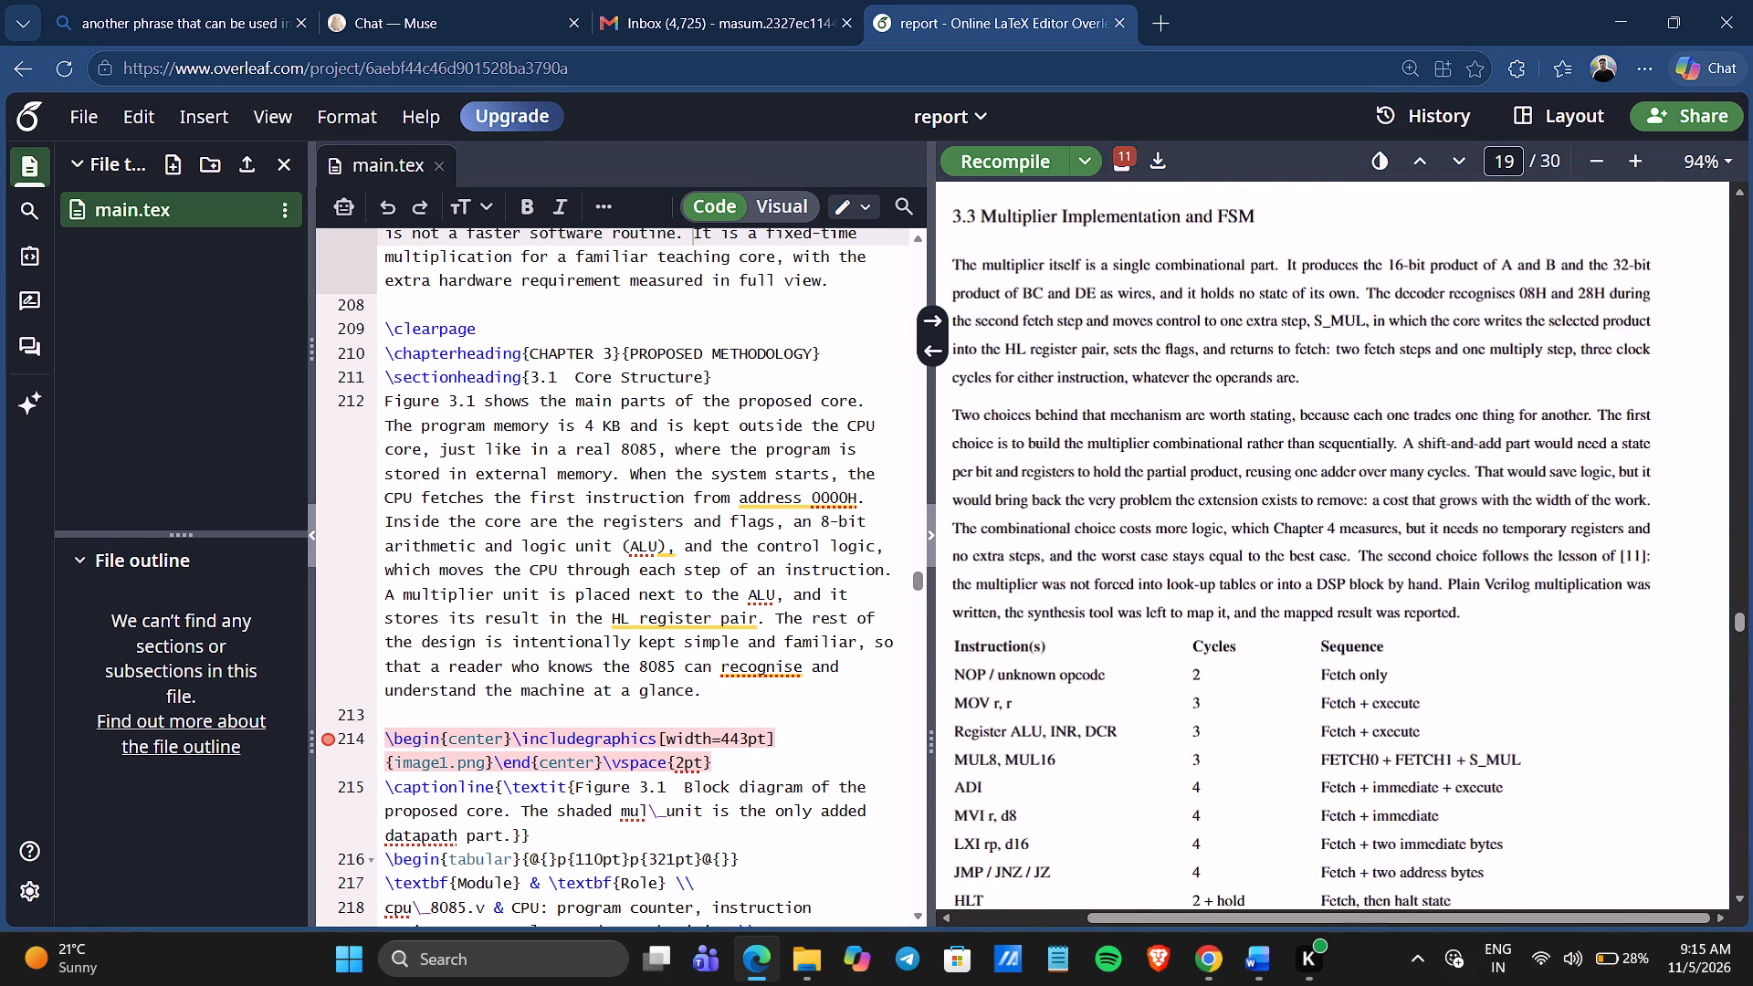
pyautogui.scroll(-4, 1380, 558)
pyautogui.scroll(1, 1380, 558)
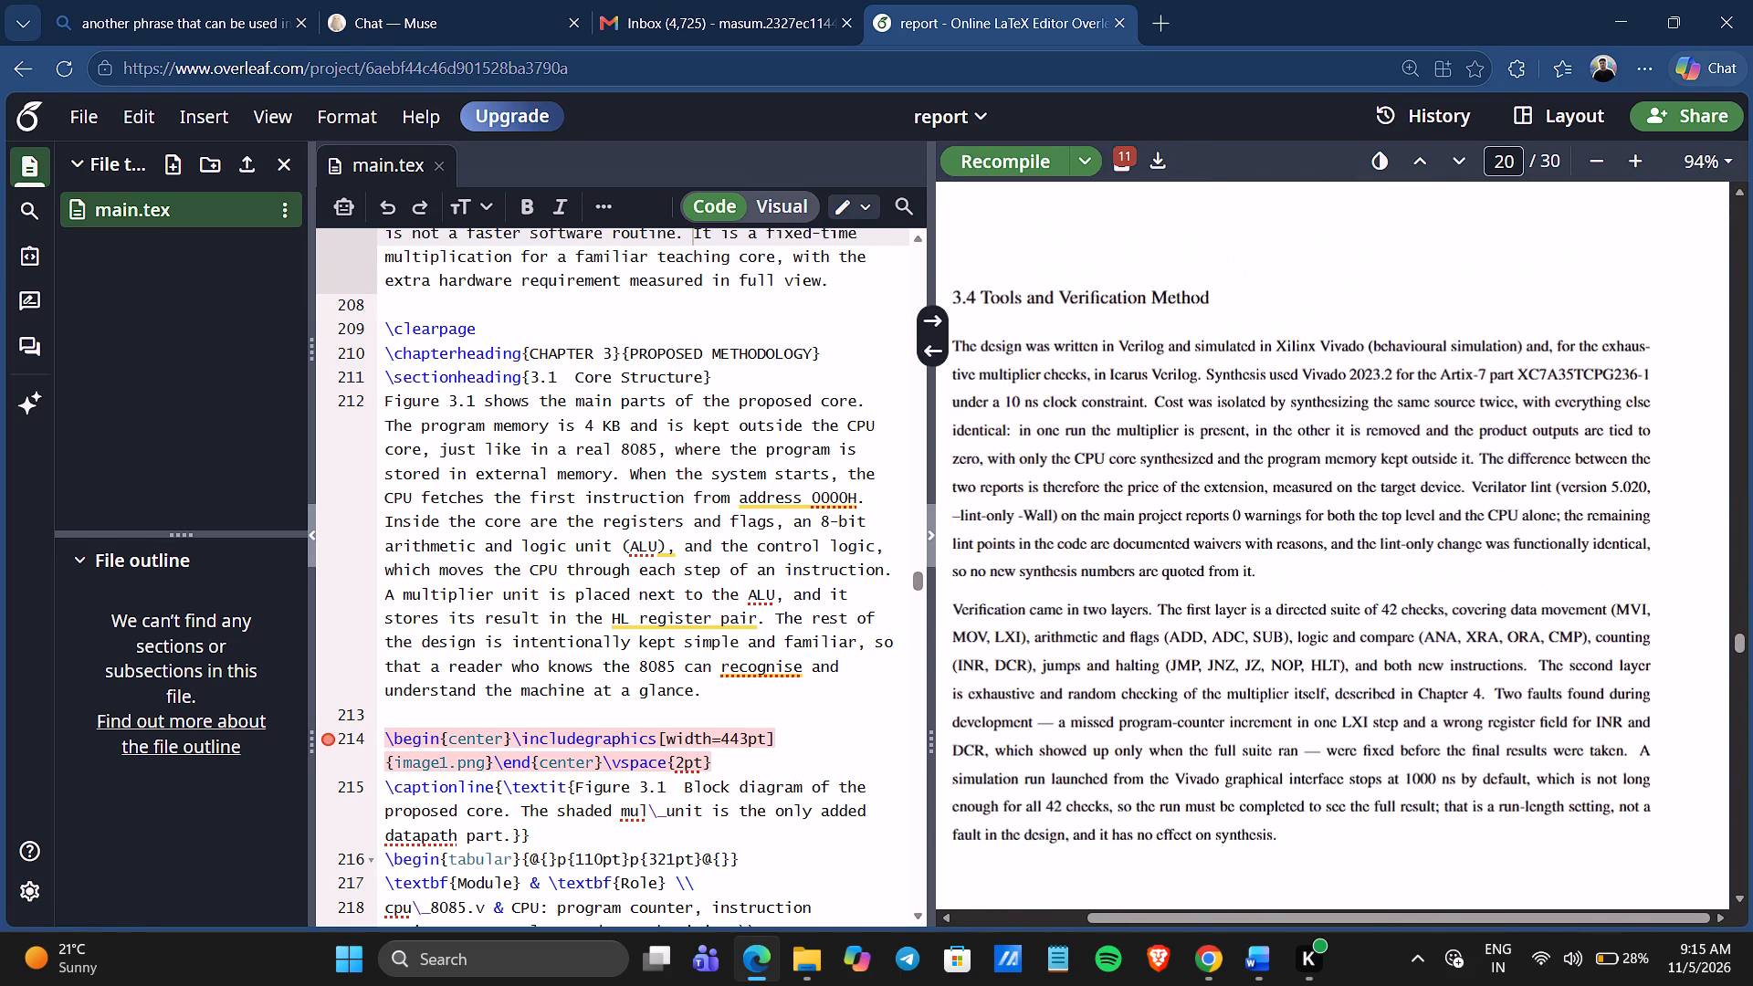
pyautogui.scroll(3, 1380, 558)
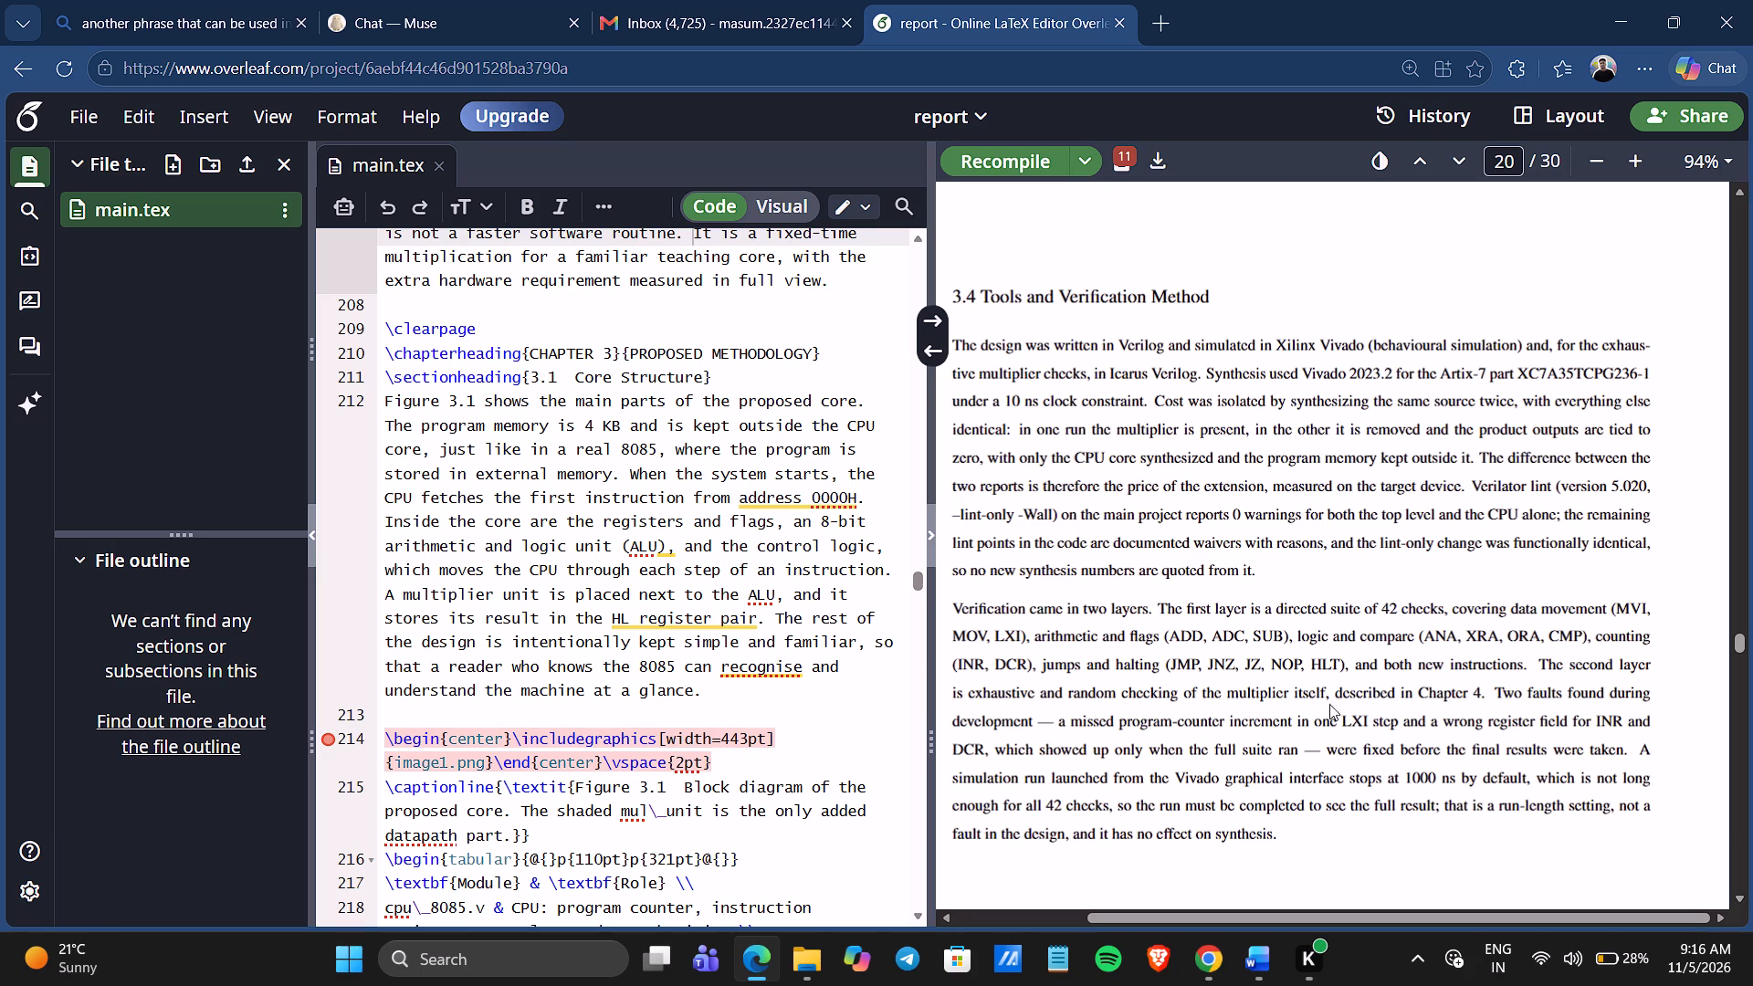
pyautogui.scroll(-2, 1320, 677)
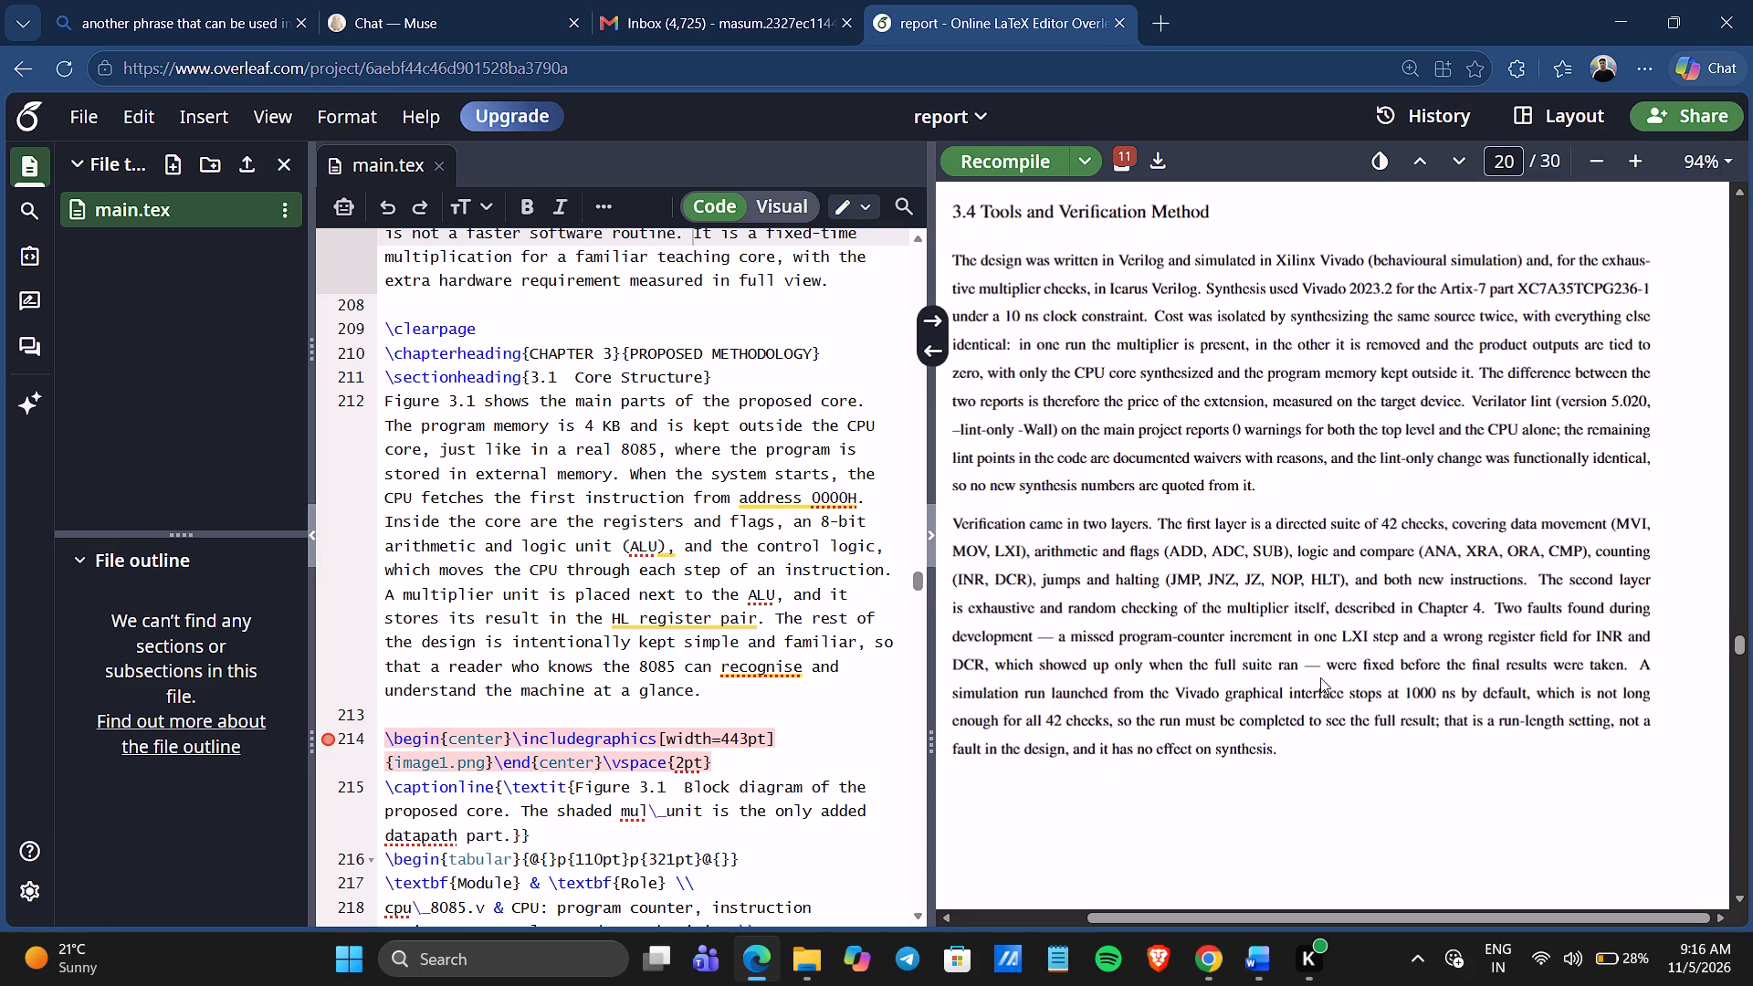
pyautogui.scroll(-1, 1342, 547)
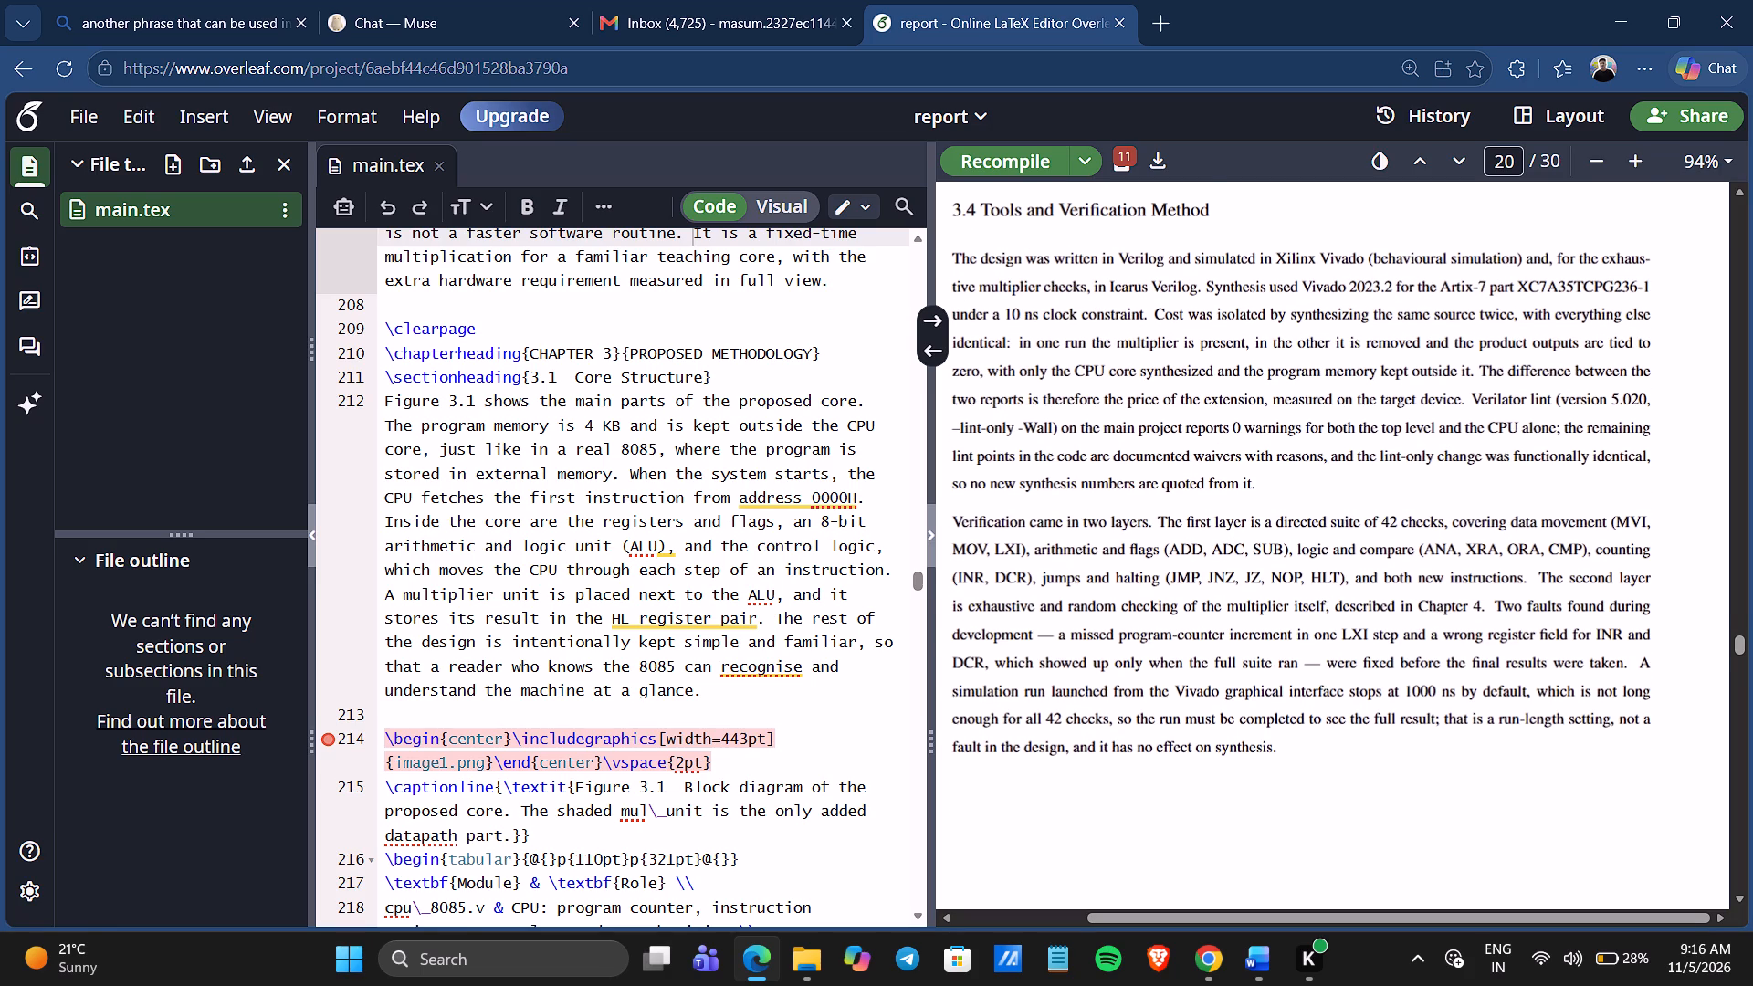
# Look through the Chapter 4 Results and Discussion pages in the preview, from section 4.1 Functional Verification to section 4.4.
pyautogui.scroll(-3, 1342, 547)
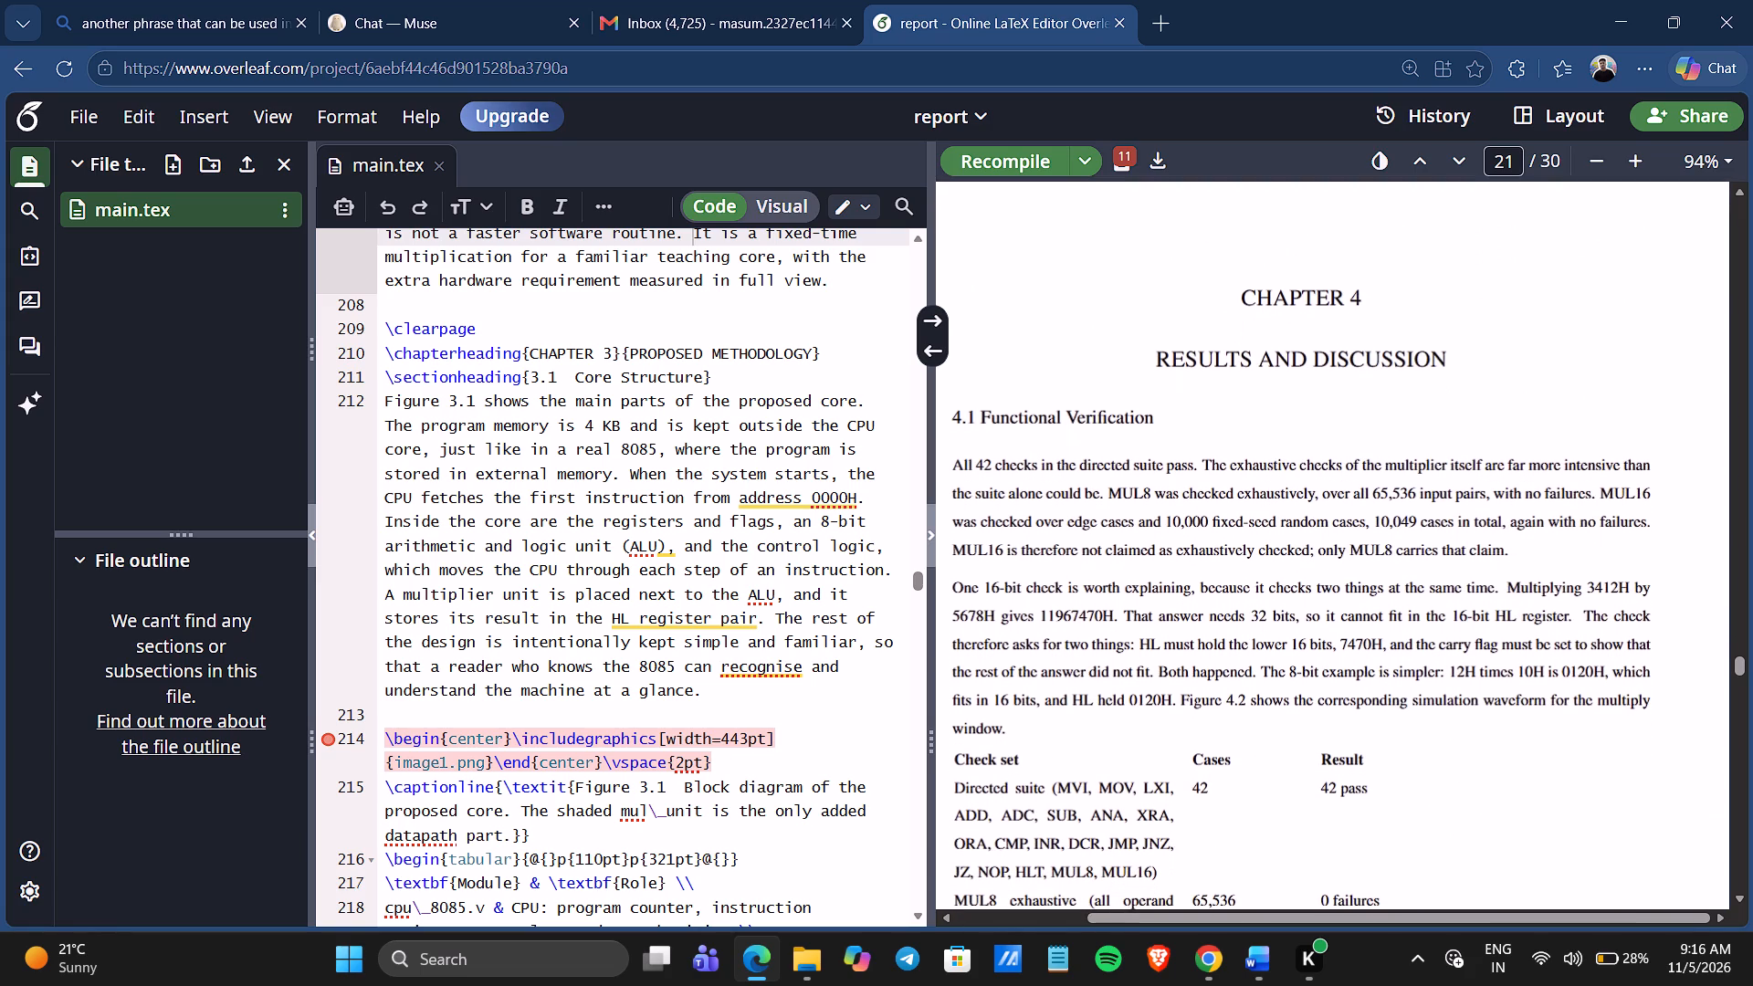
pyautogui.scroll(-3, 1260, 573)
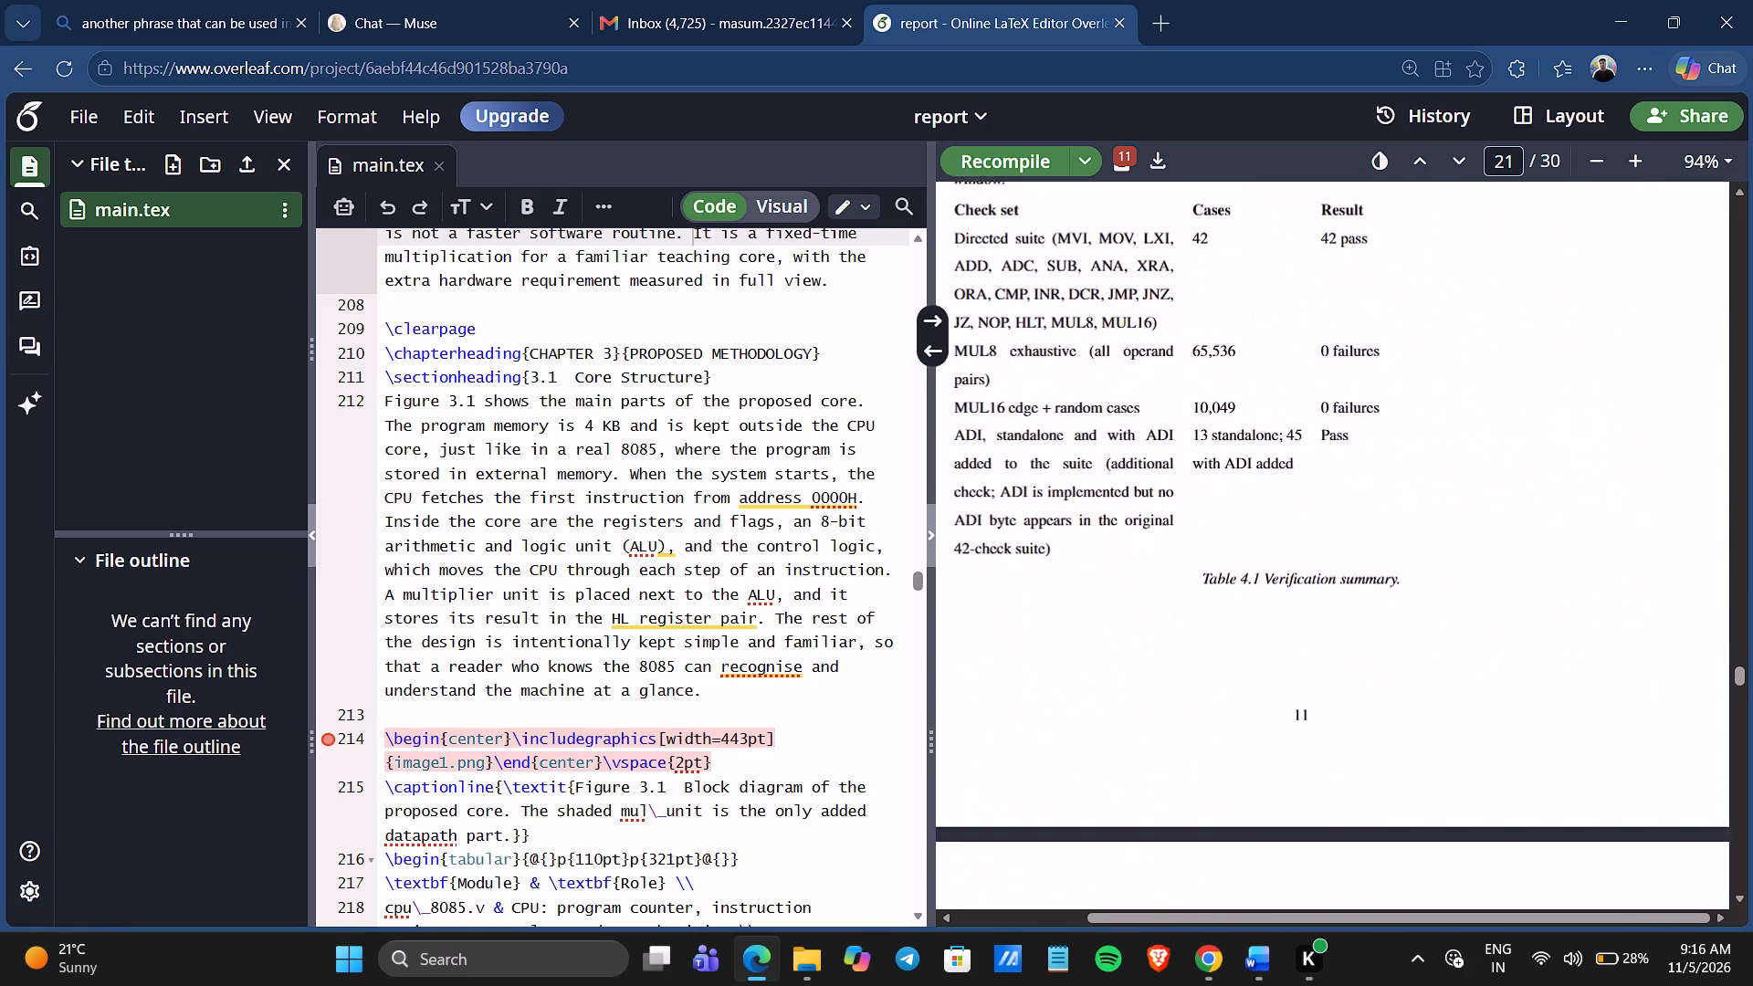
pyautogui.scroll(-5, 1260, 573)
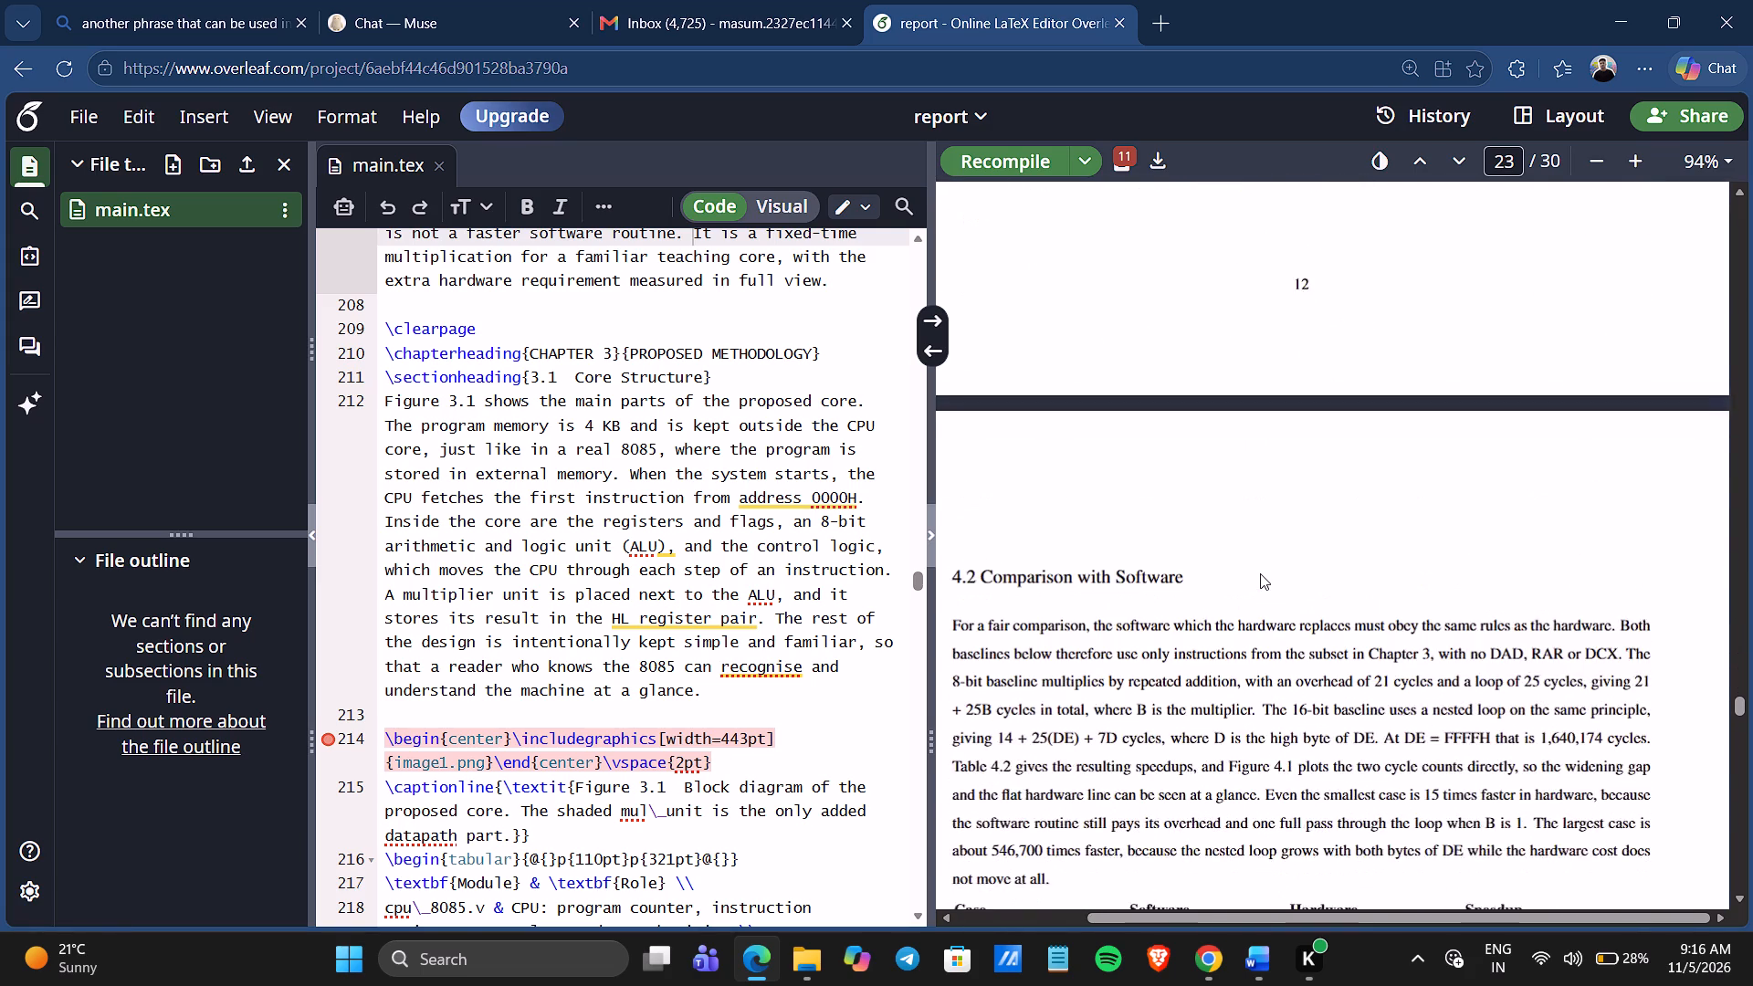
pyautogui.scroll(-2, 1260, 573)
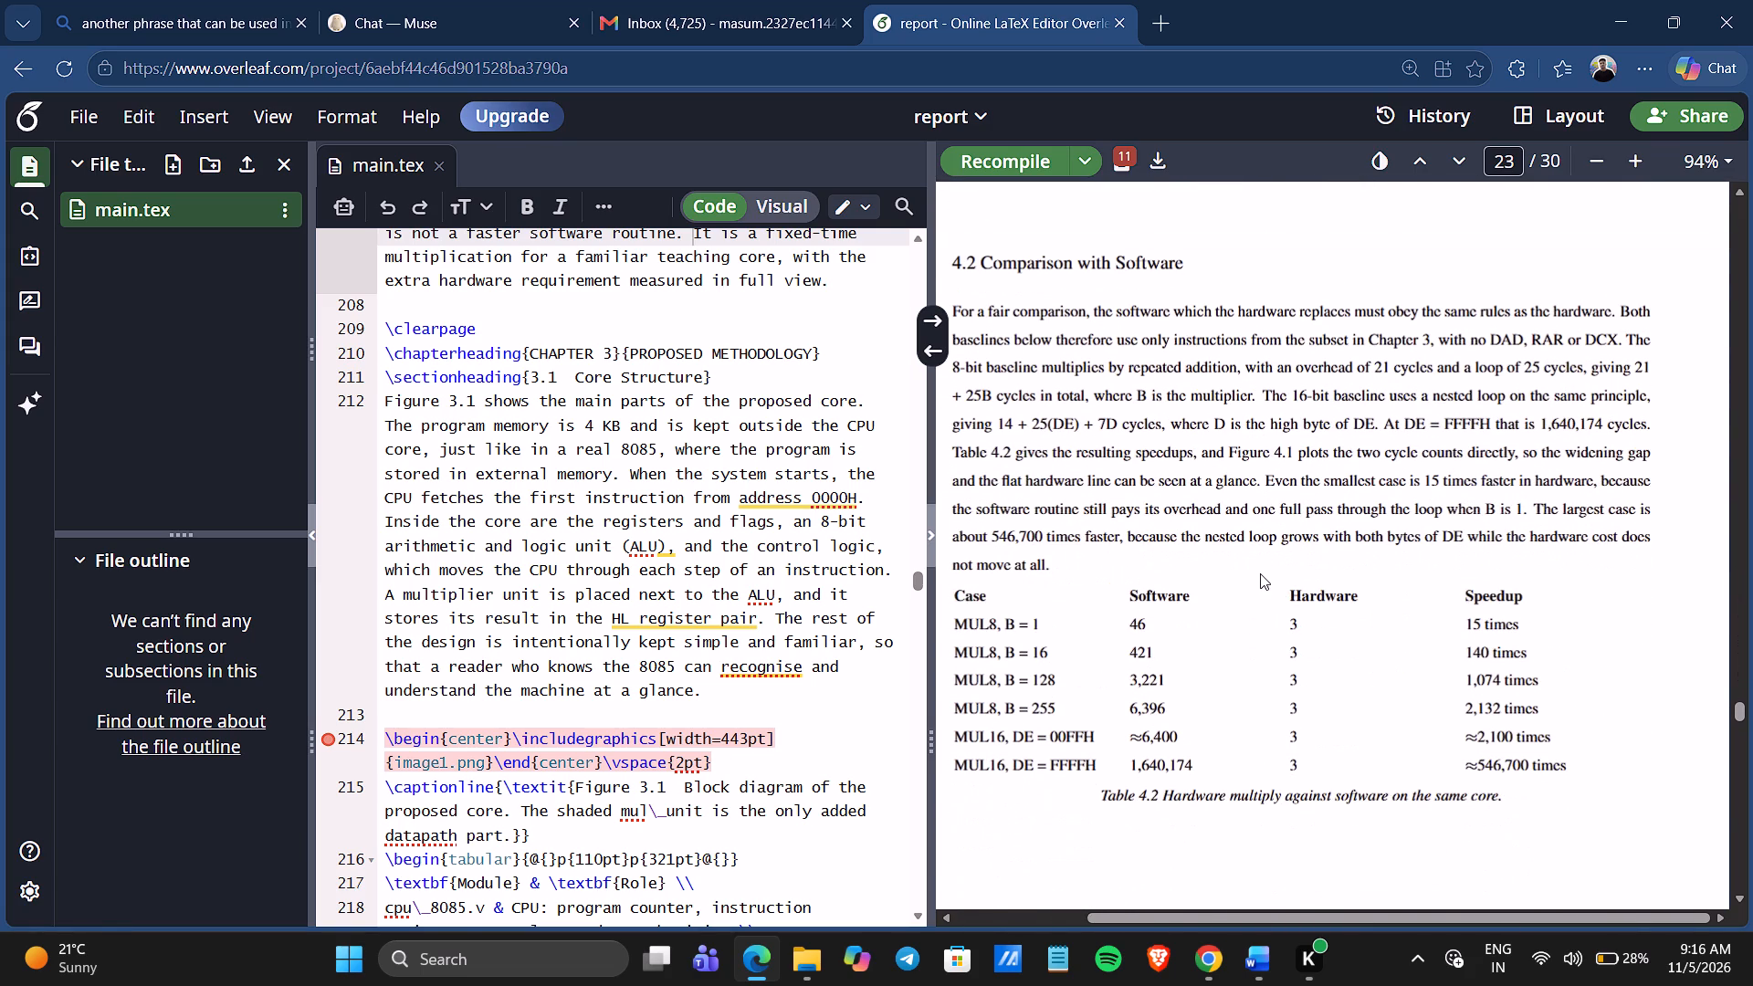
pyautogui.scroll(-5, 1260, 573)
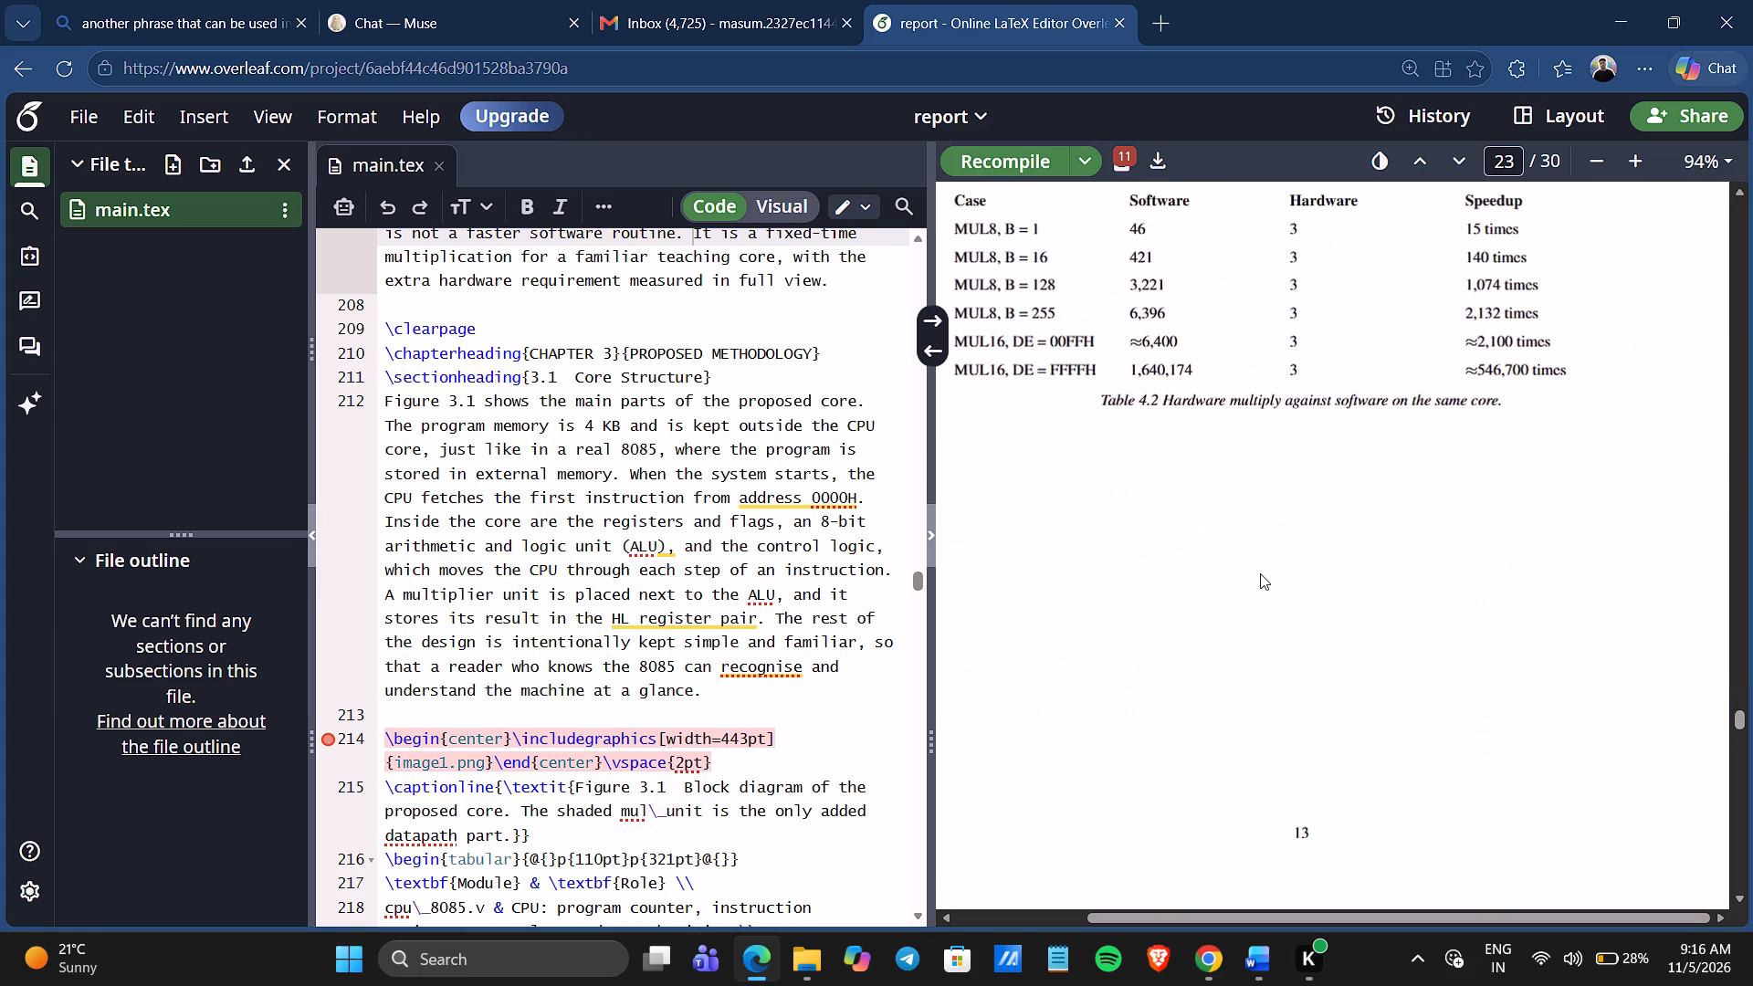
pyautogui.scroll(-3, 1260, 573)
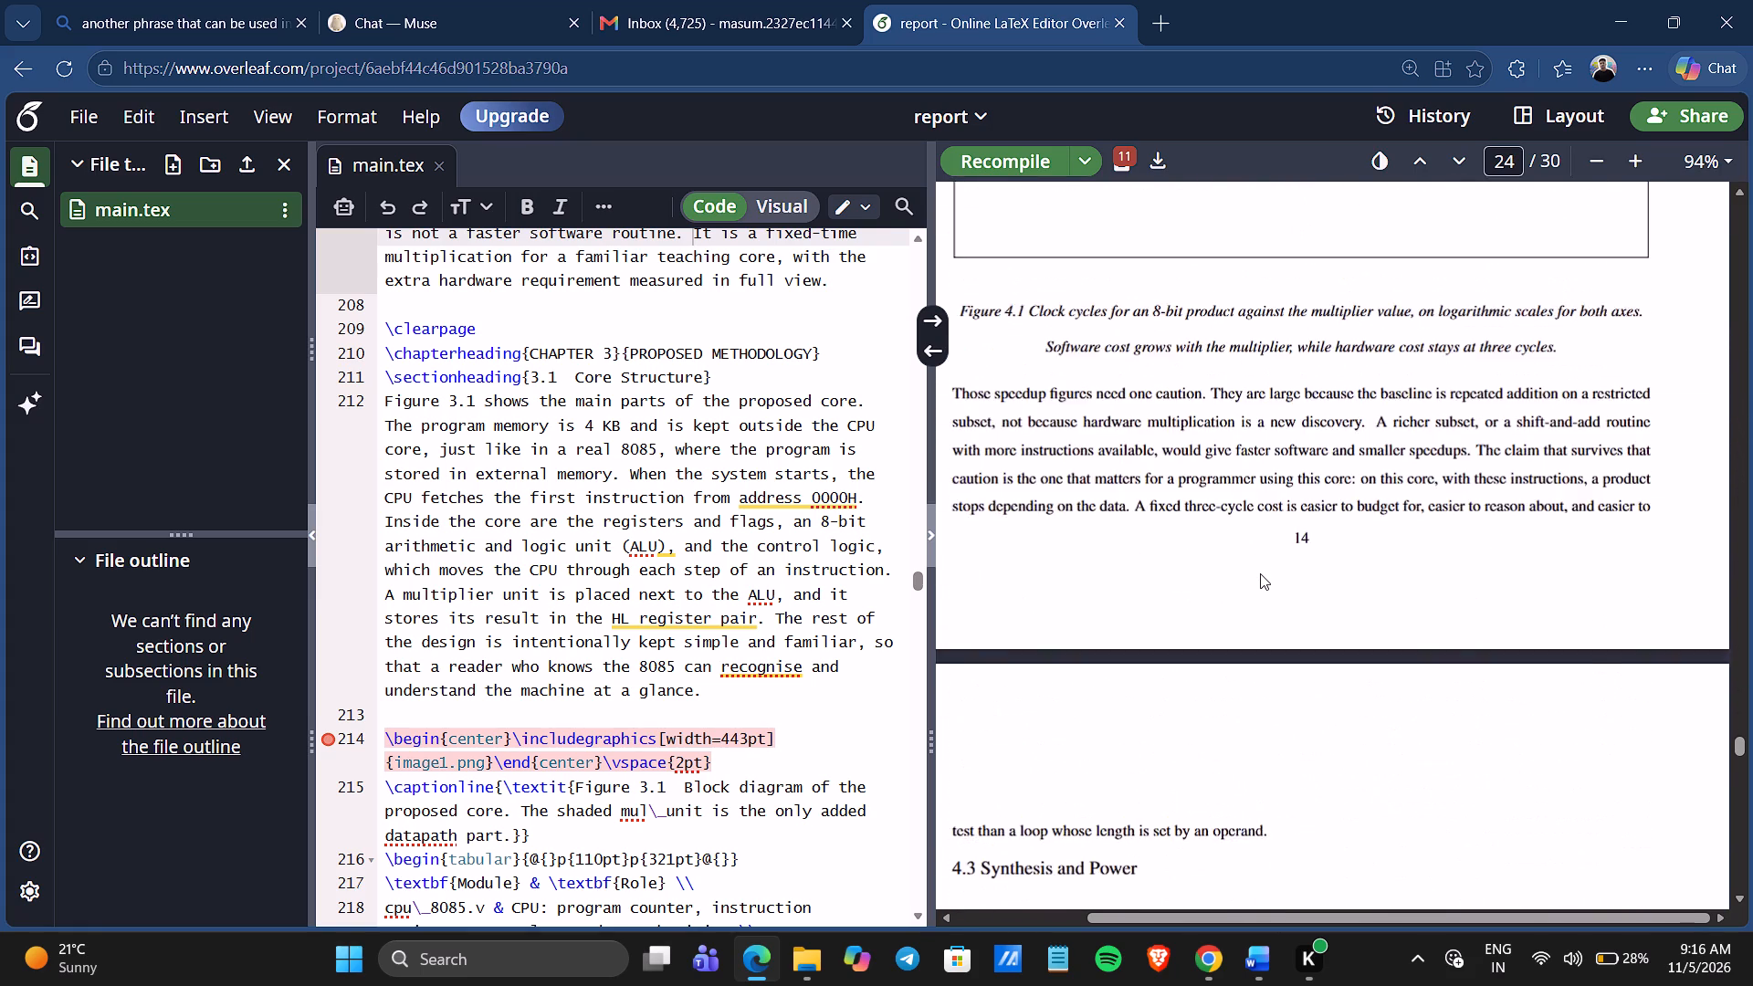
pyautogui.scroll(-5, 1260, 573)
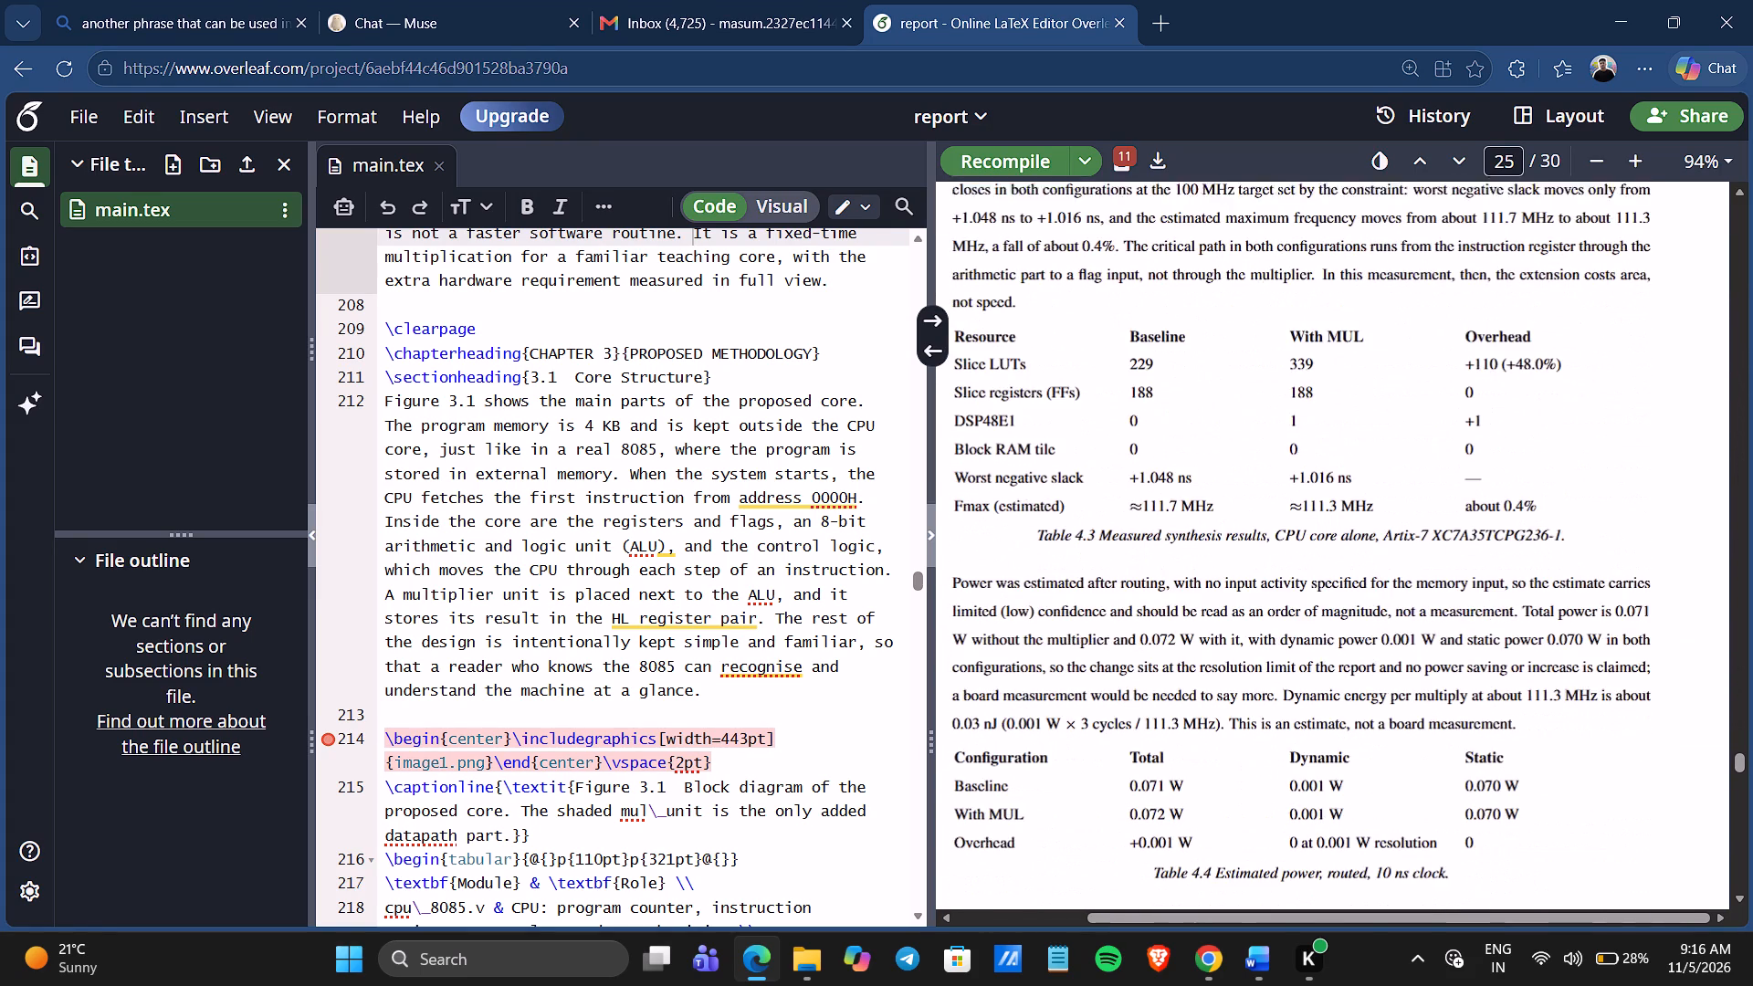
pyautogui.scroll(-7, 1260, 573)
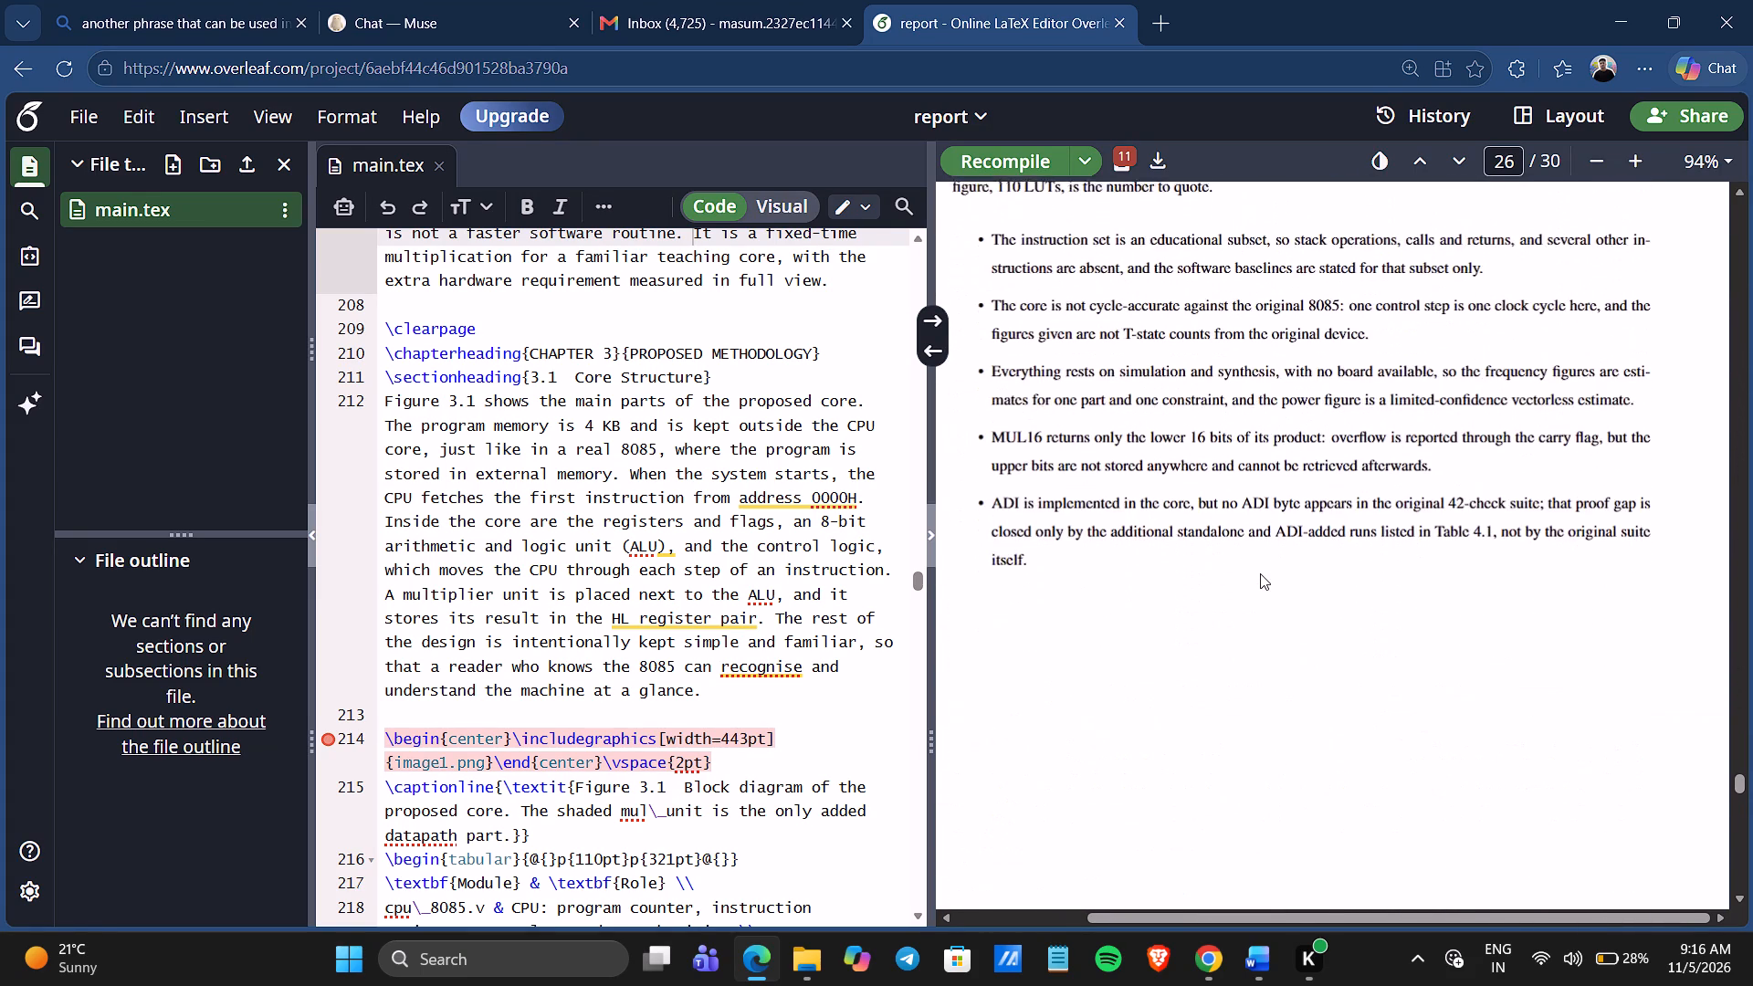
# Read section 4.4 Discussion and Limitations in the preview, including the opening trade-off paragraph and the list of limitations.
pyautogui.scroll(2, 1260, 573)
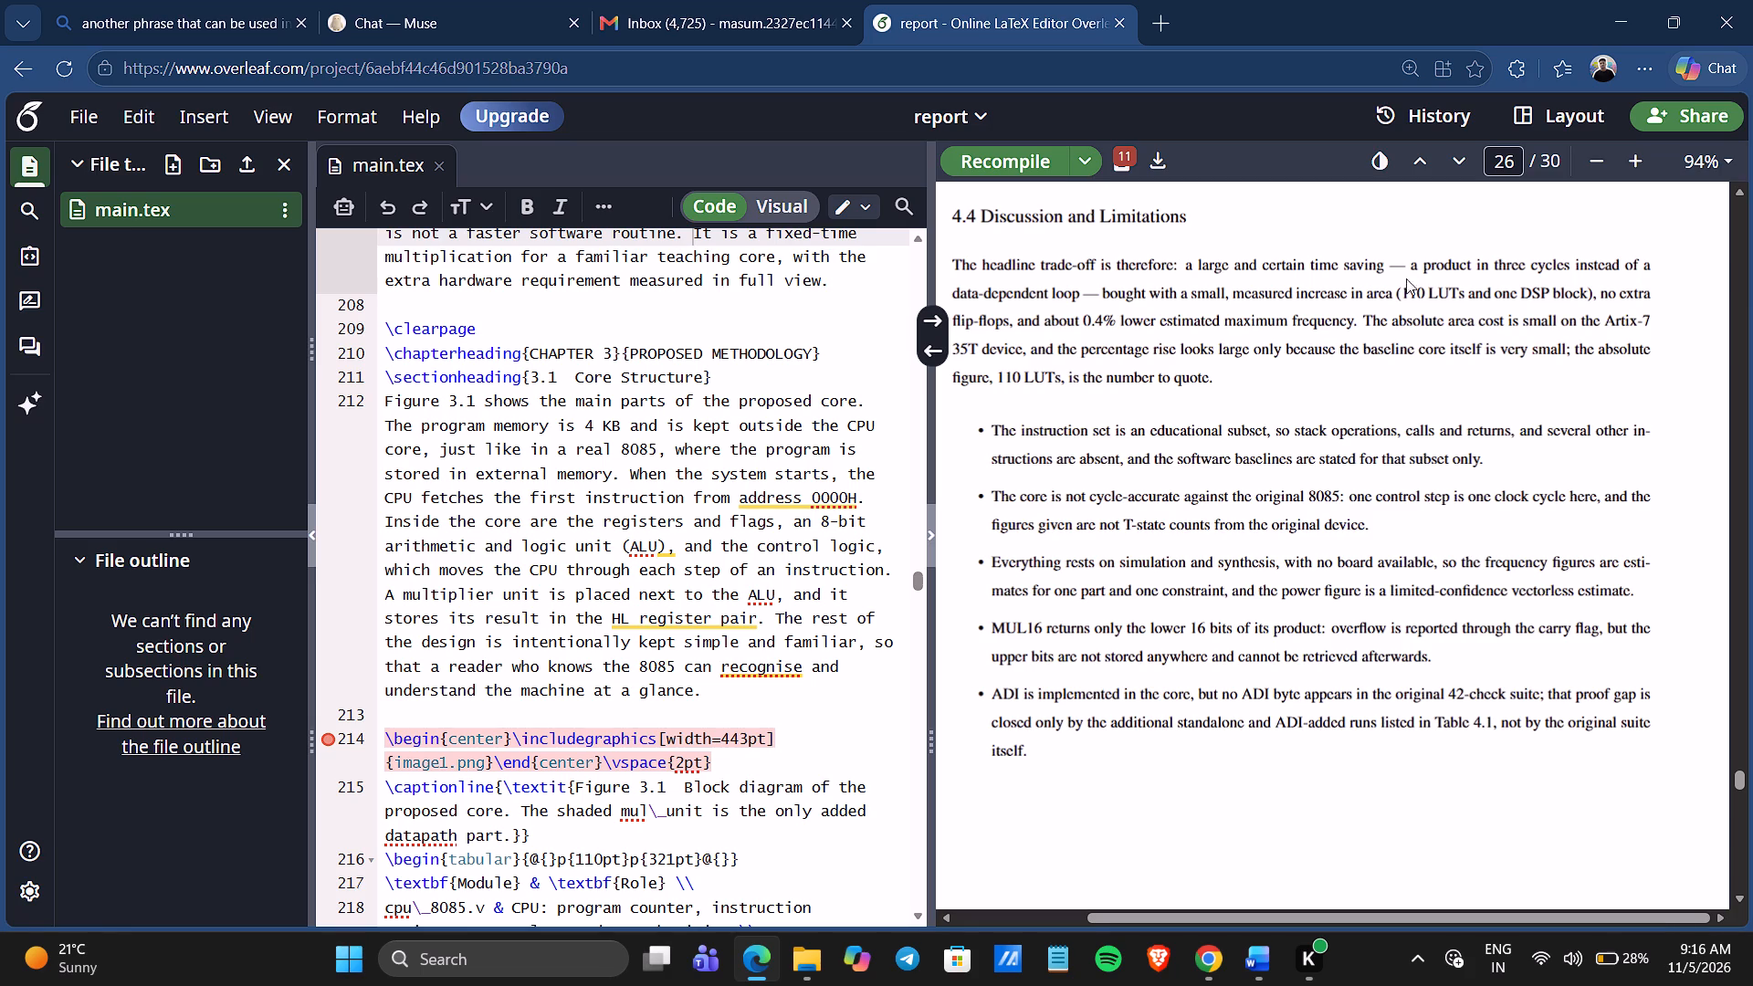
pyautogui.click(1324, 282)
pyautogui.click(1386, 263)
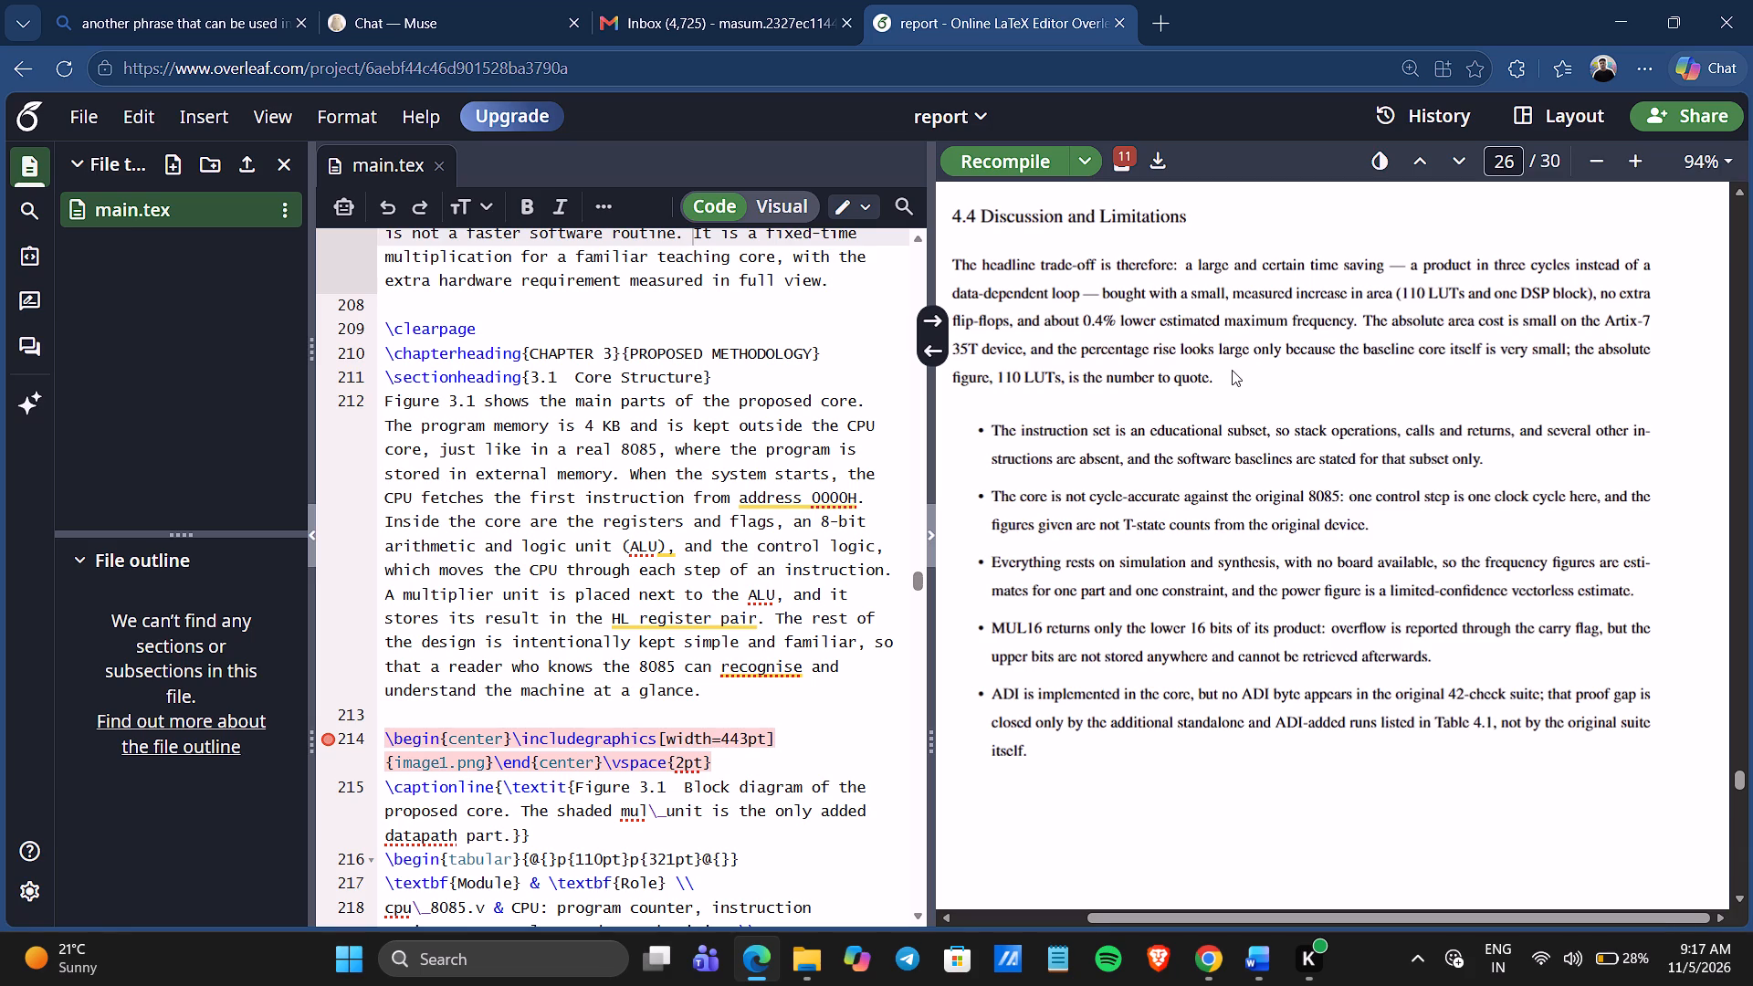
pyautogui.scroll(-1, 1232, 370)
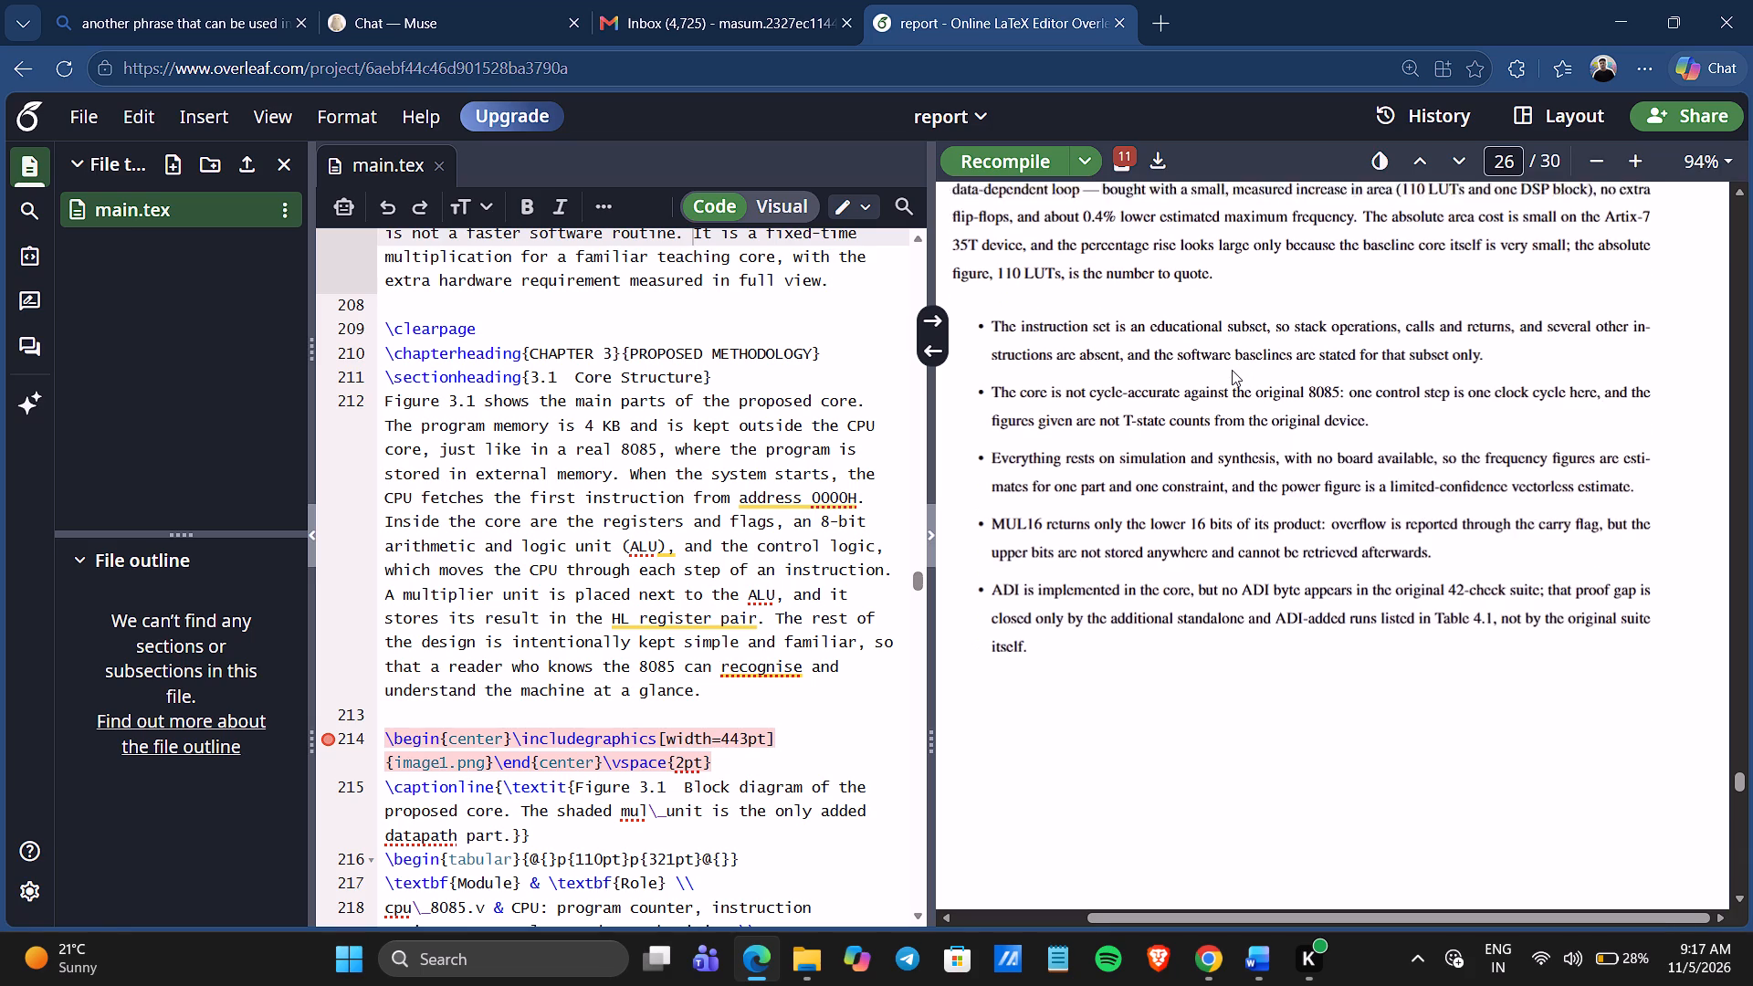
pyautogui.scroll(-1, 1232, 370)
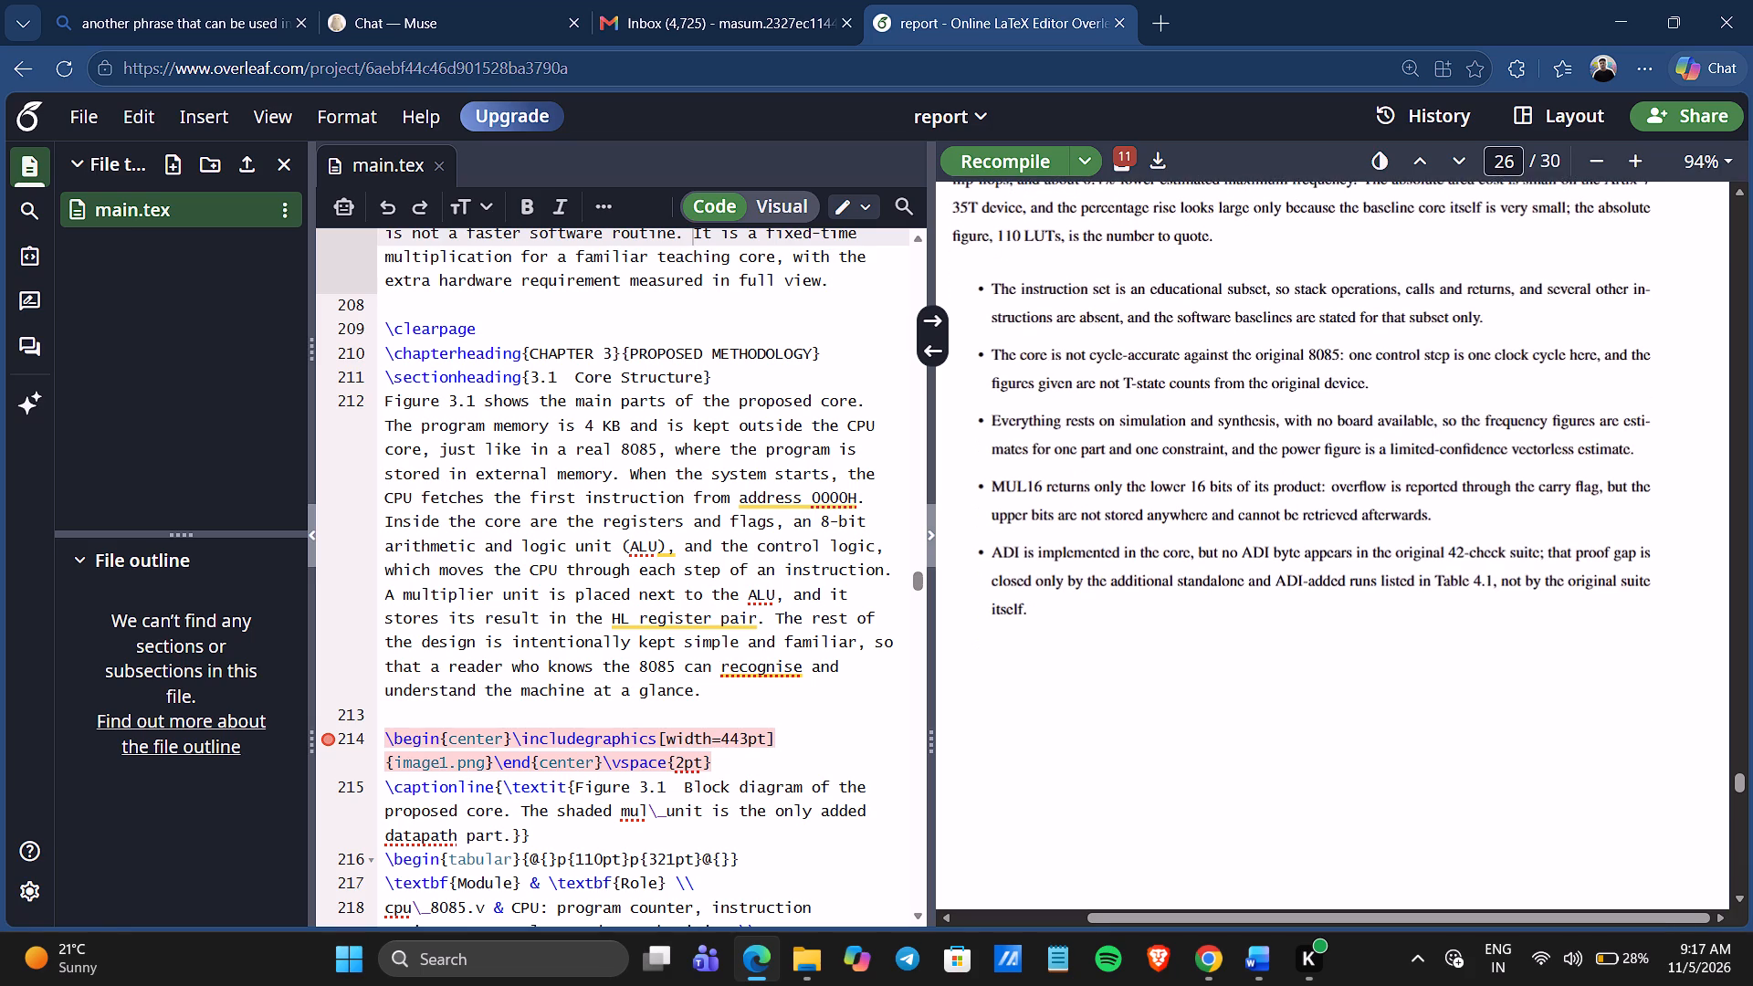
# Delete the ADI item about the 42-check suite from the section 4.4 limitations list in the source and recompile the report.
pyautogui.scroll(-3, 699, 657)
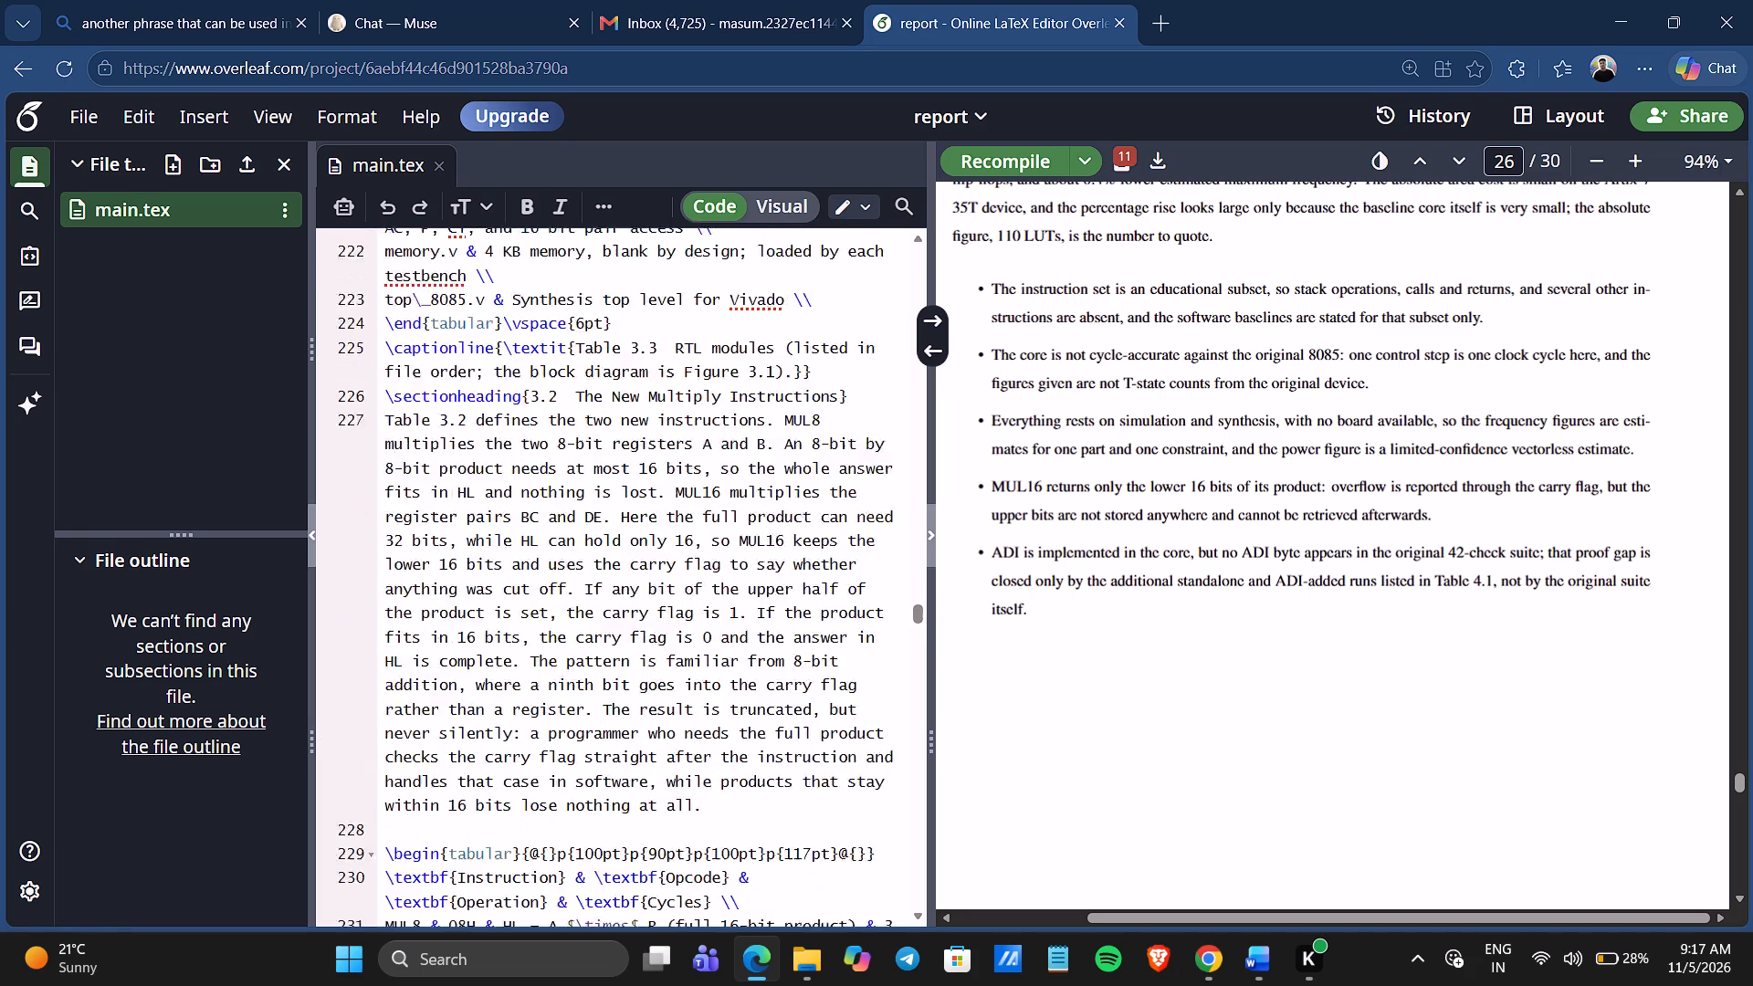
pyautogui.scroll(-3, 699, 657)
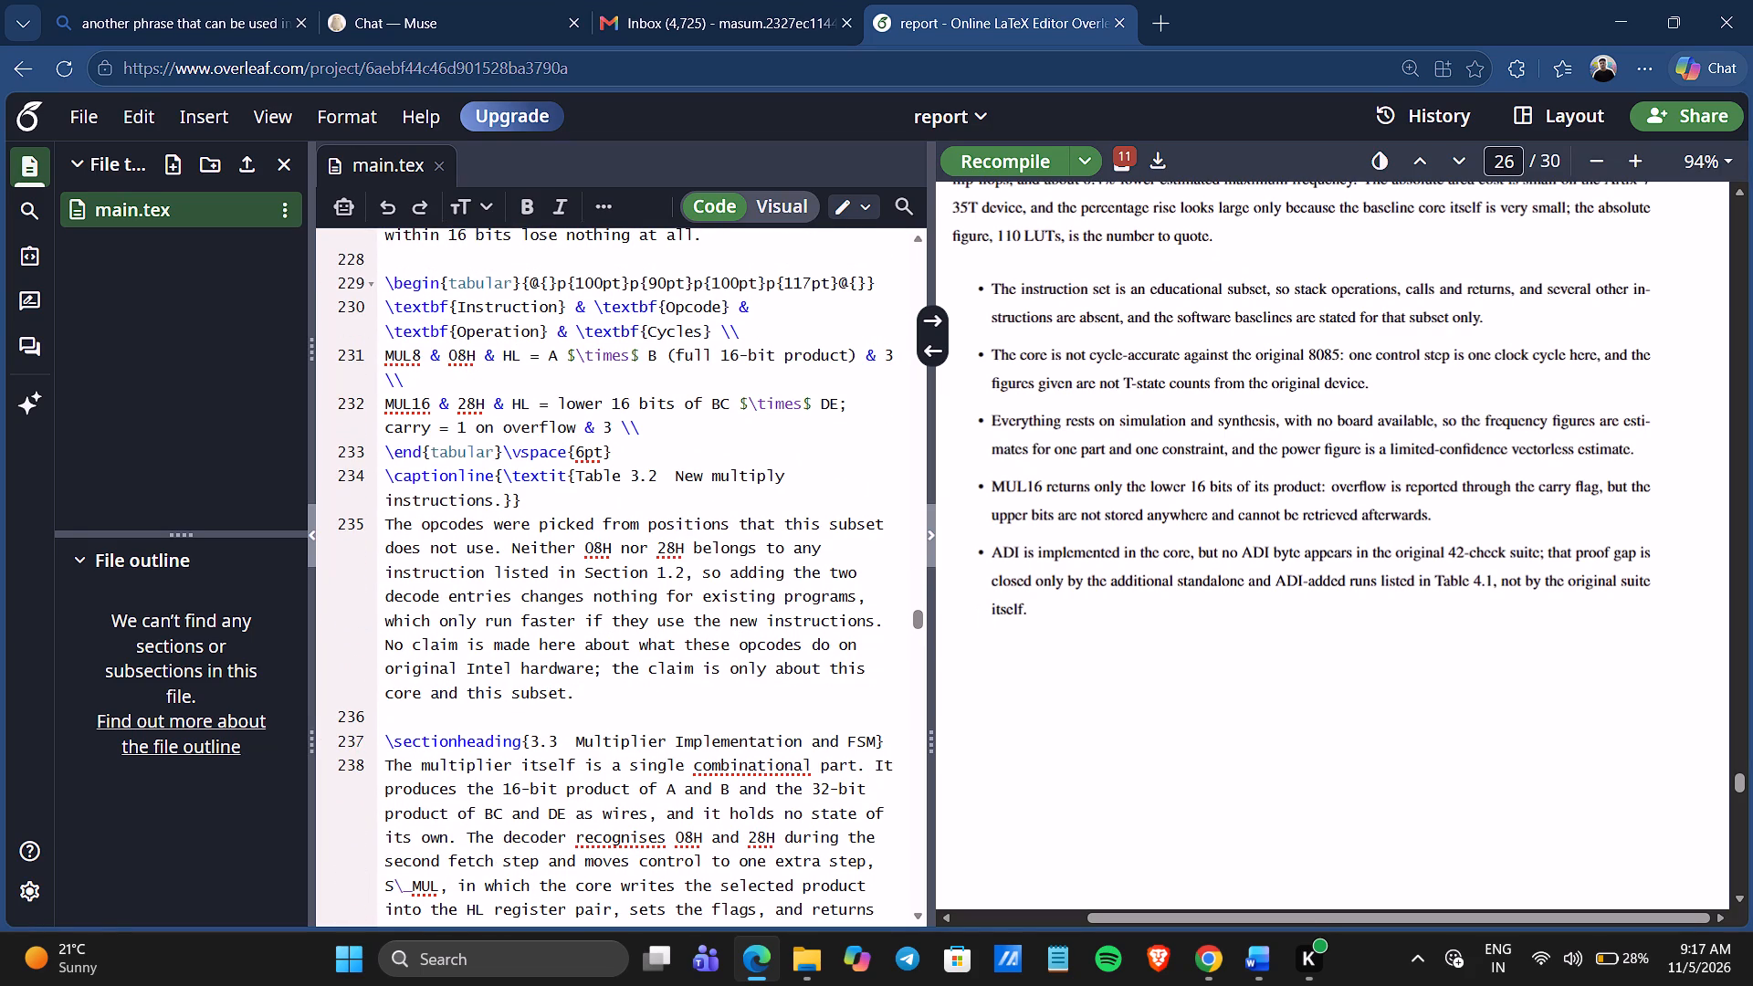
pyautogui.doubleClick(1022, 573)
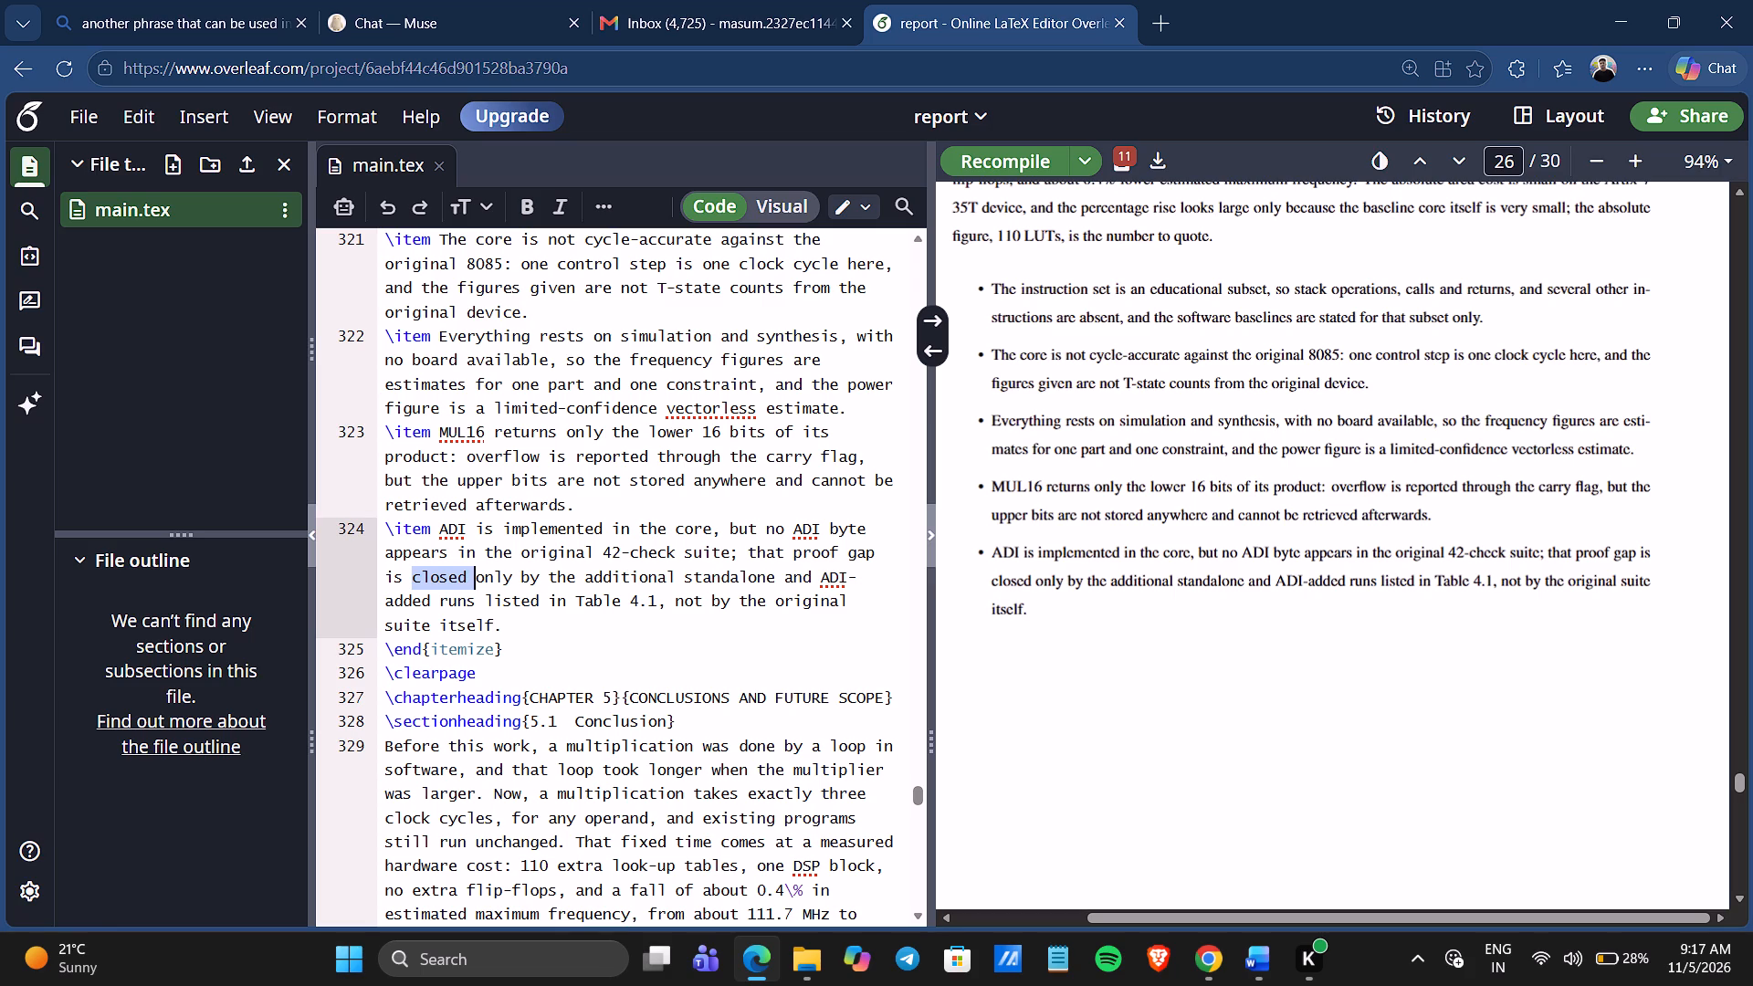
pyautogui.moveTo(504, 635); pyautogui.dragTo(334, 535)
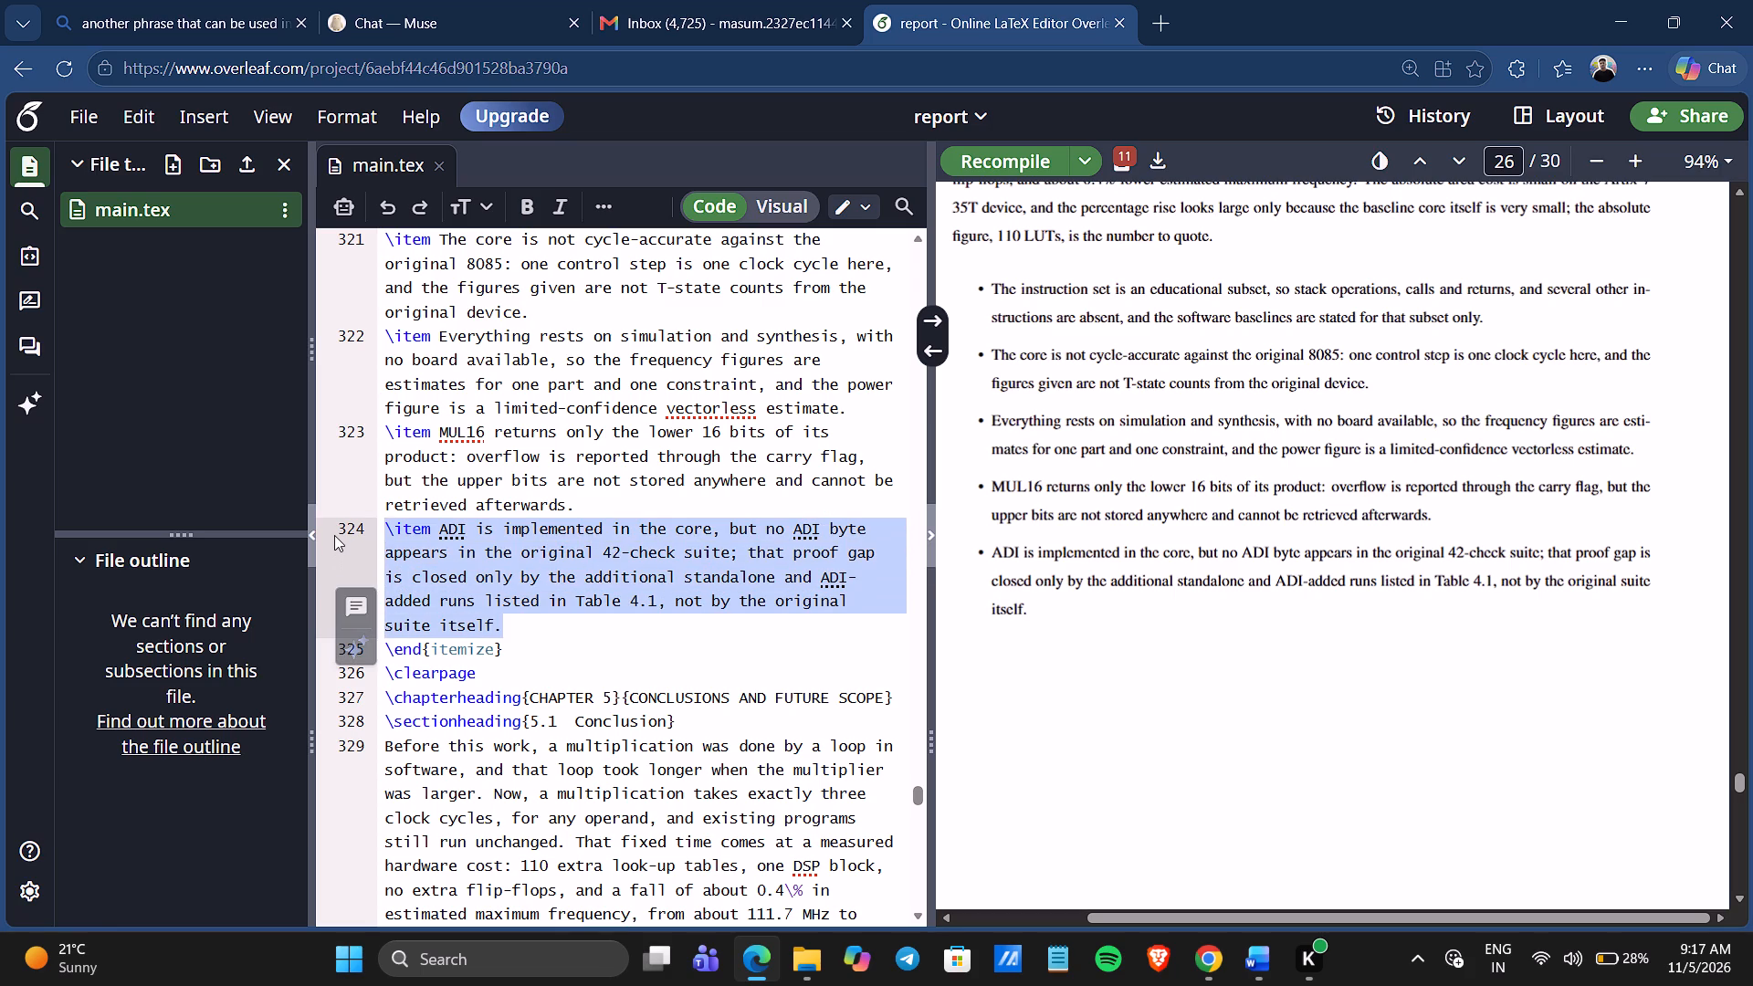
pyautogui.press('Delete')
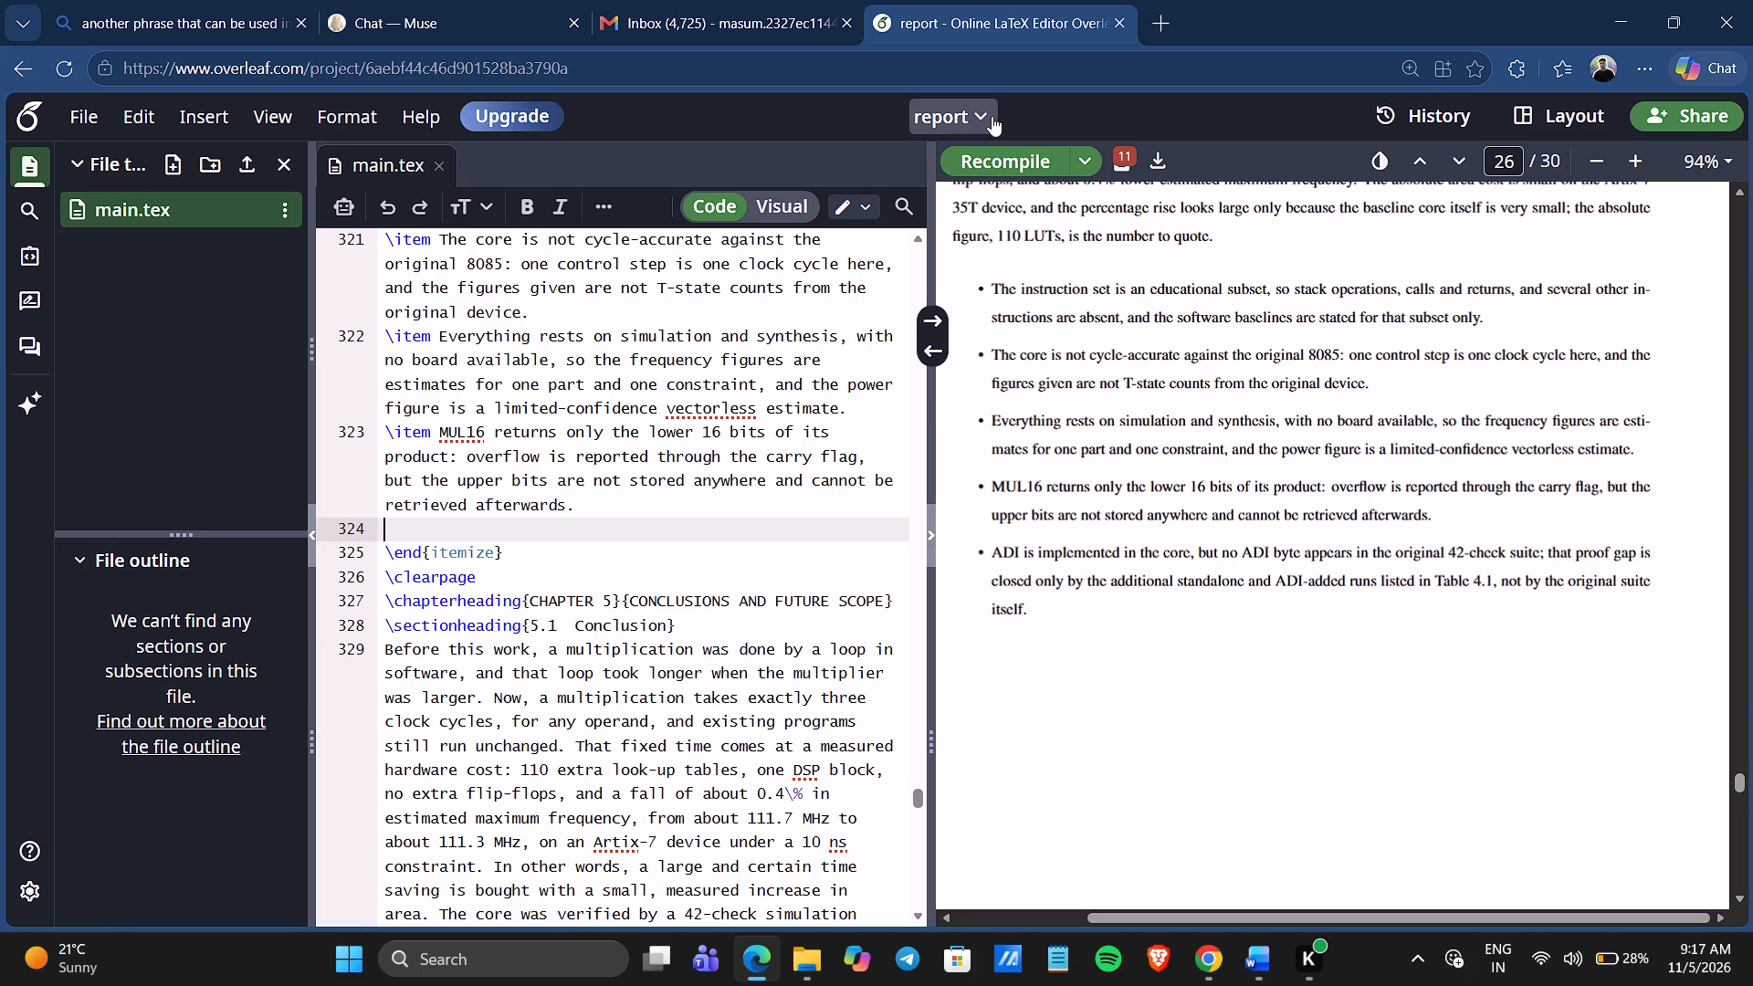
pyautogui.click(995, 148)
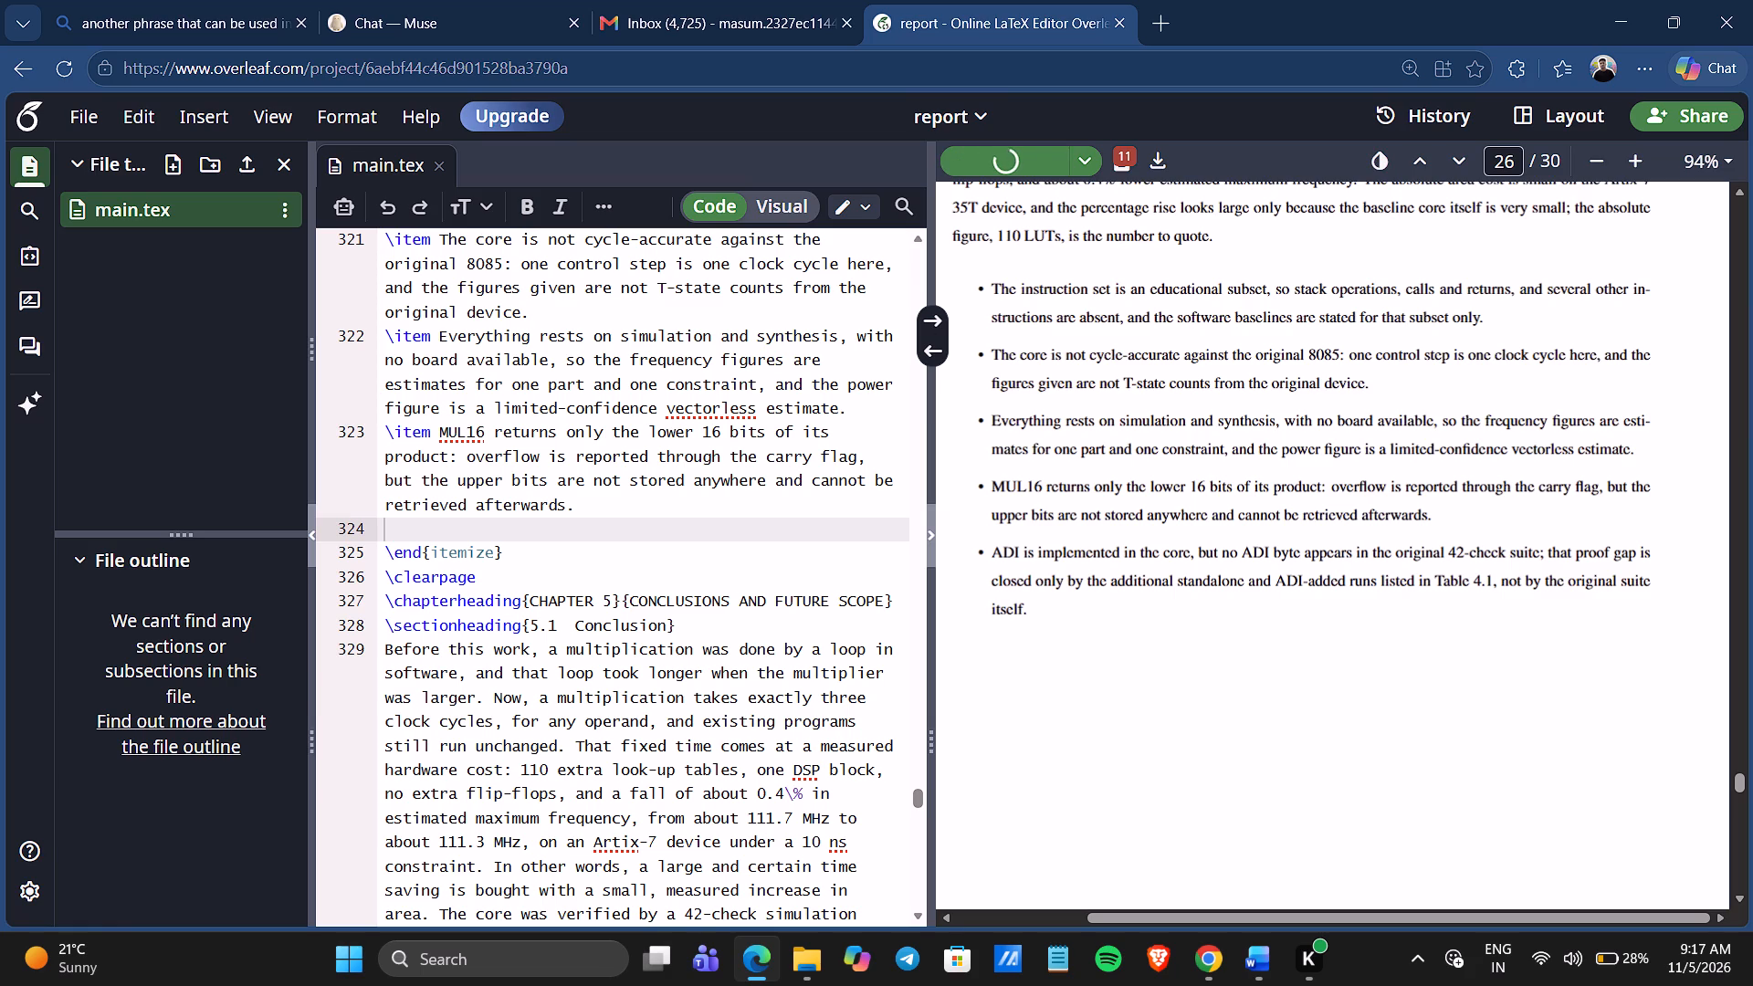
# Look through Chapter 5 Conclusions and Future Scope and the References in the preview, and go back through the earlier pages to section 1.4.
pyautogui.scroll(-2, 1051, 630)
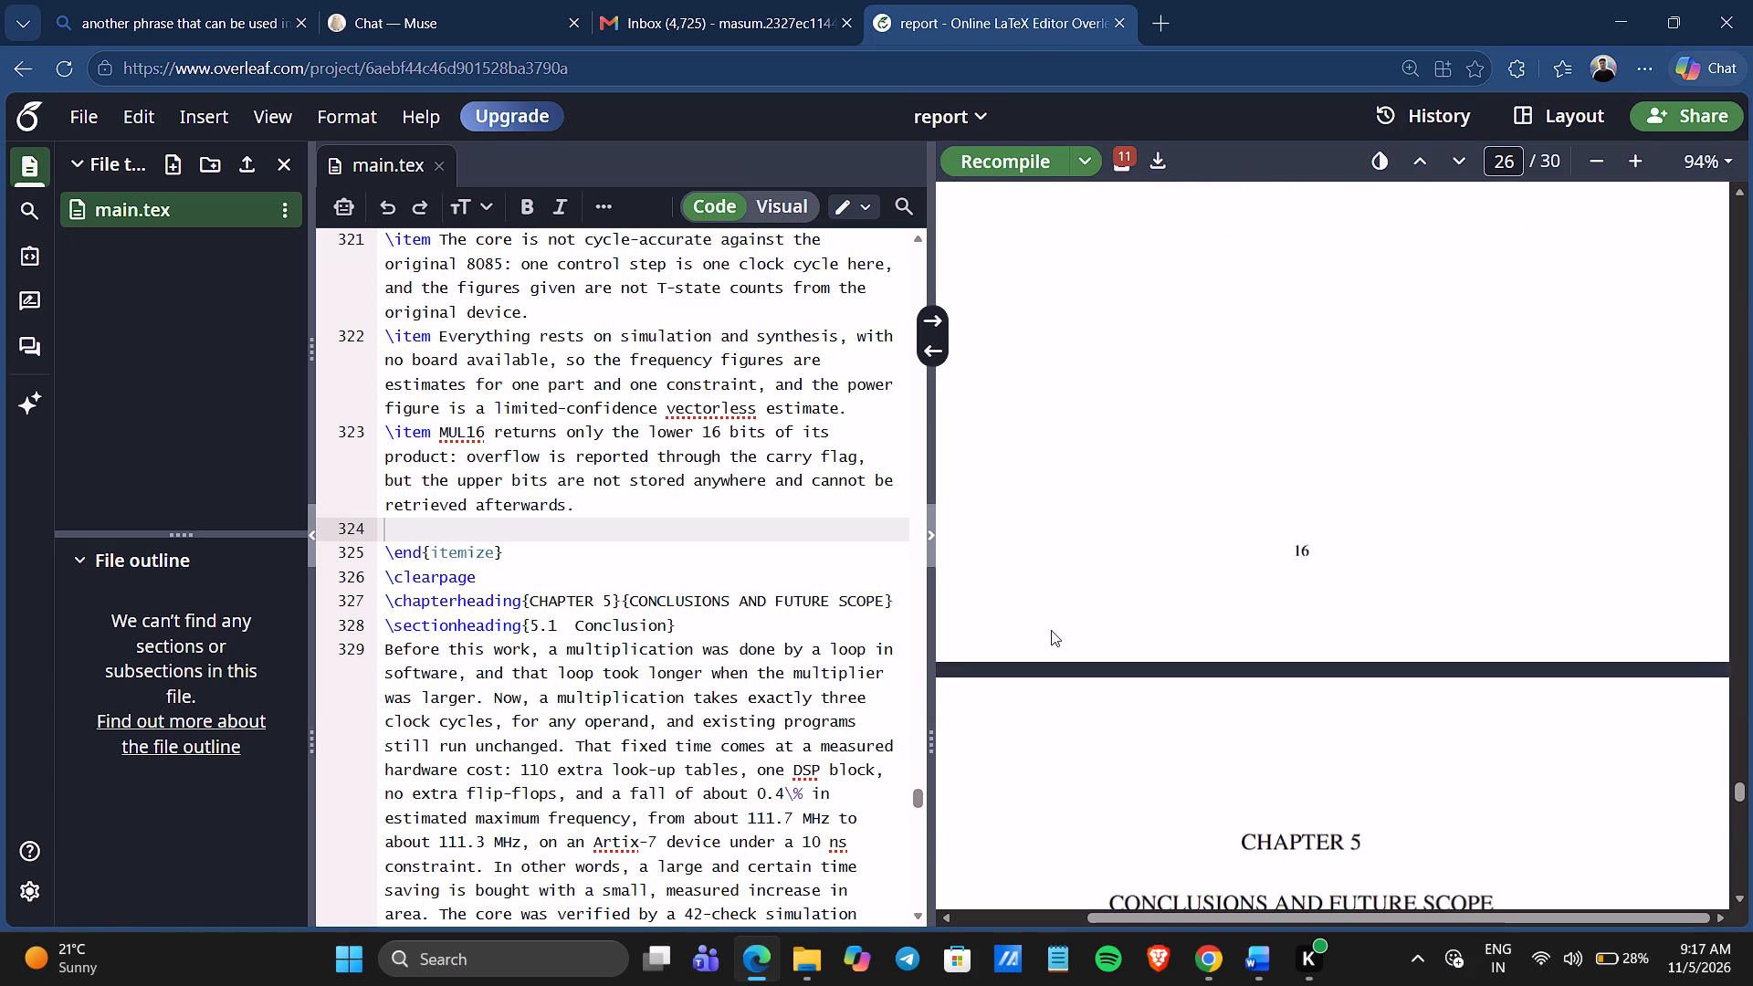
pyautogui.scroll(-3, 1051, 630)
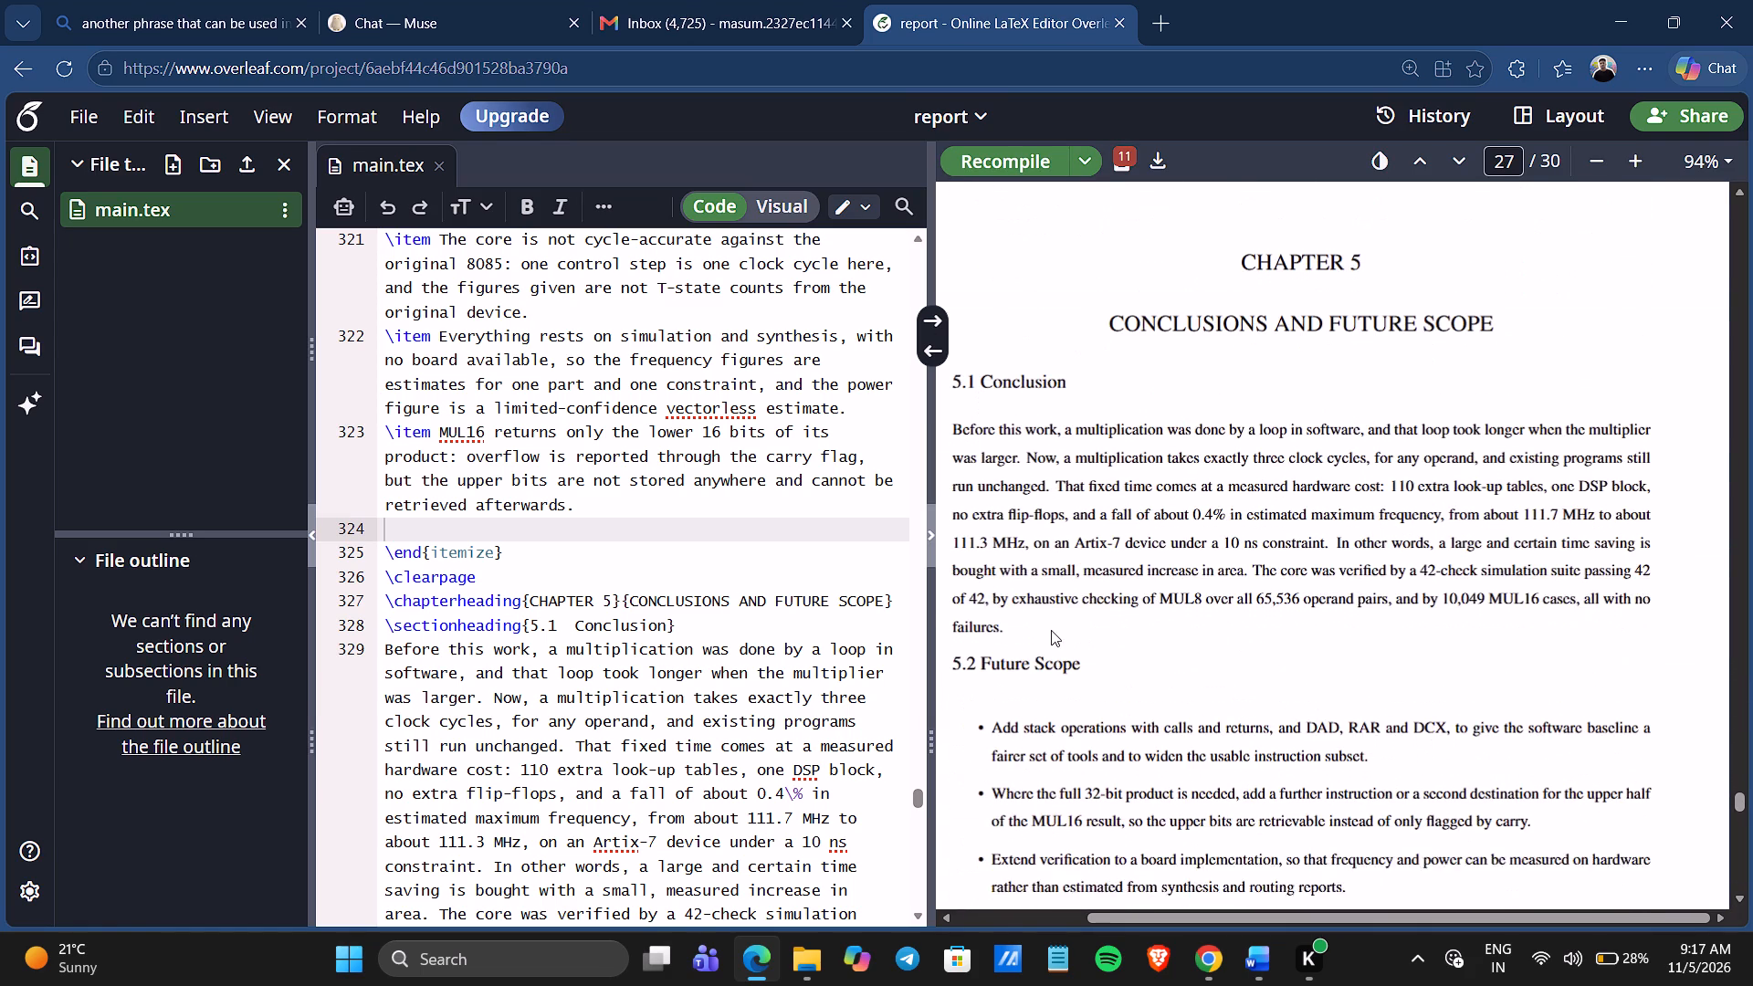
pyautogui.scroll(-2, 1051, 630)
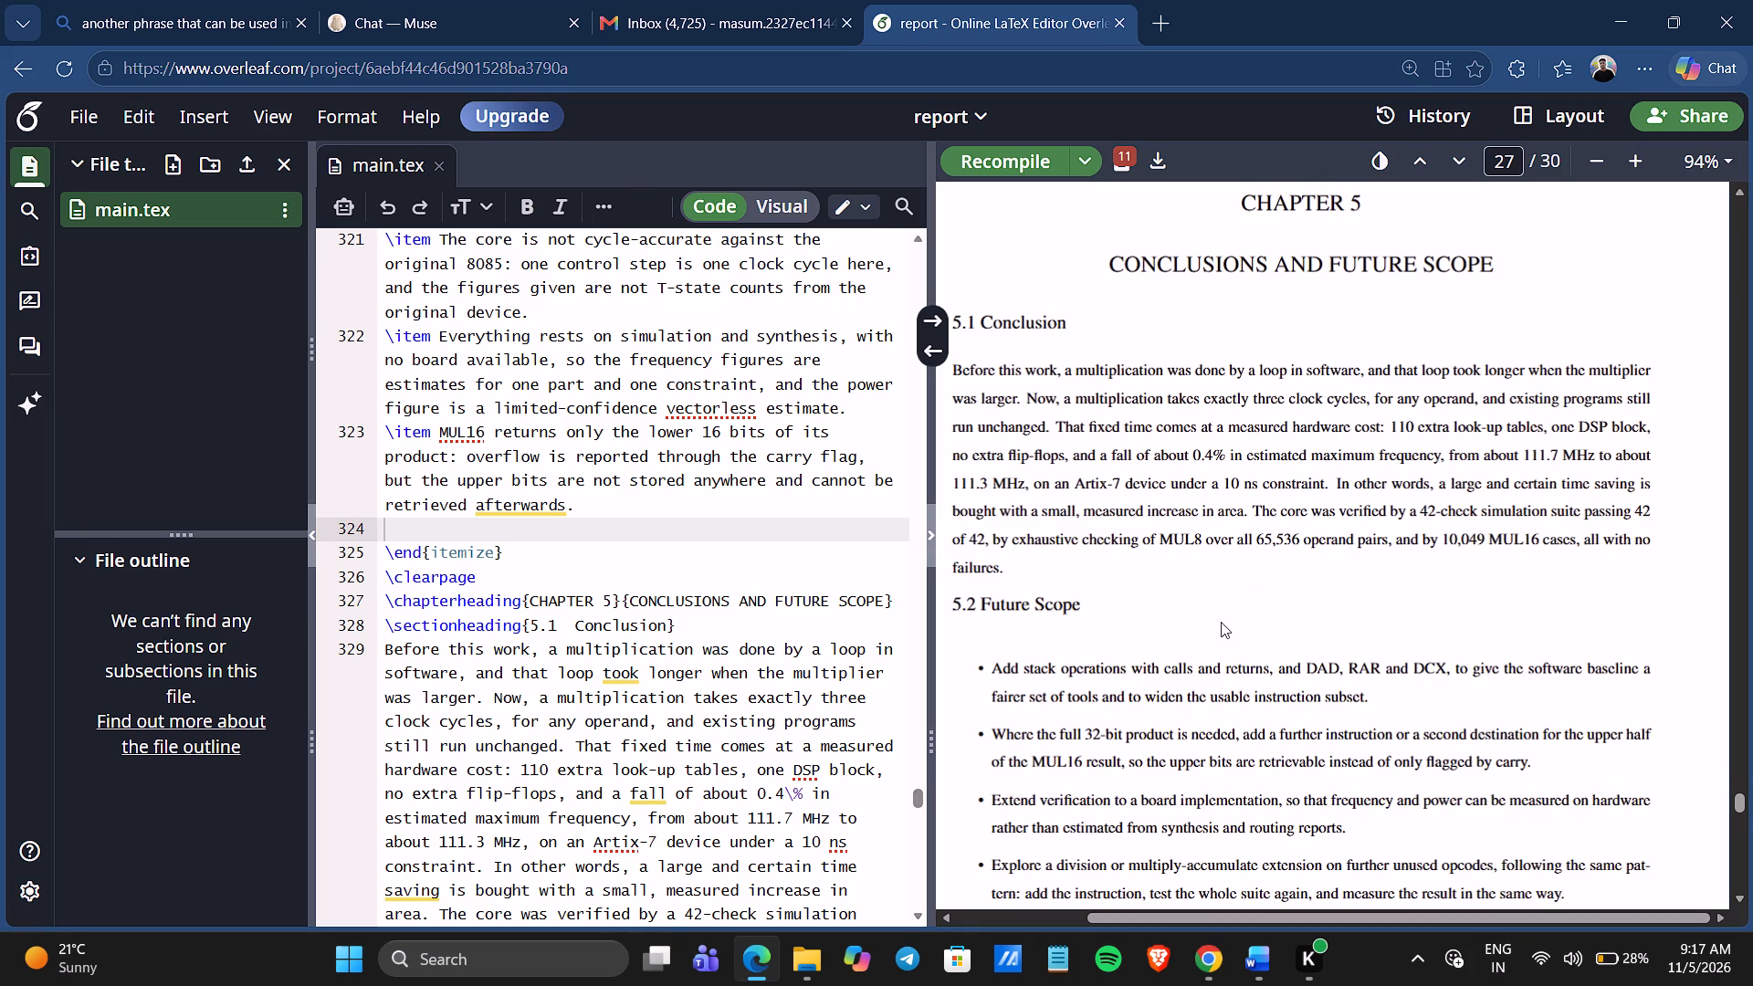
pyautogui.scroll(-3, 1221, 622)
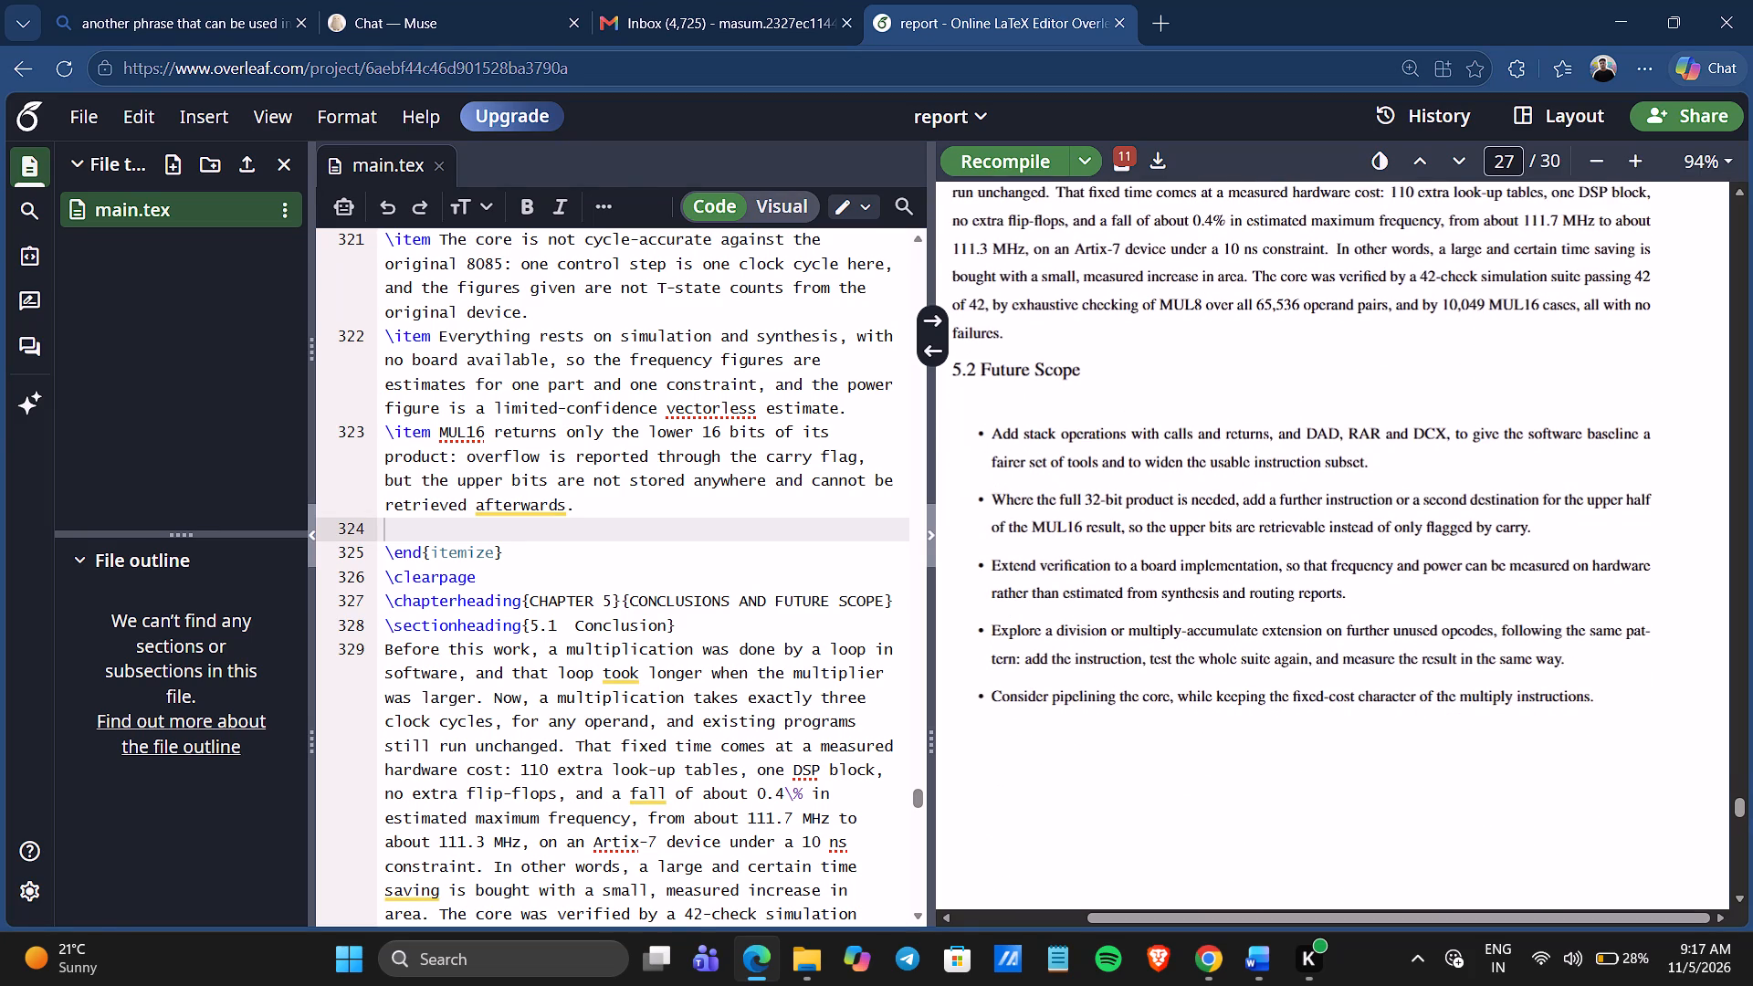
pyautogui.scroll(-5, 1221, 622)
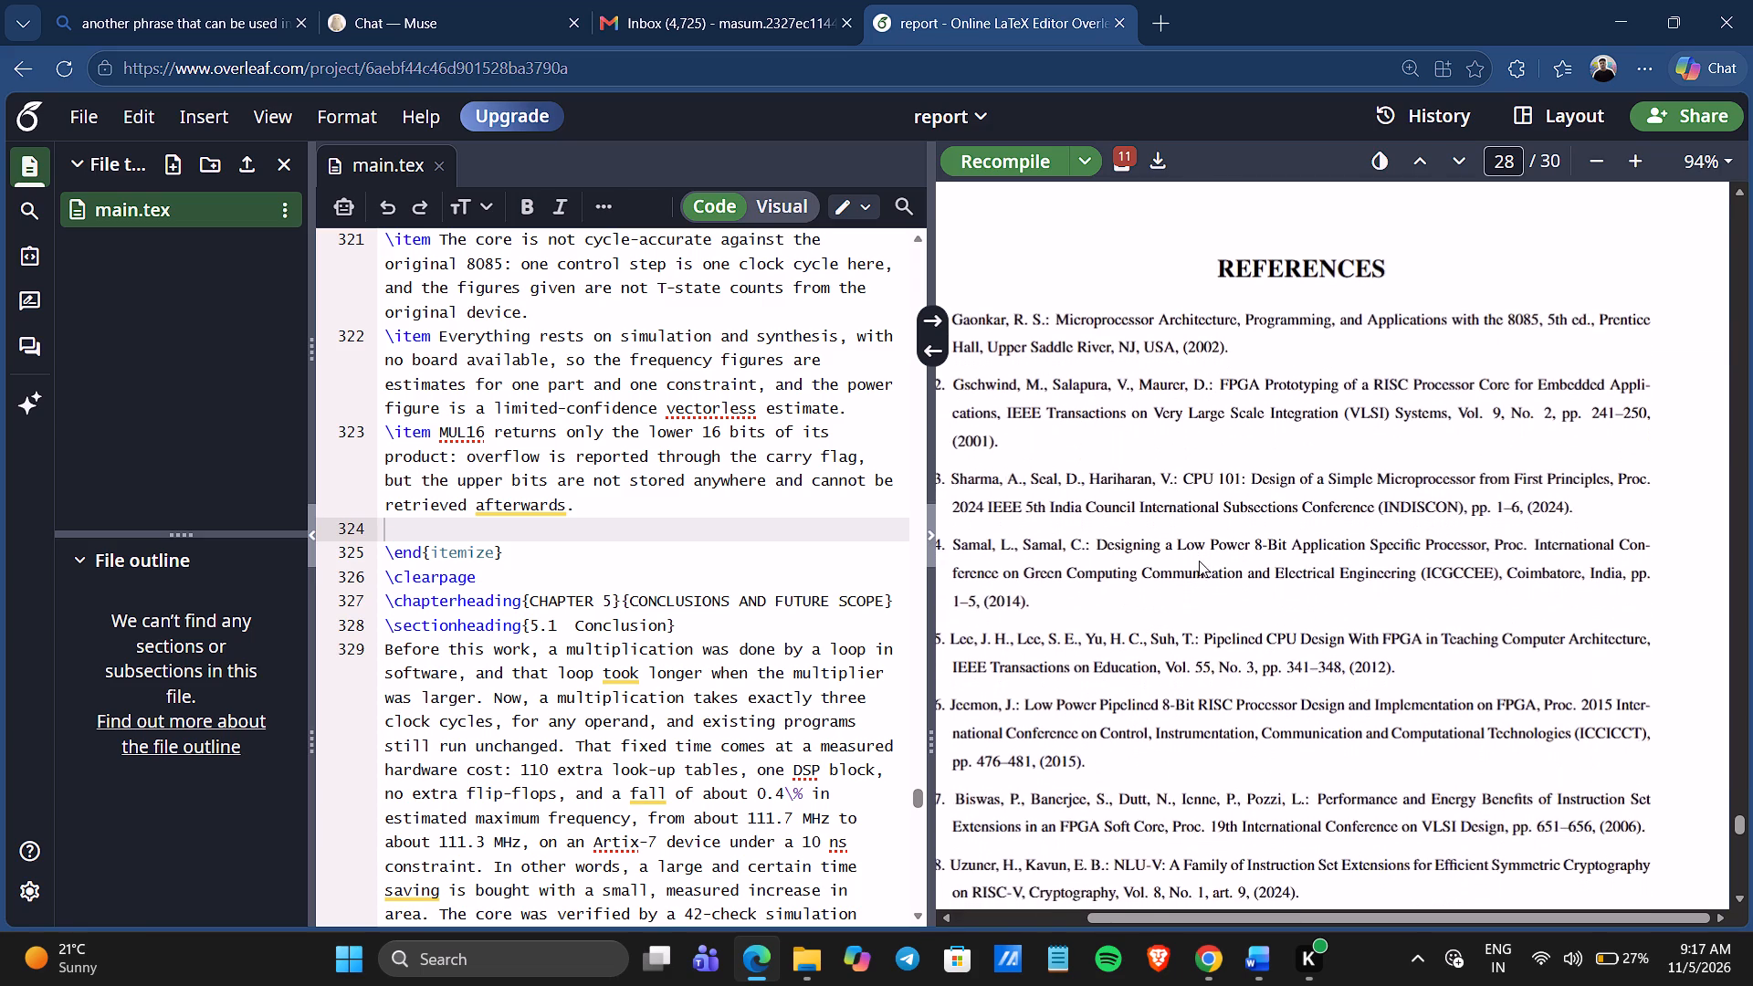
pyautogui.scroll(20, 1199, 561)
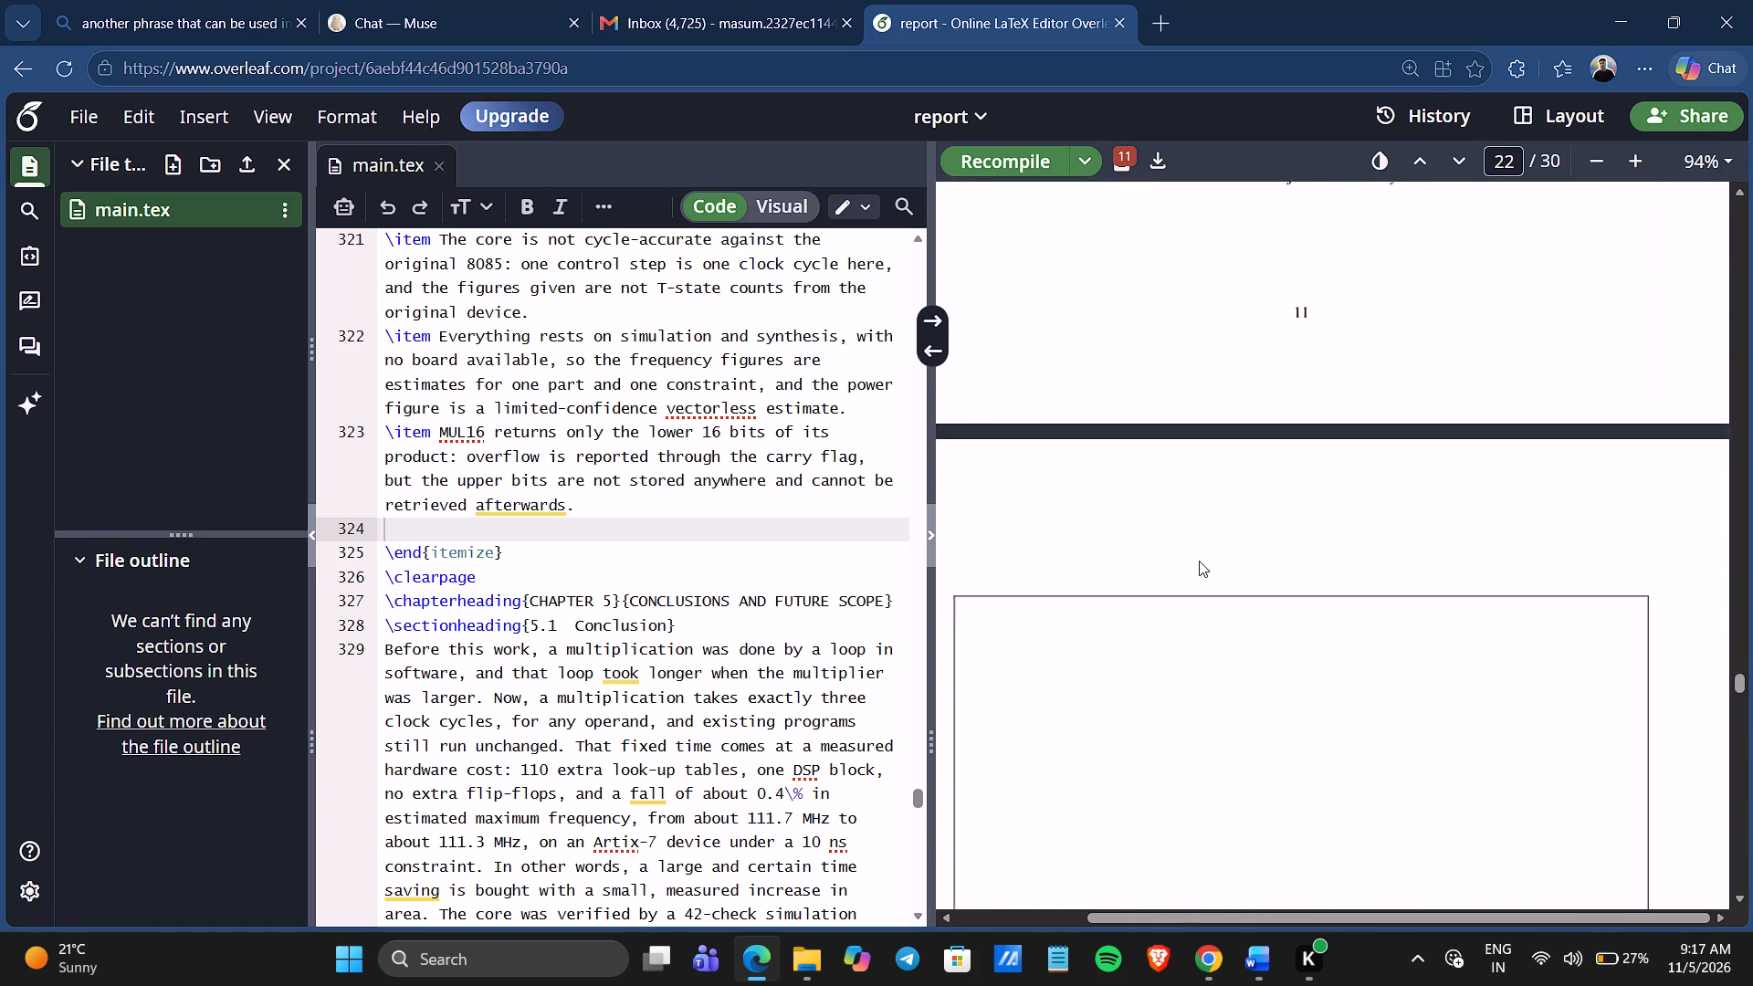
pyautogui.scroll(8, 1199, 561)
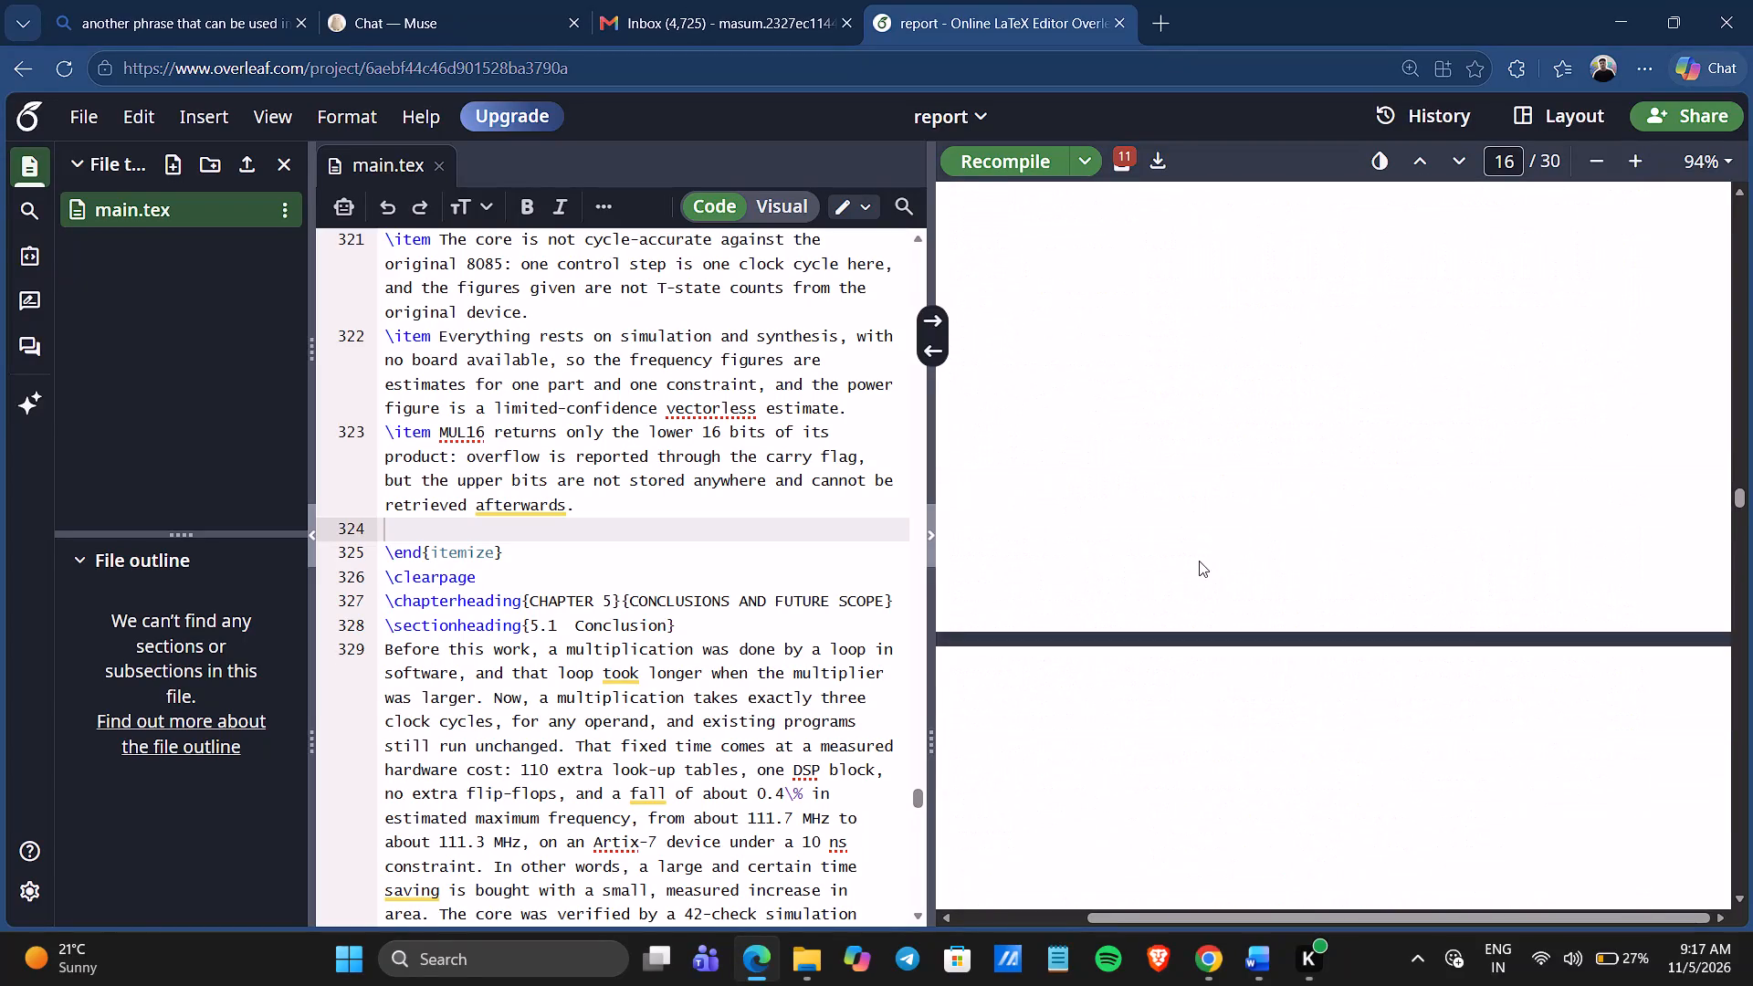
pyautogui.scroll(4, 1199, 561)
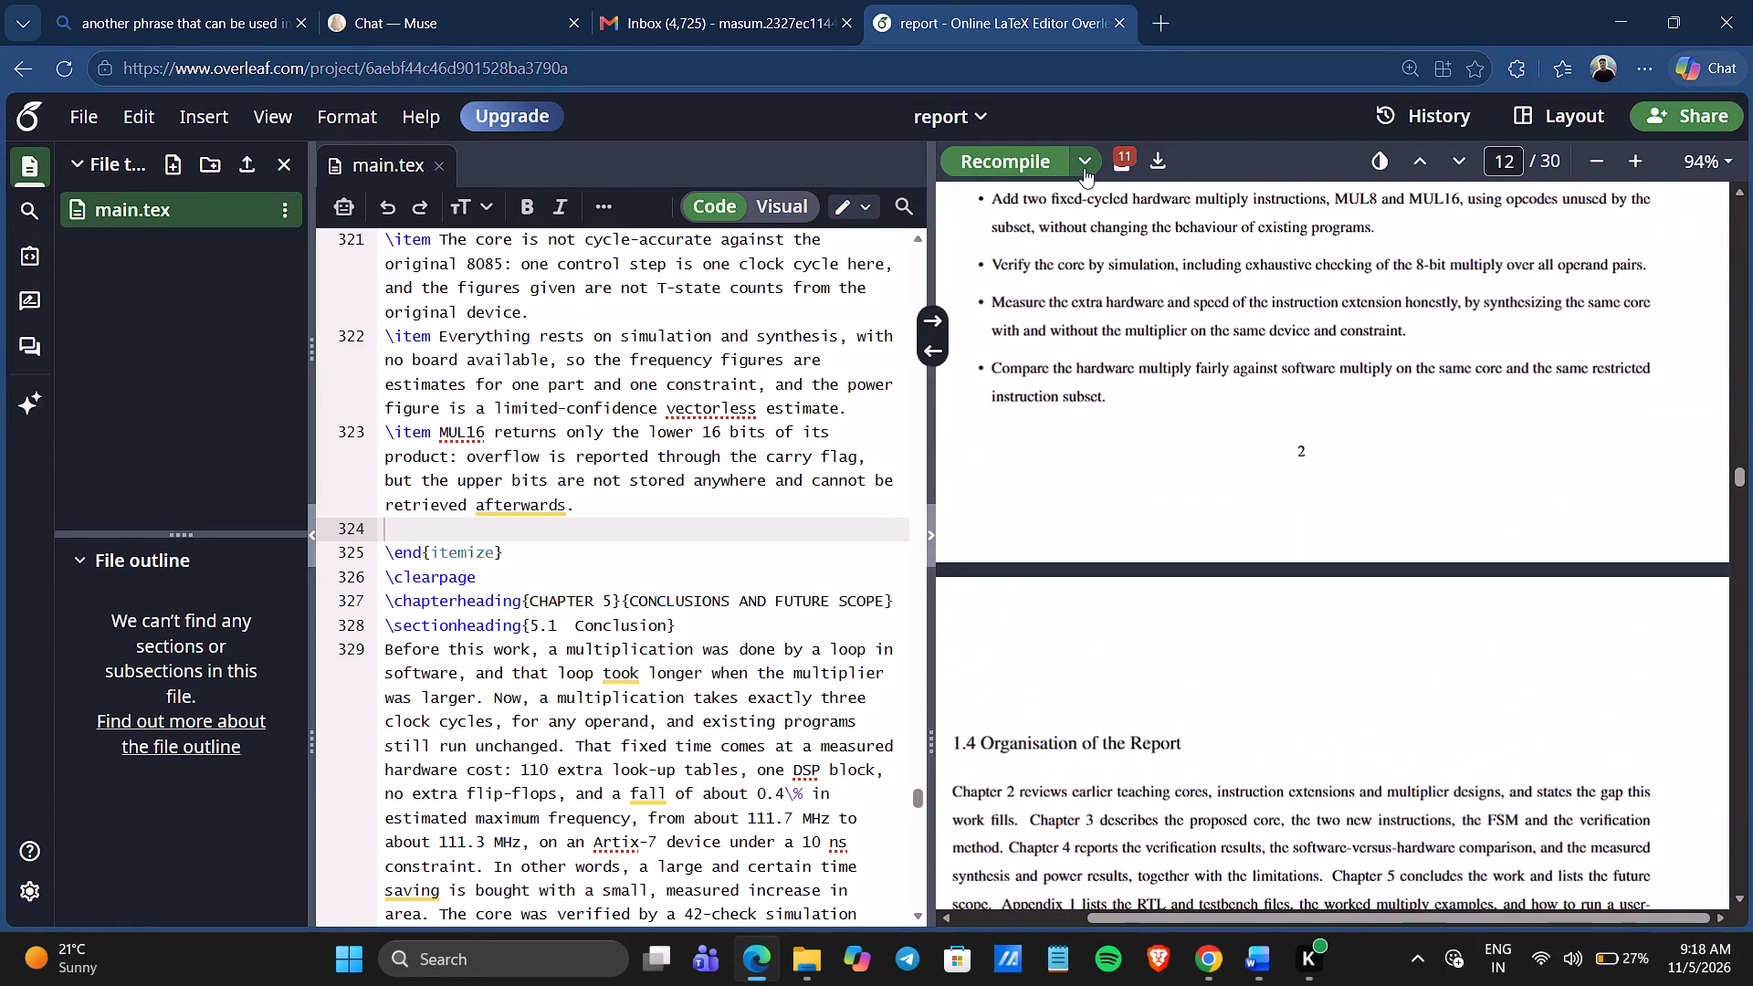
# Download the compiled report as a PDF.
pyautogui.click(1164, 168)
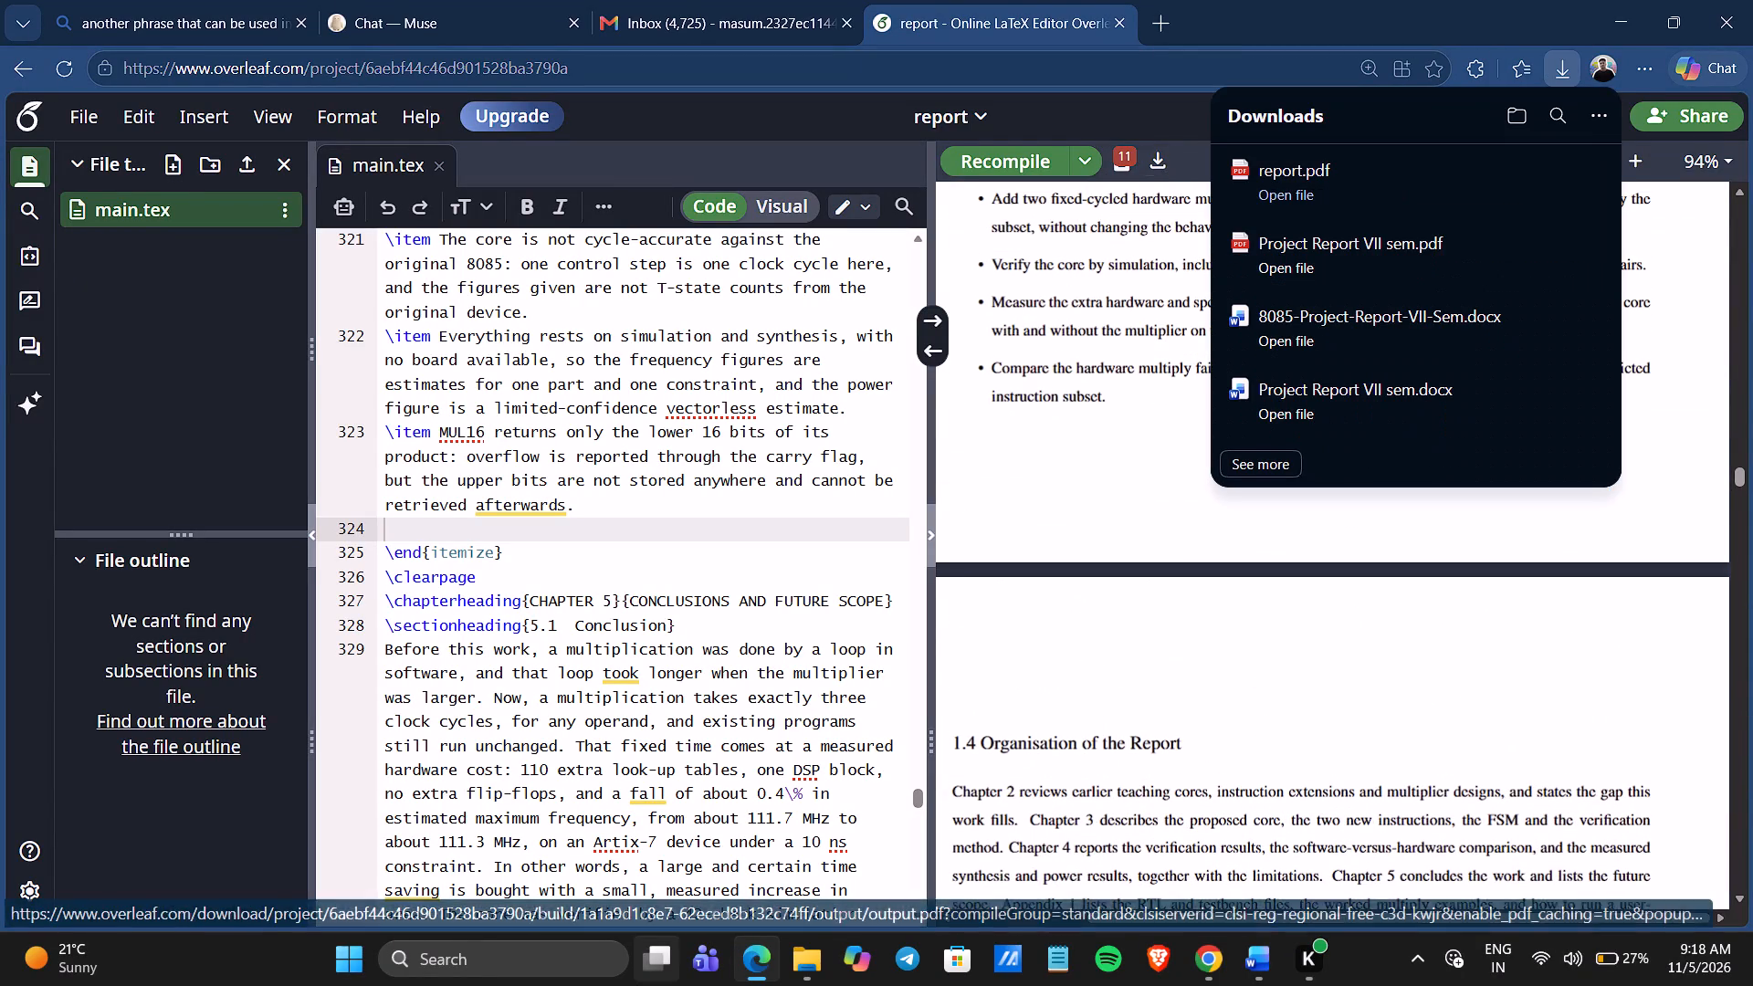
pyautogui.click(814, 968)
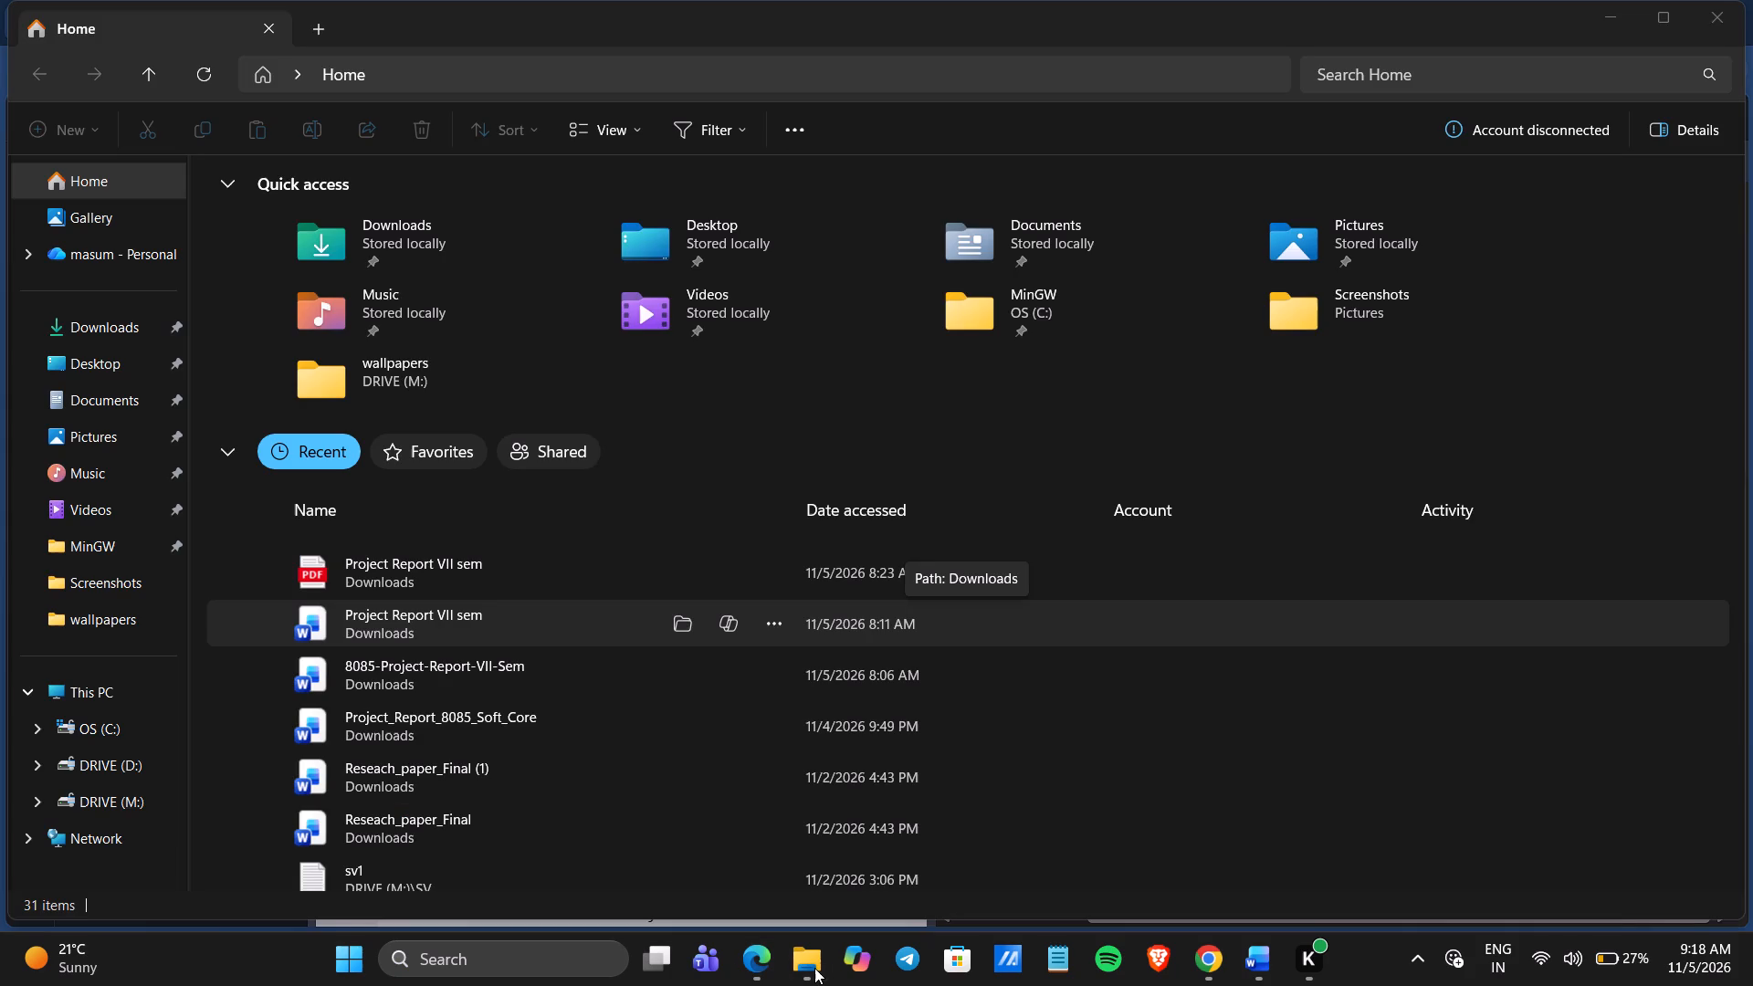
pyautogui.click(743, 970)
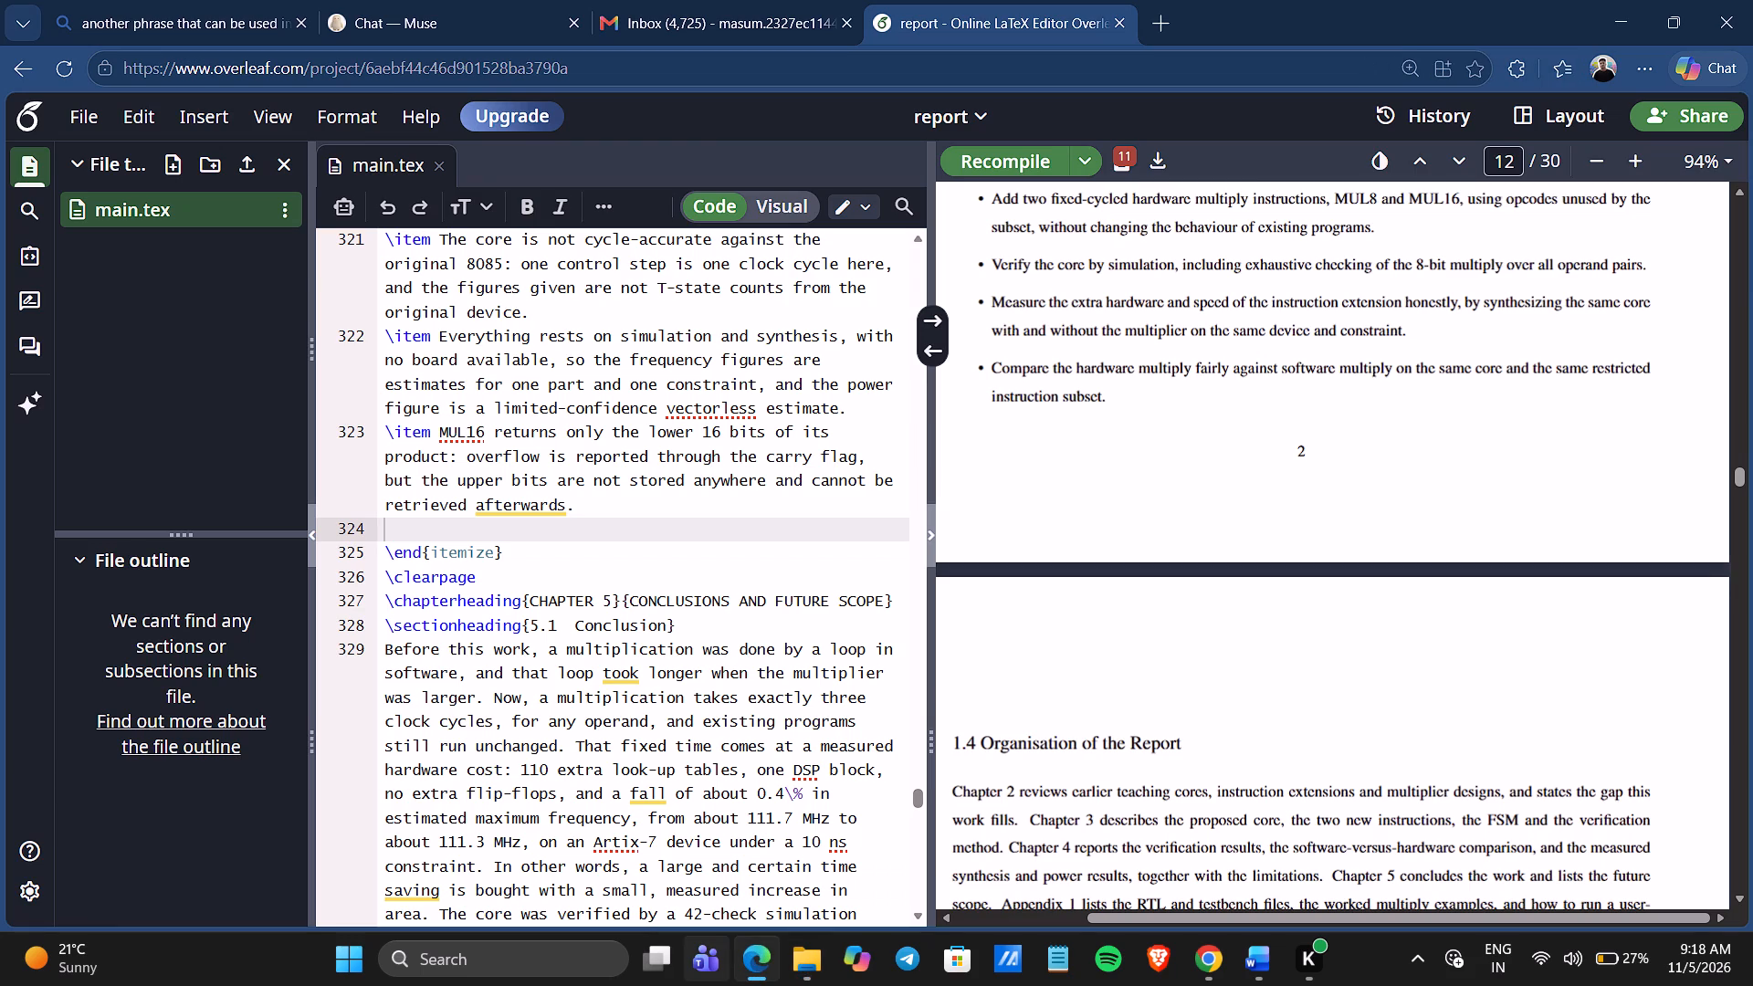
# Switch to the Muse chat and attach report.pdf from Downloads to a new message.
pyautogui.click(486, 18)
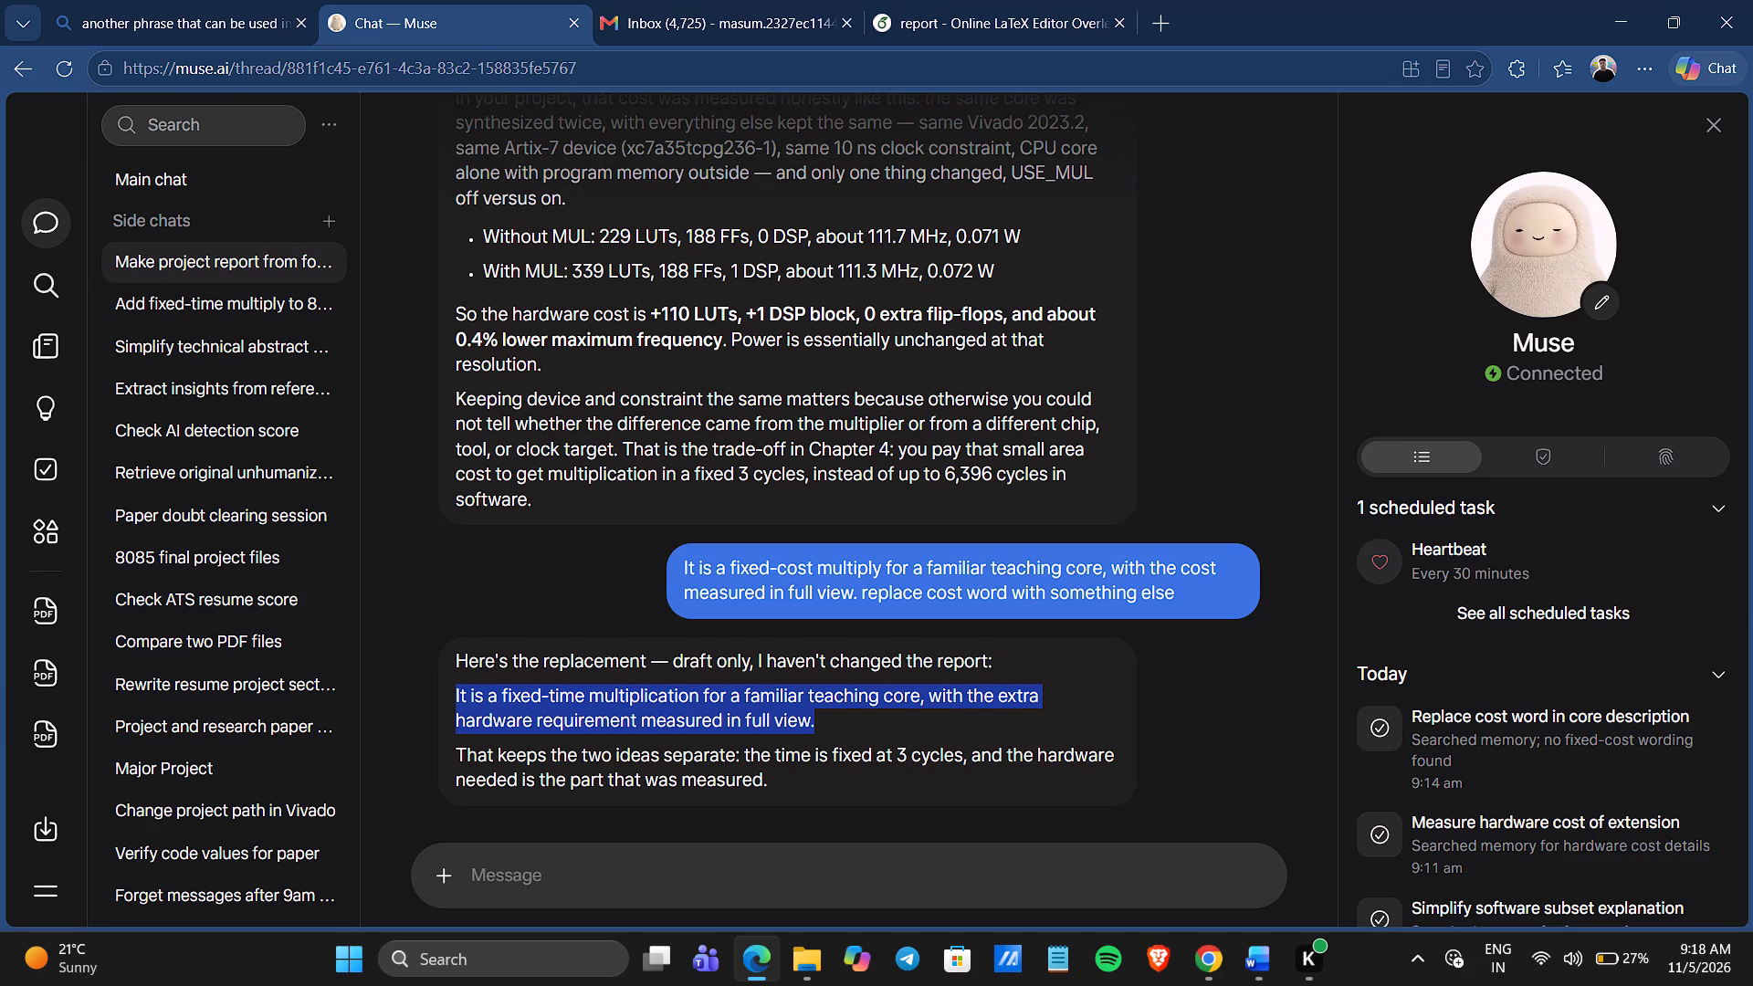
pyautogui.click(448, 873)
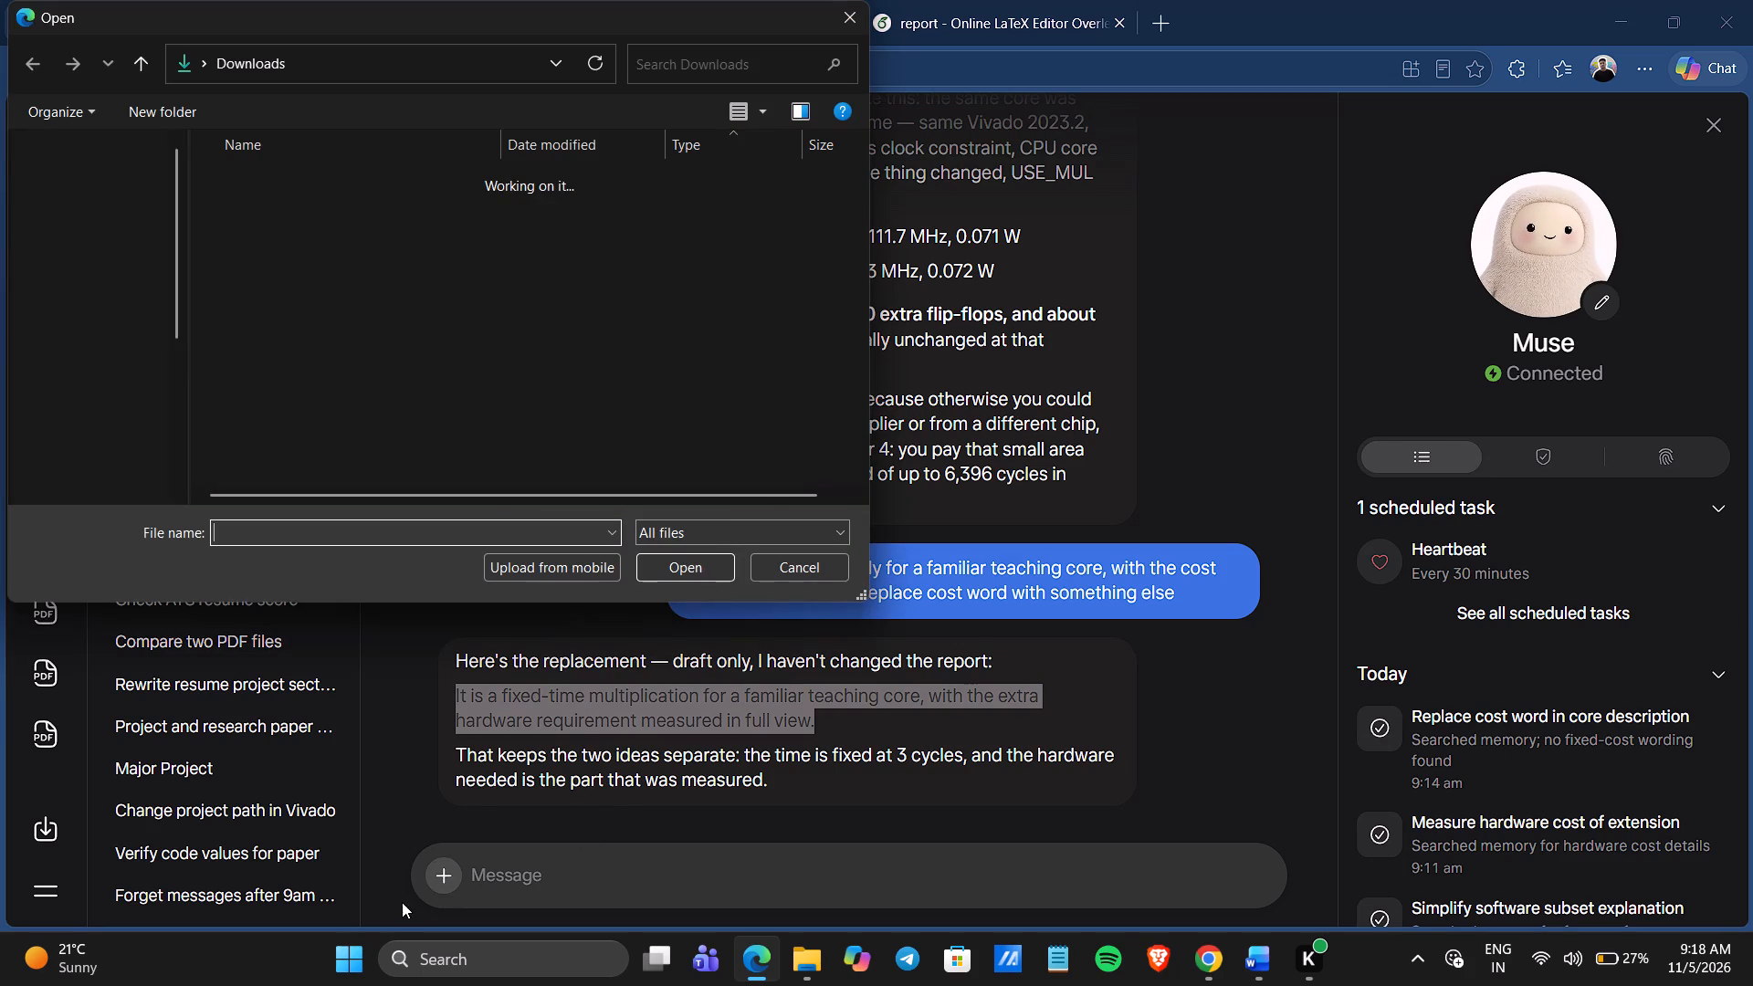
pyautogui.click(415, 239)
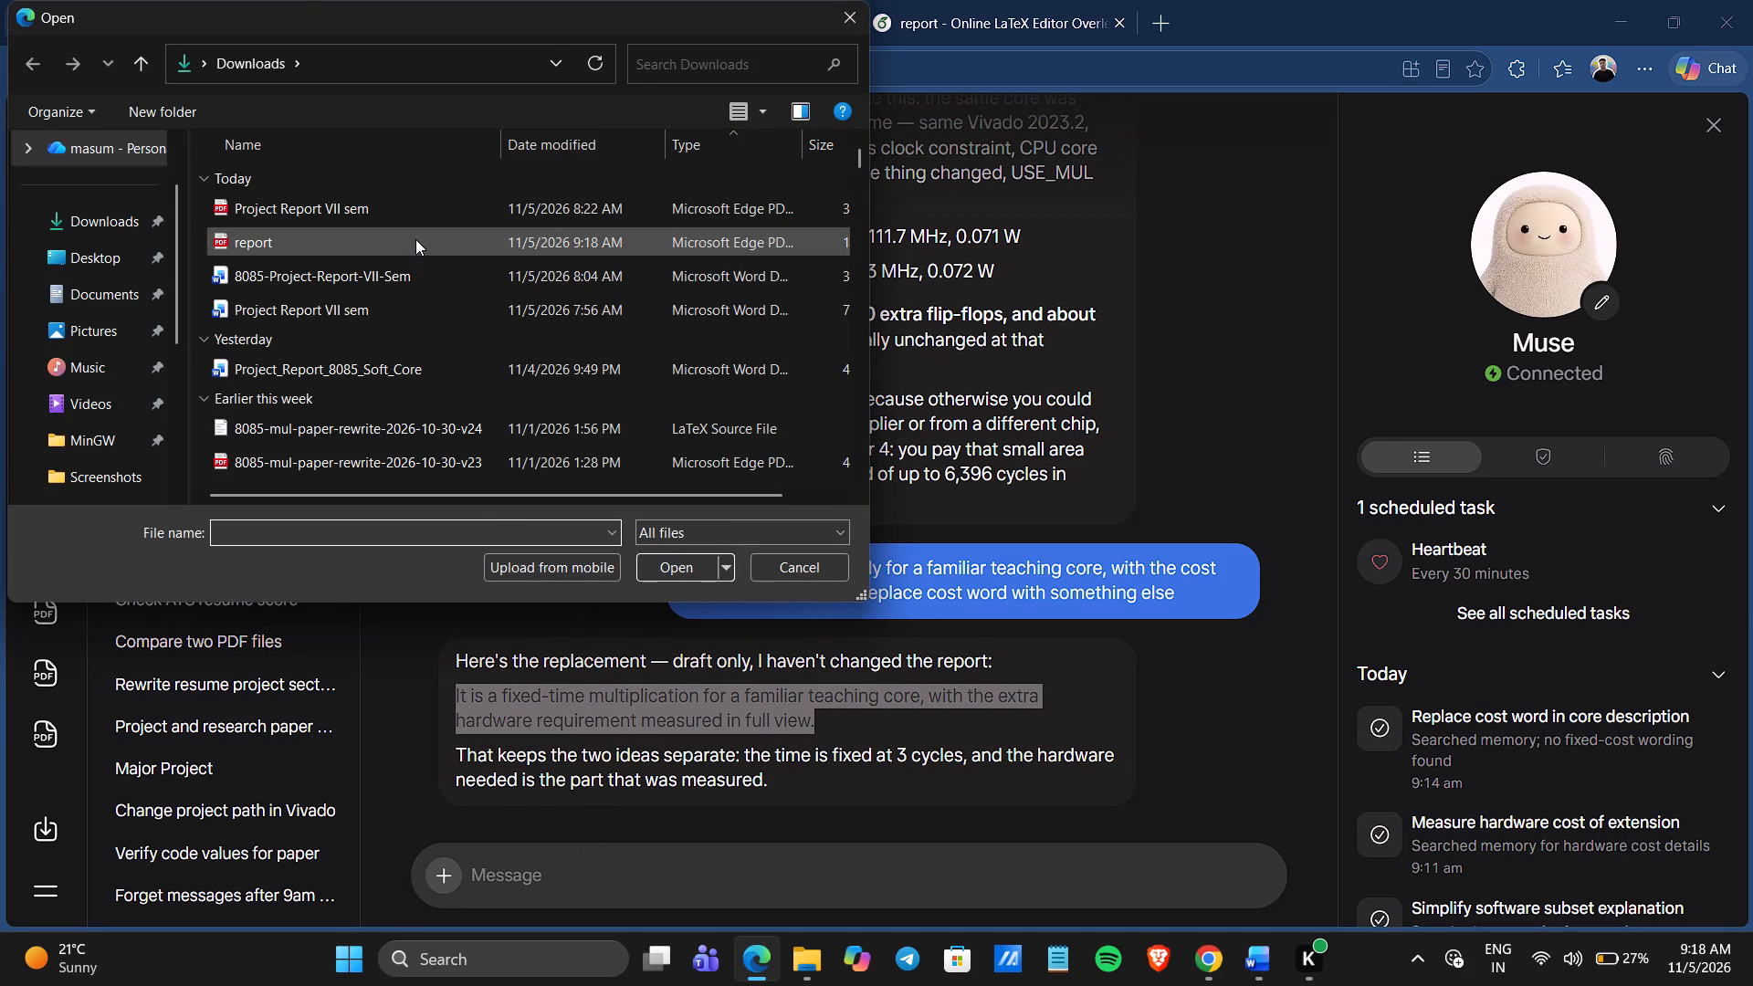
pyautogui.click(654, 562)
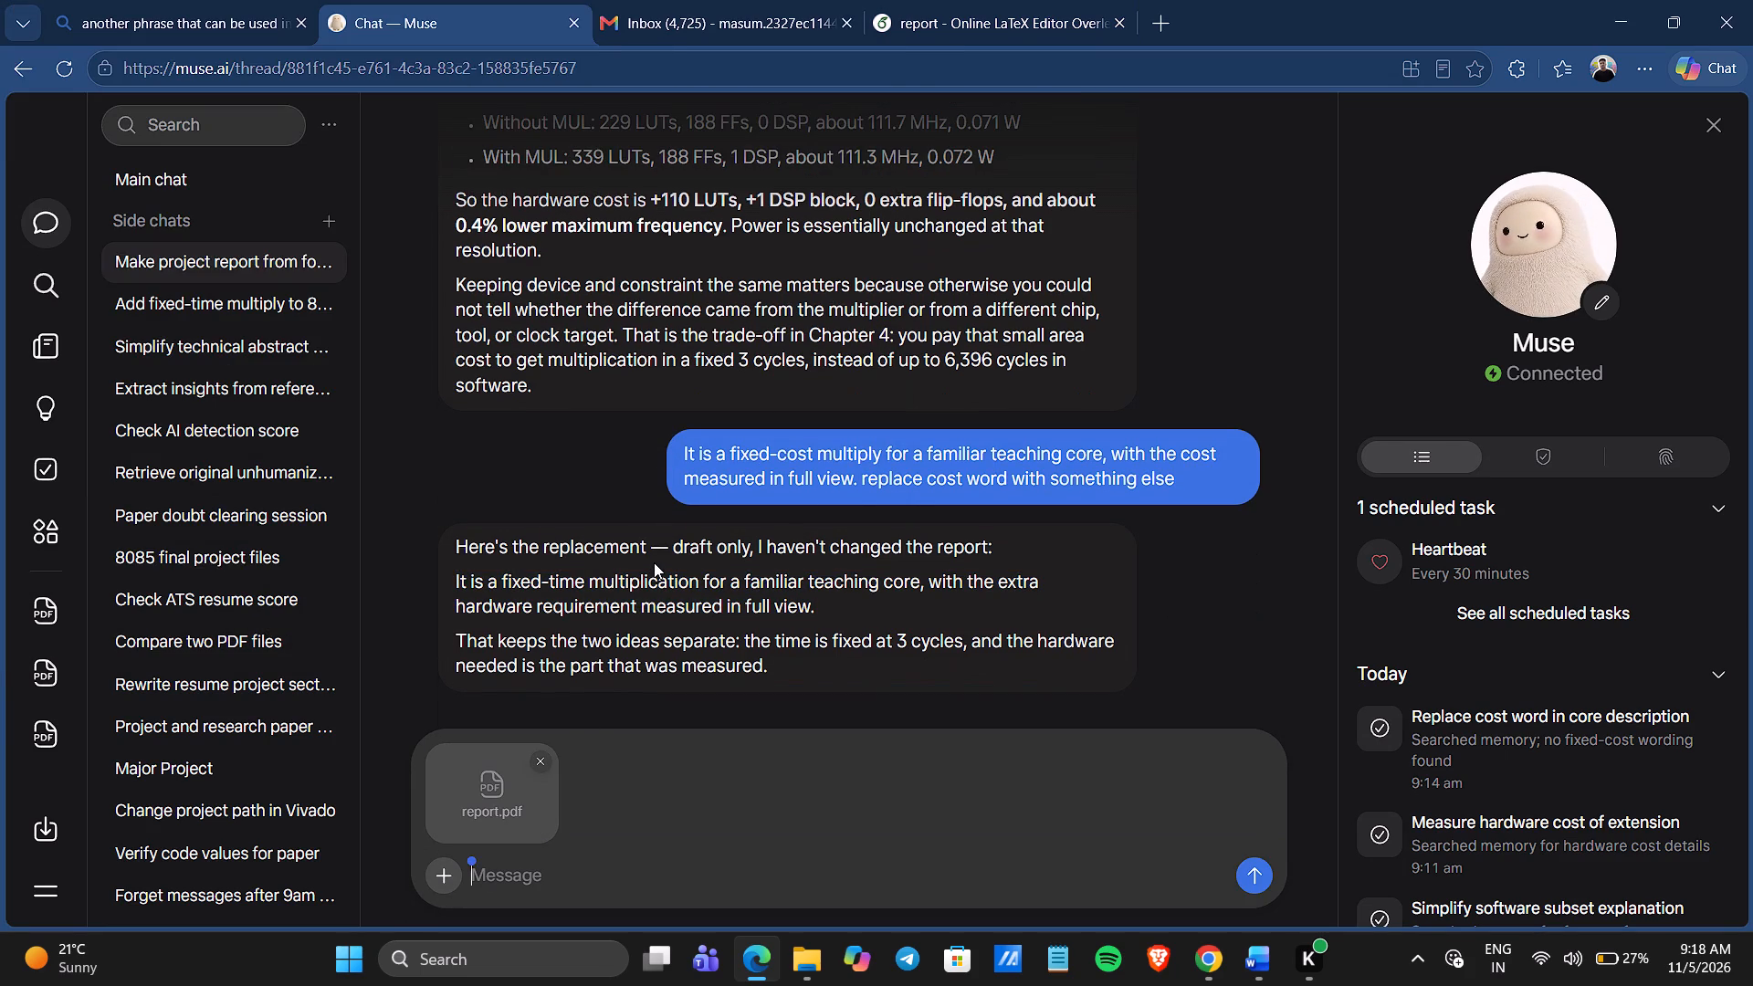
pyautogui.write('xhan')
pyautogui.press('BackSpace')
pyautogui.press('BackSpace')
pyautogui.press('BackSpace')
pyautogui.press('BackSpace')
pyautogui.write('change the word')
pyautogui.press('space')
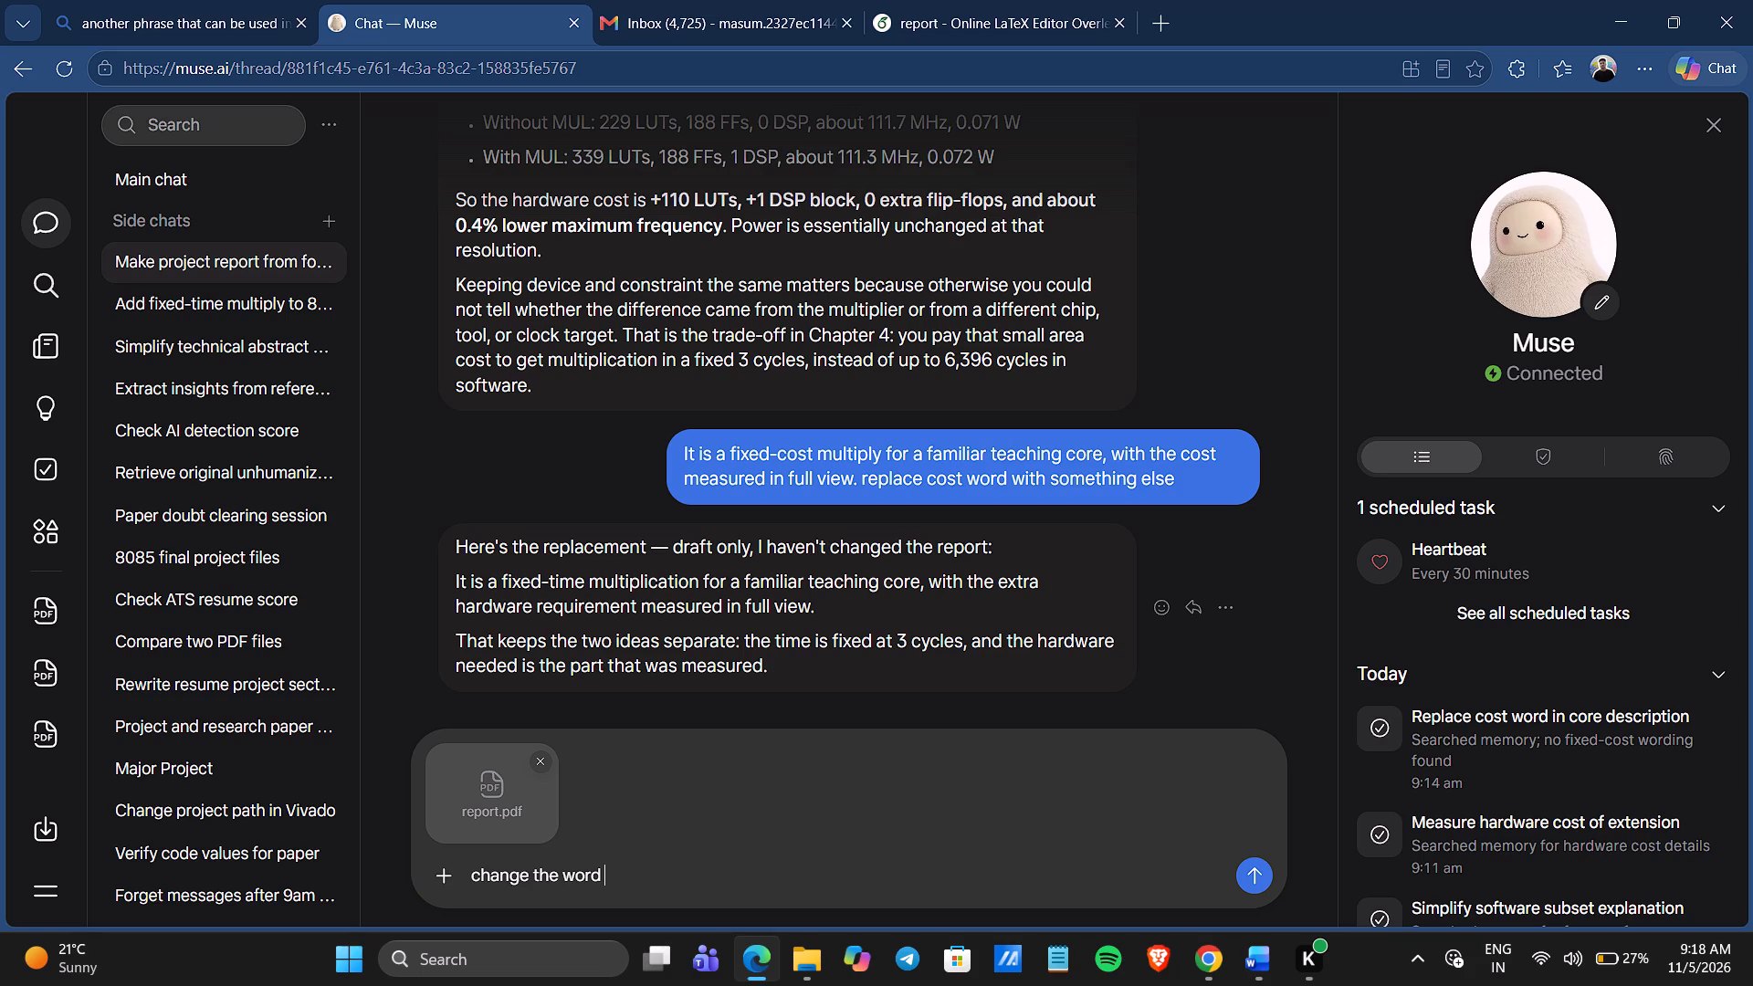
pyautogui.write('cost')
pyautogui.press('space')
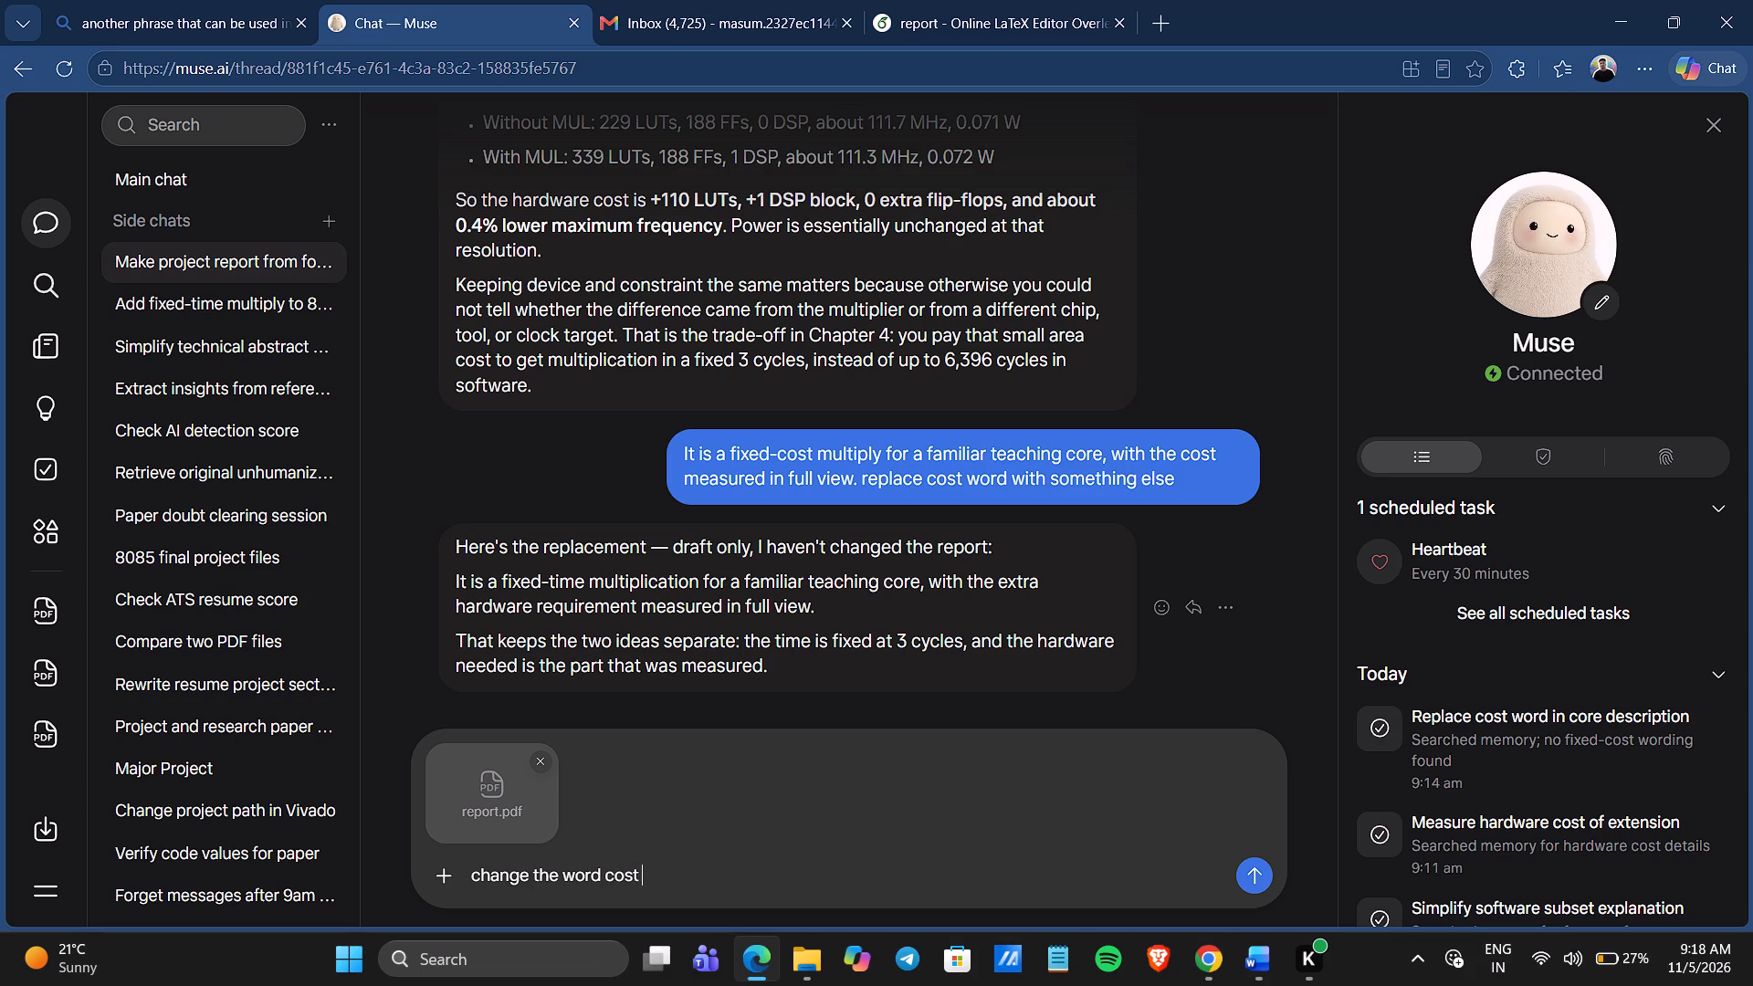
pyautogui.write('or fixed cost')
pyautogui.press('space')
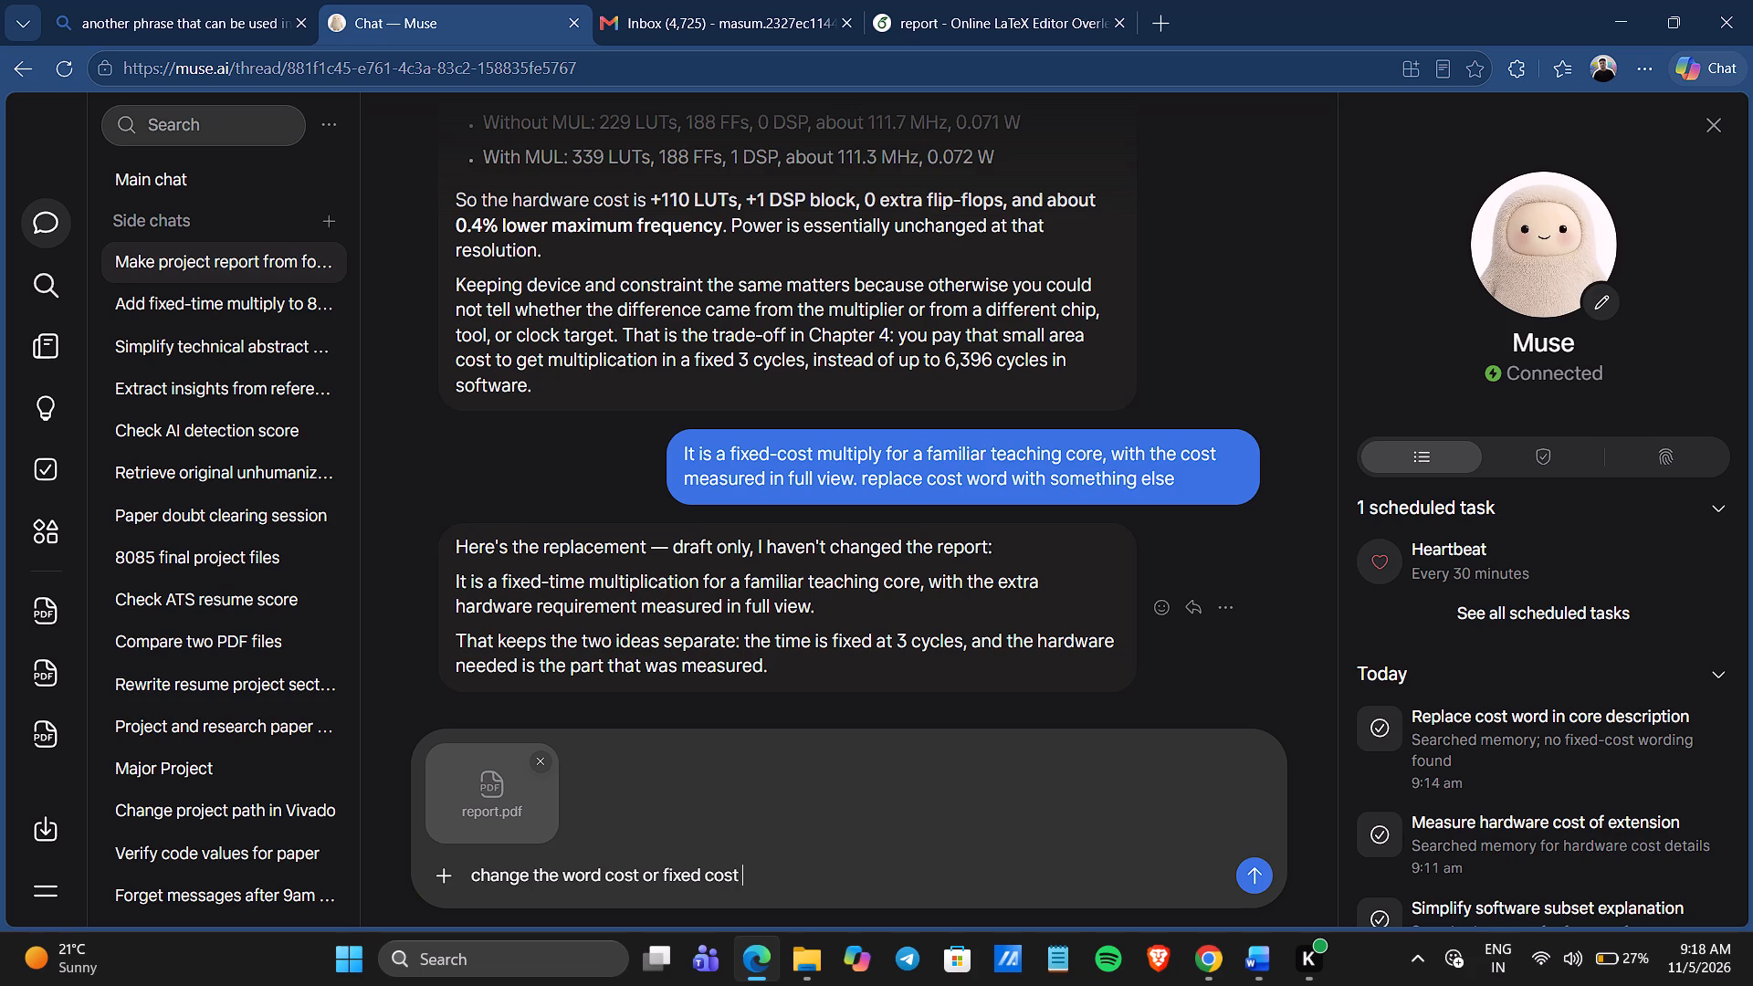
pyautogui.write('in this')
pyautogui.press('space')
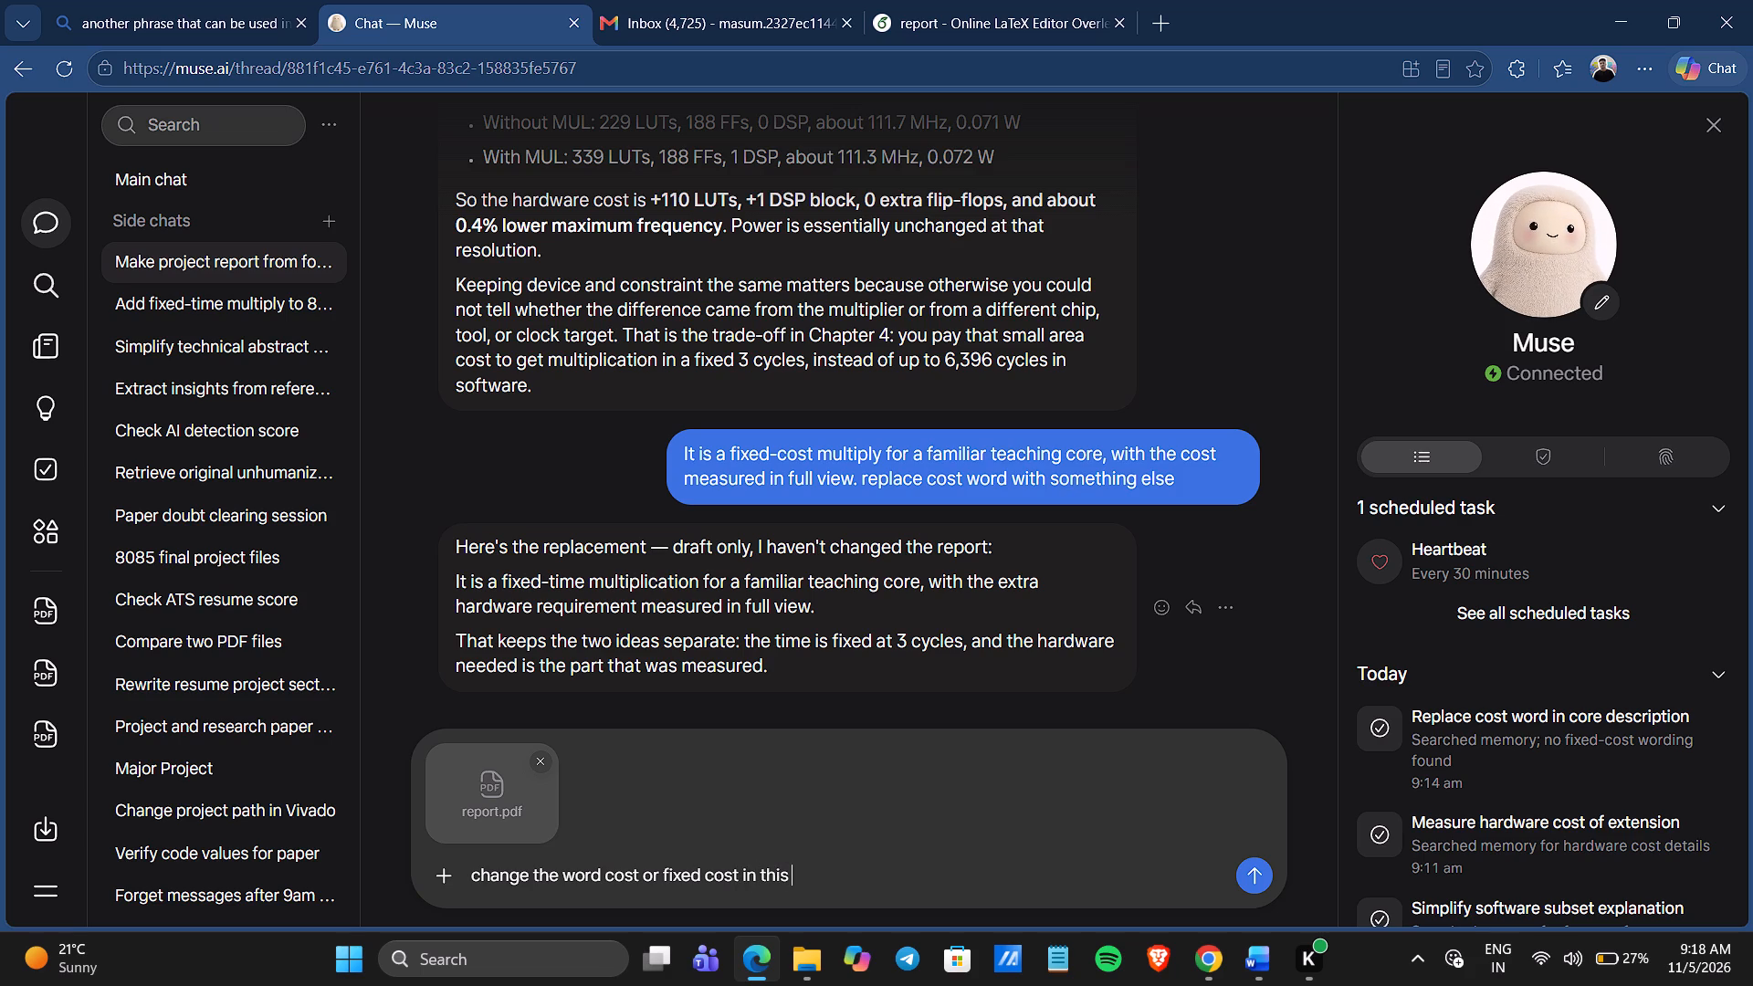
pyautogui.write('pdf')
pyautogui.press('space')
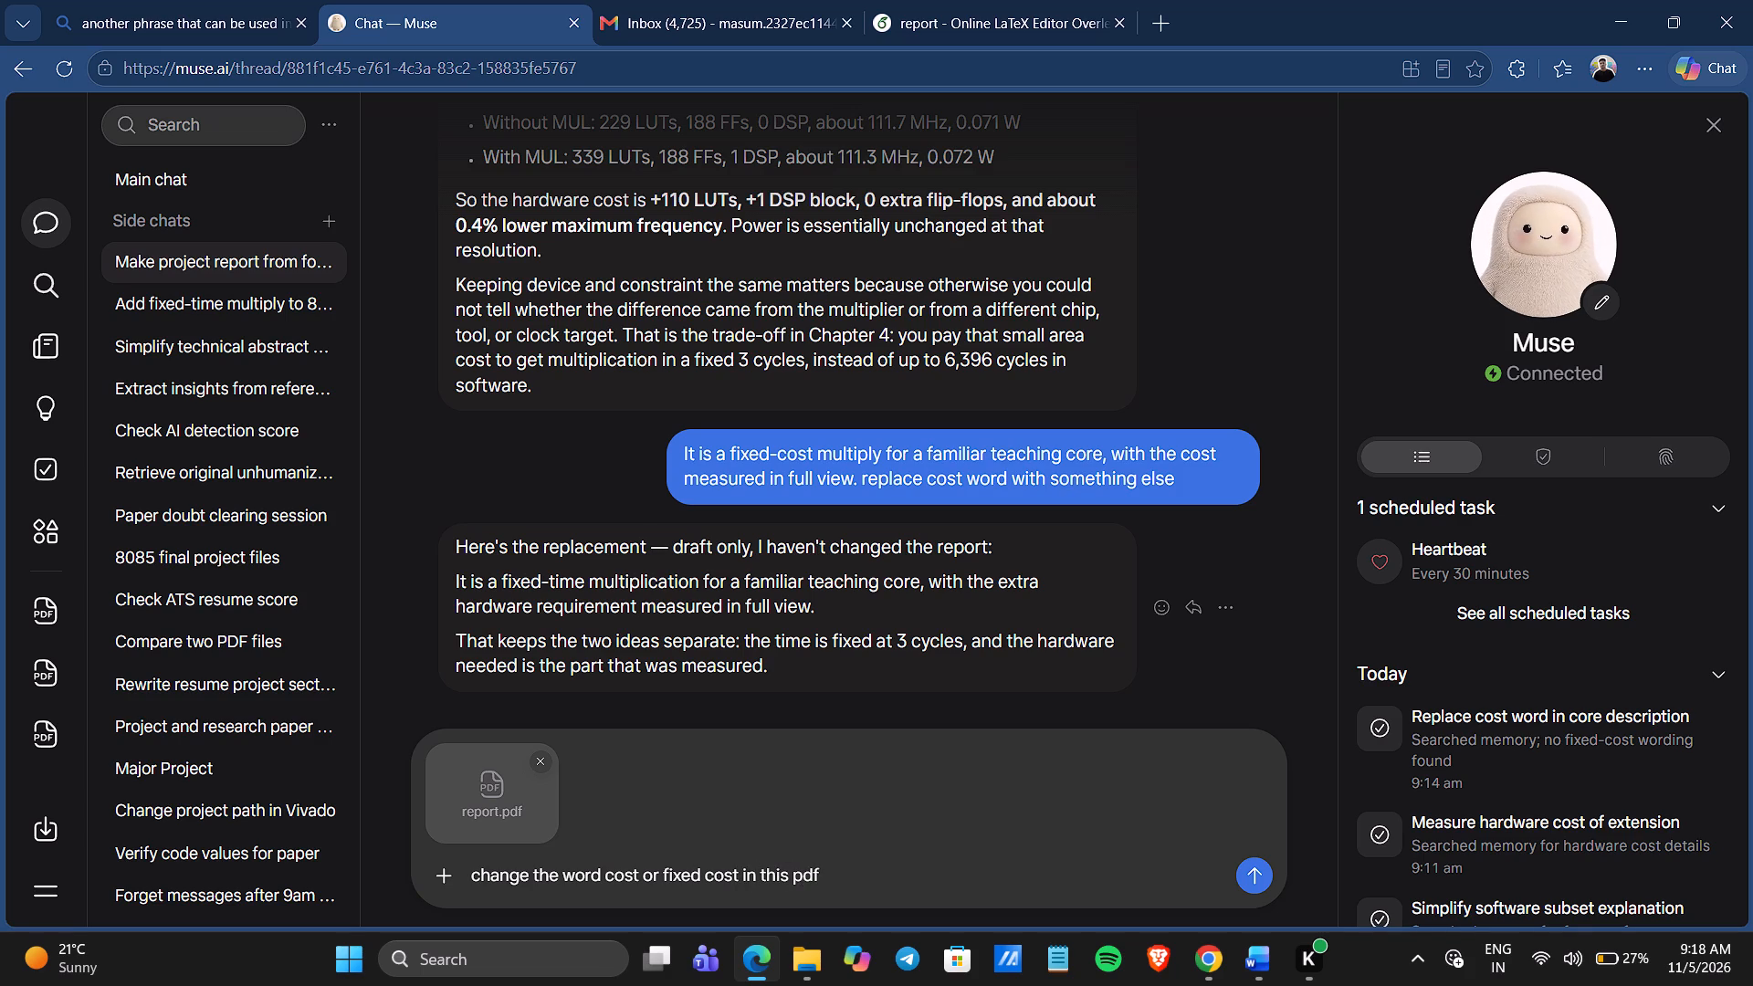
pyautogui.write('aa')
pyautogui.press('=')
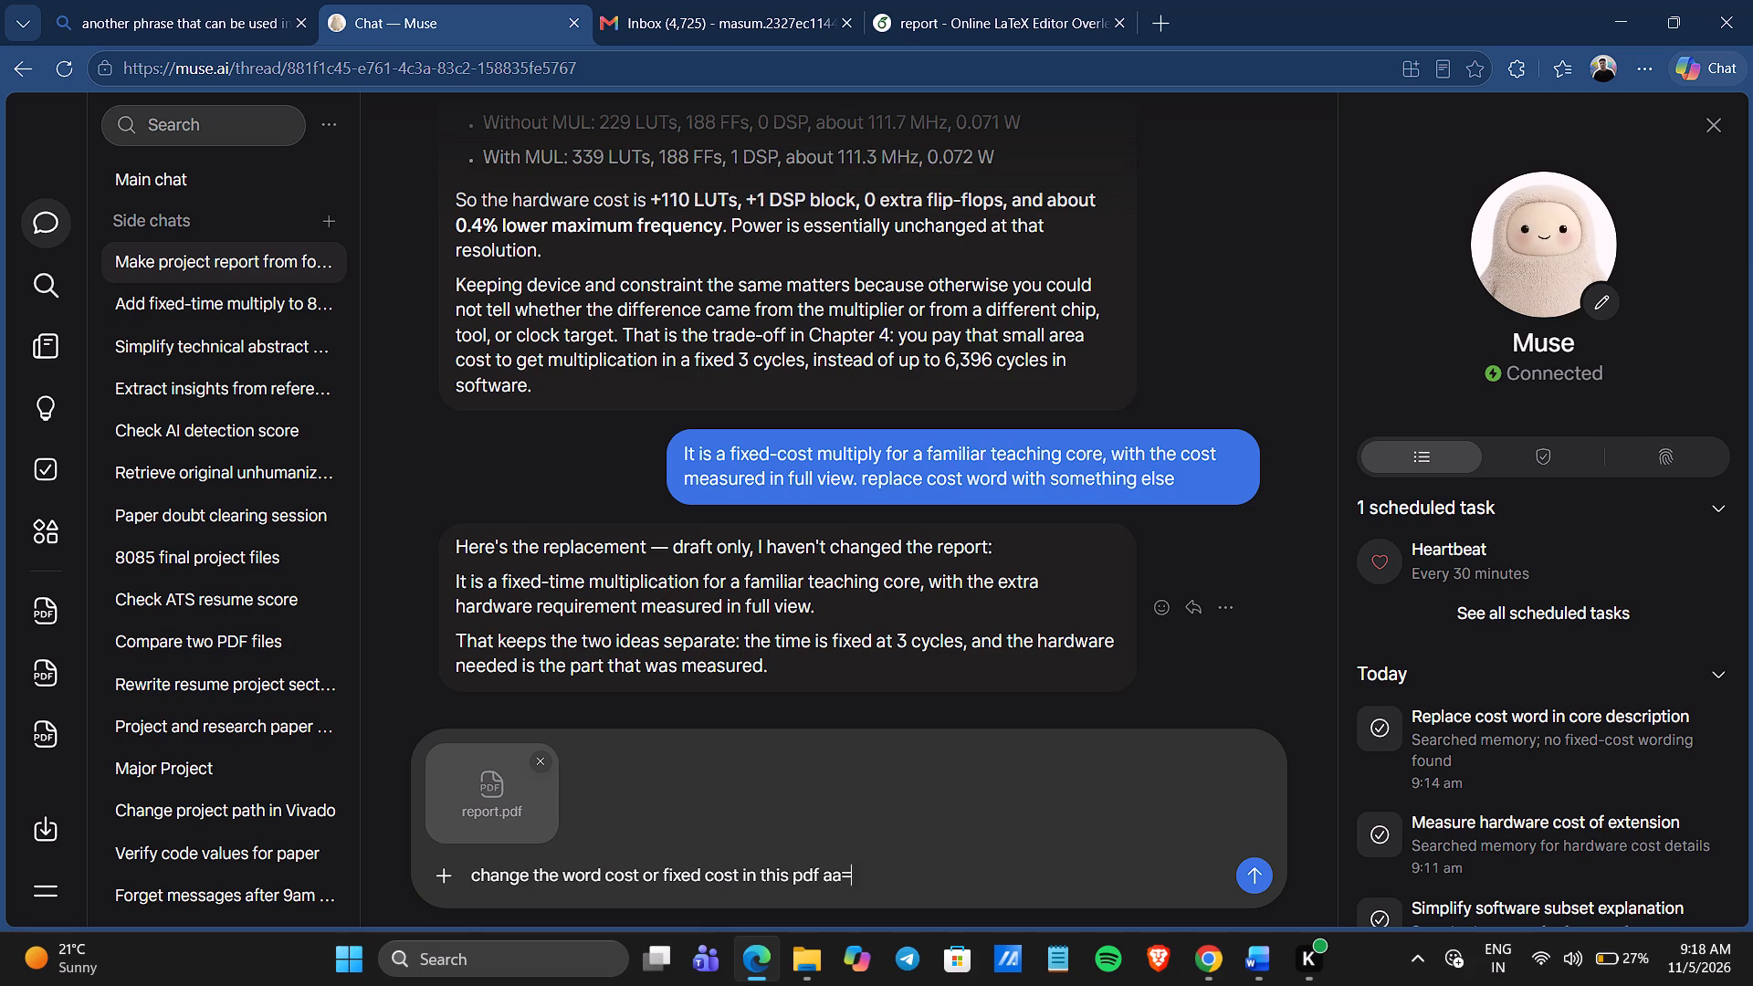
pyautogui.press('BackSpace')
pyautogui.press('BackSpace')
pyautogui.write('s you did with')
pyautogui.press('space')
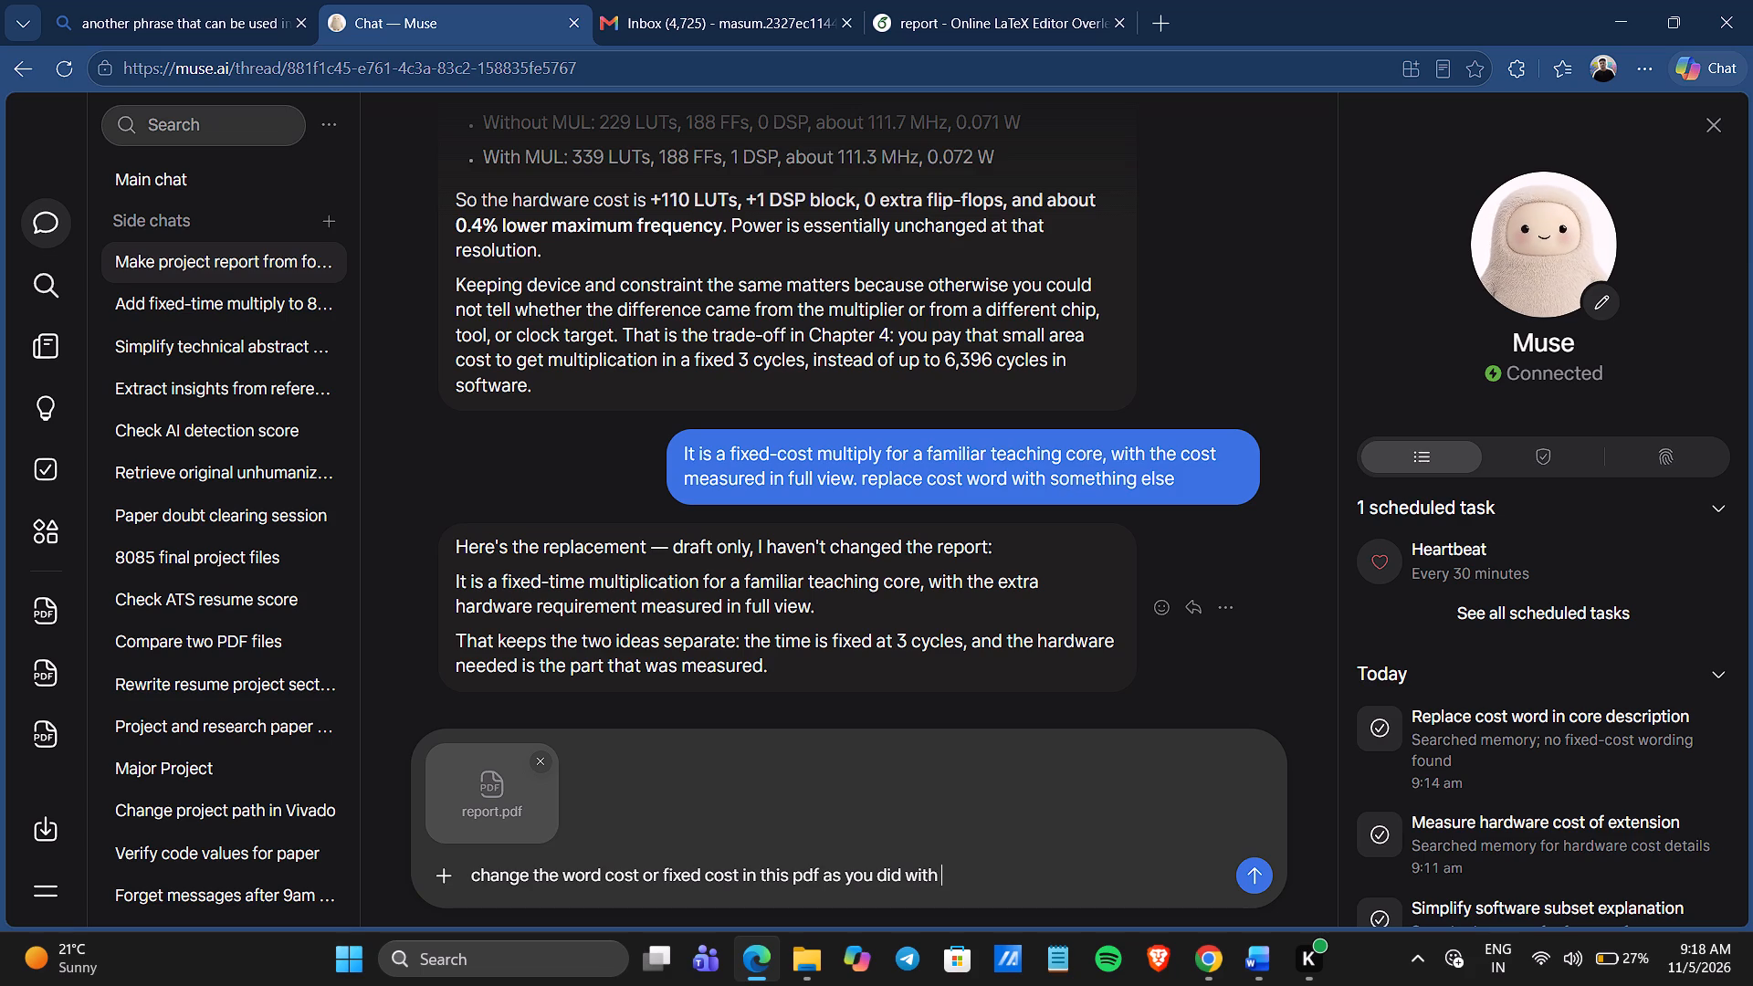
pyautogui.write('fixed')
pyautogui.press('space')
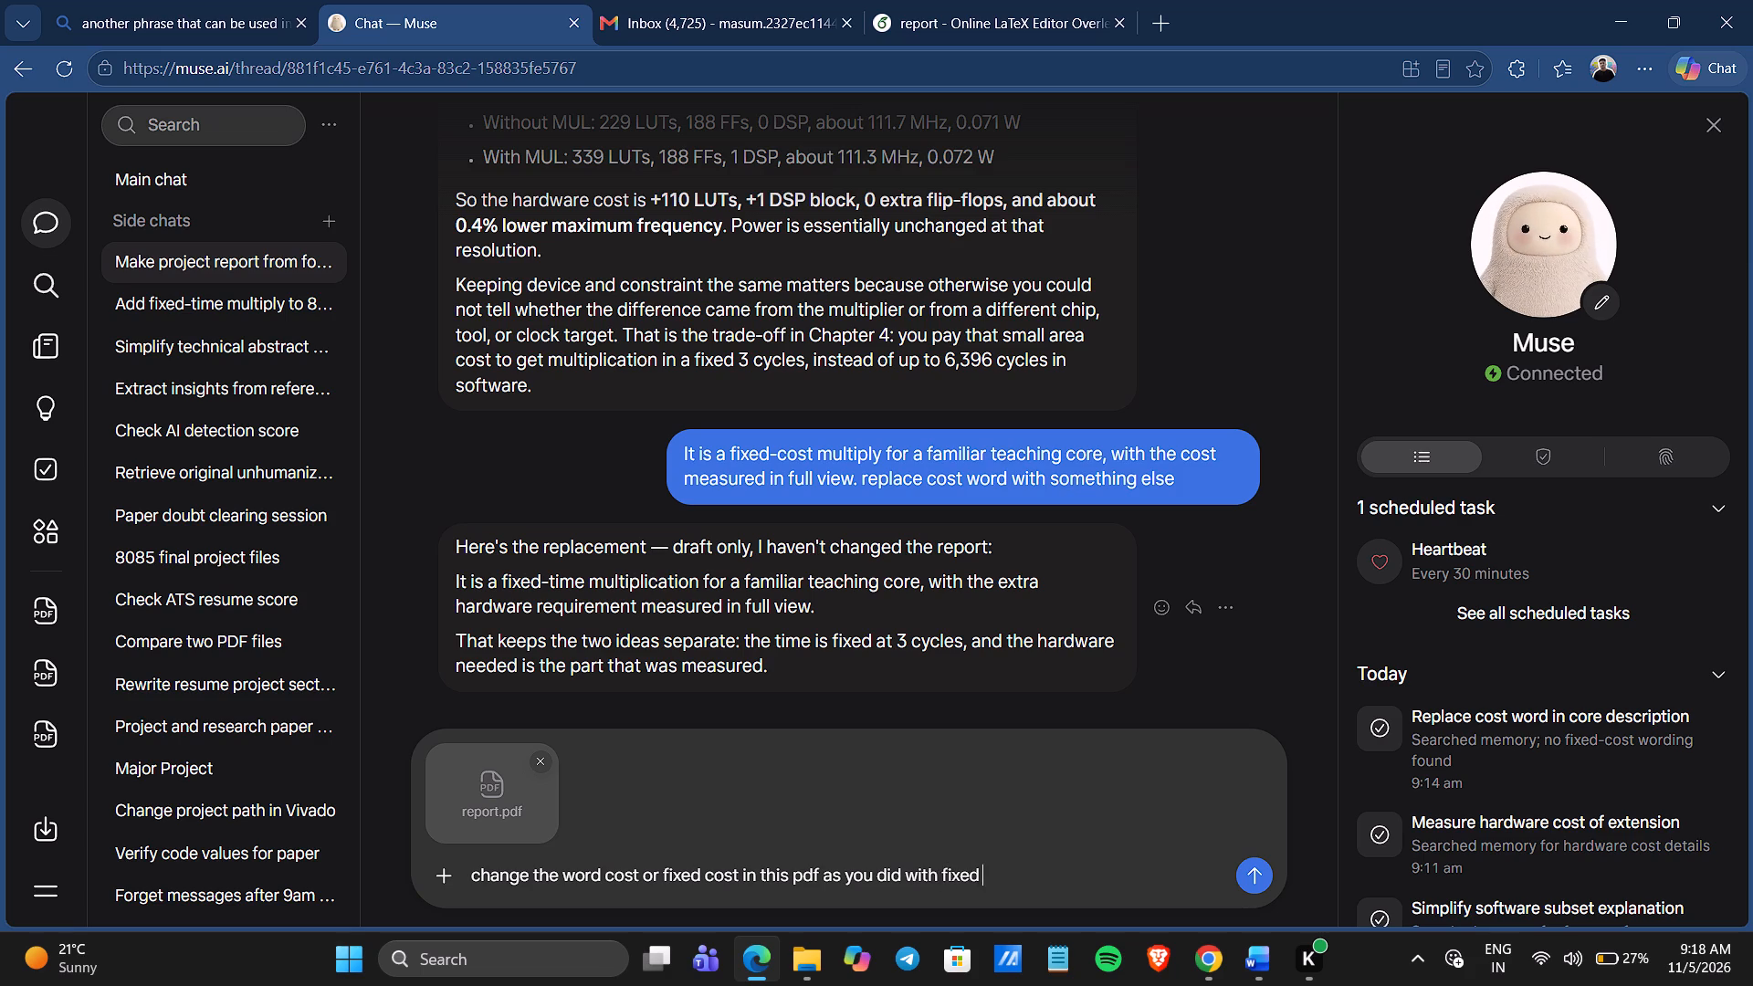
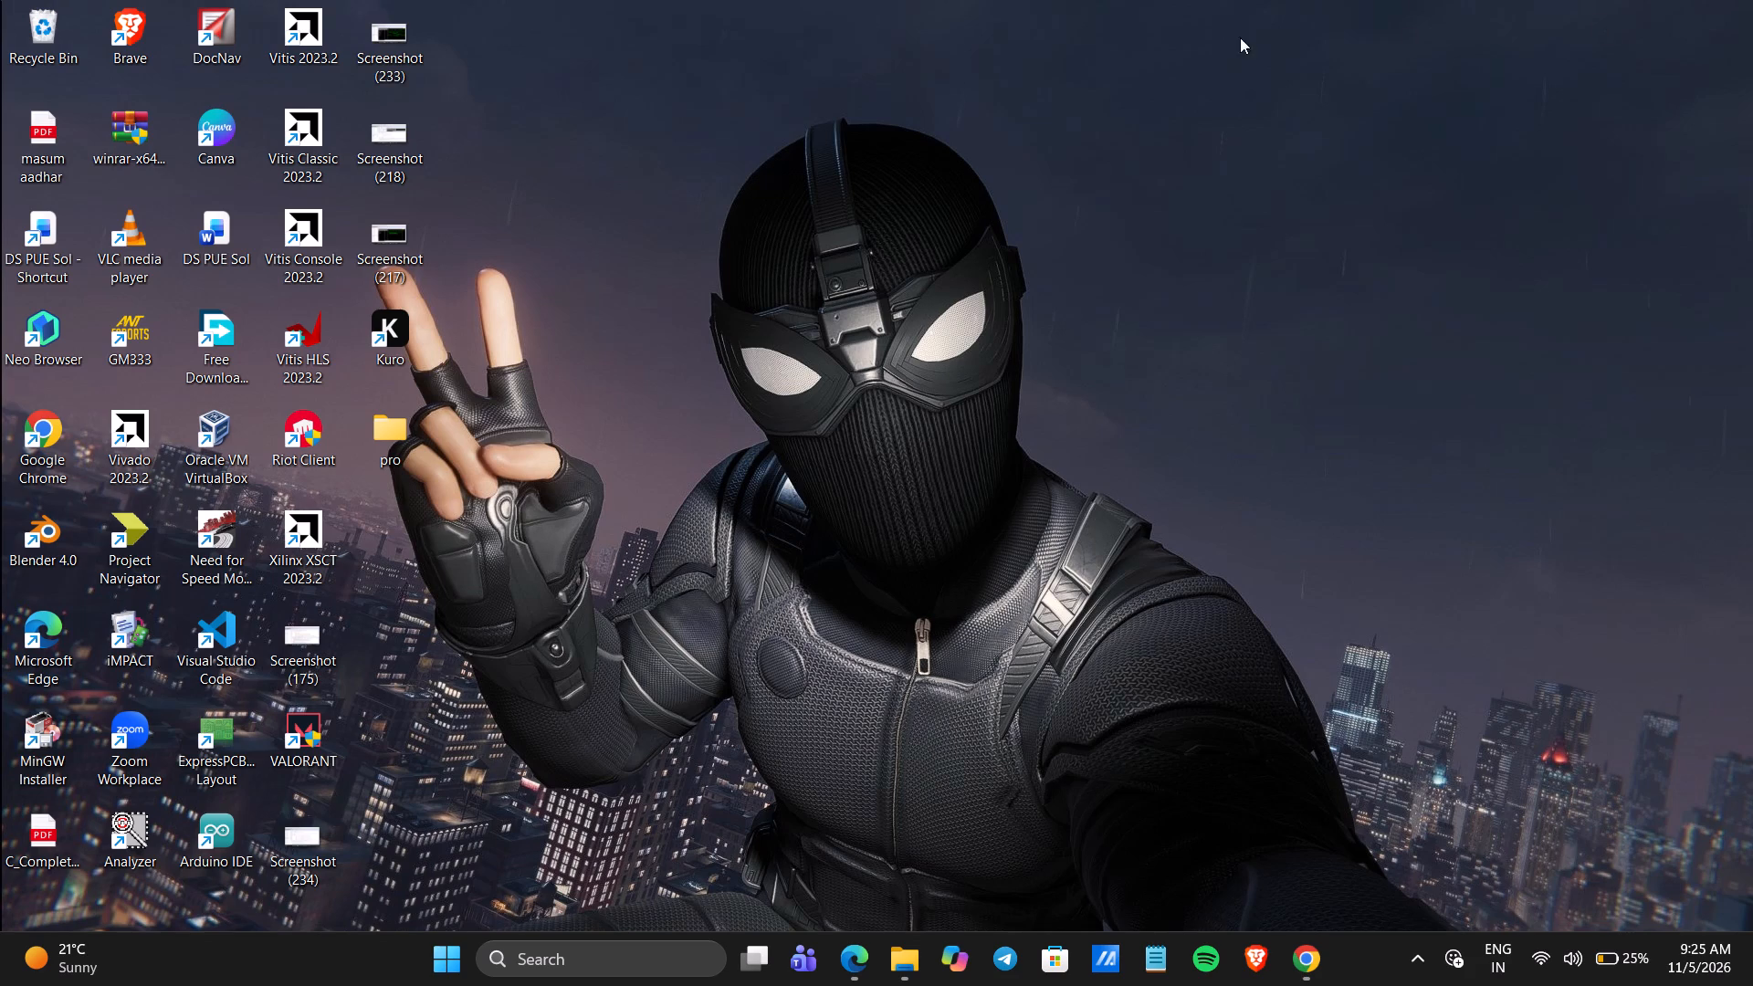
pyautogui.moveTo(414, 305); pyautogui.dragTo(409, 319)
pyautogui.click(409, 319)
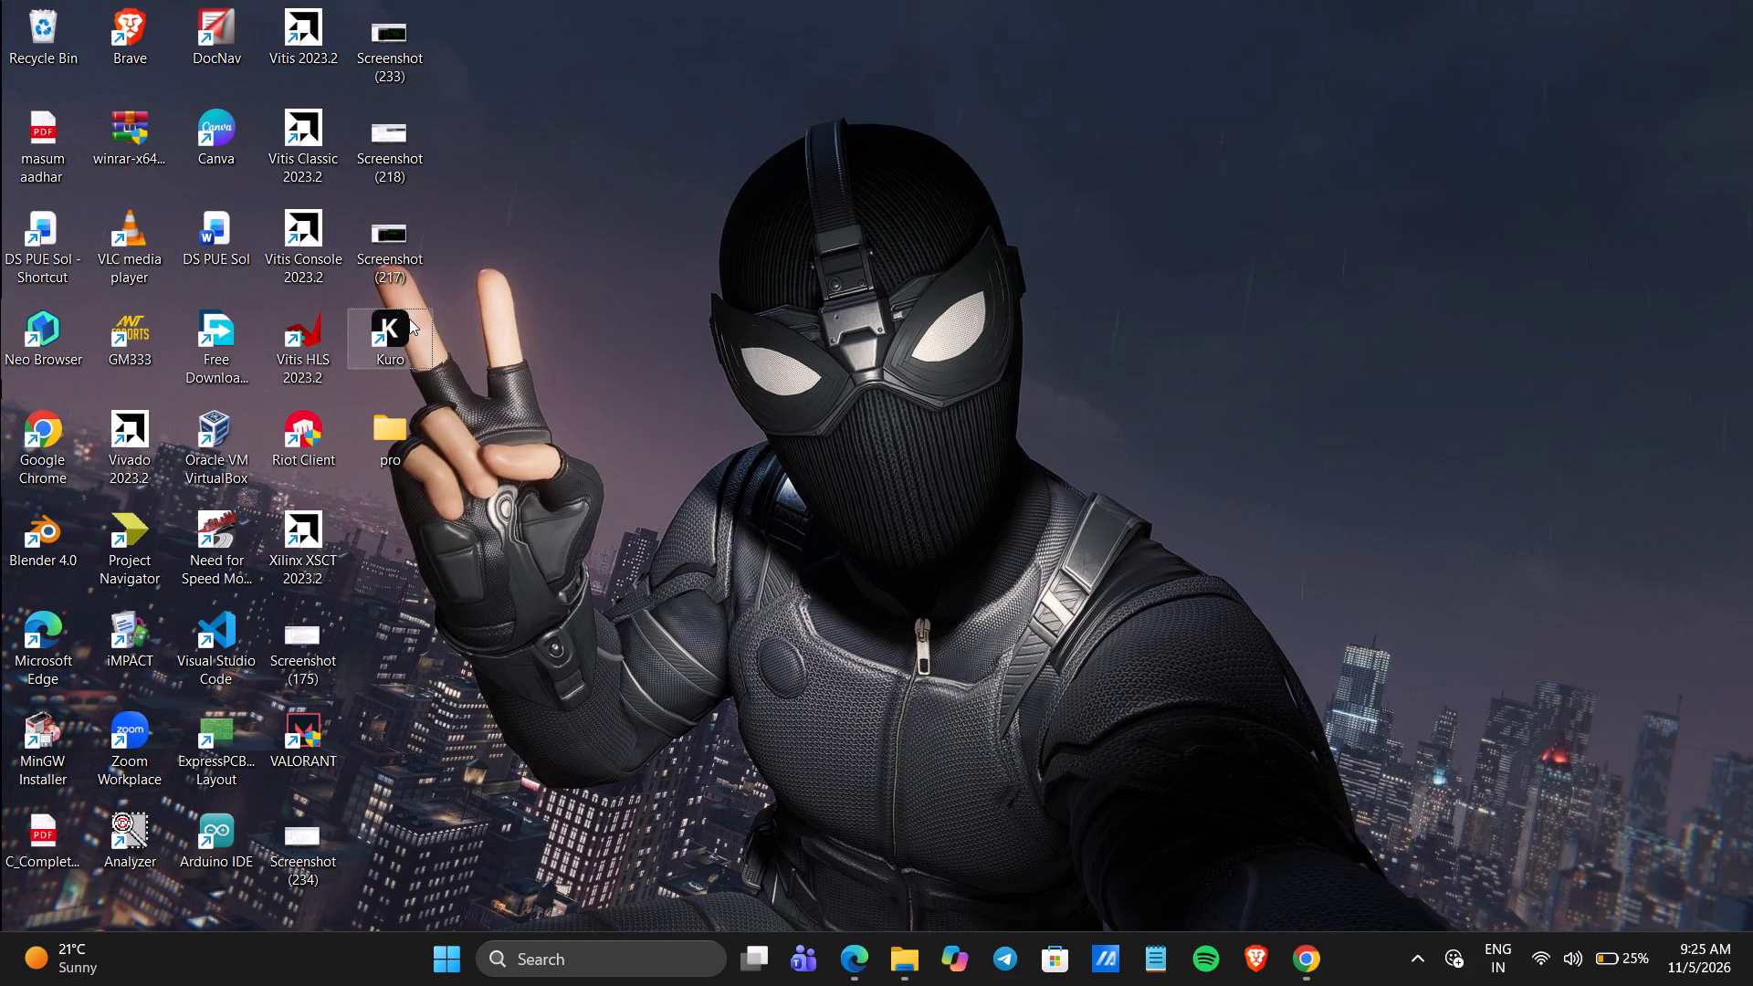
pyautogui.doubleClick(409, 319)
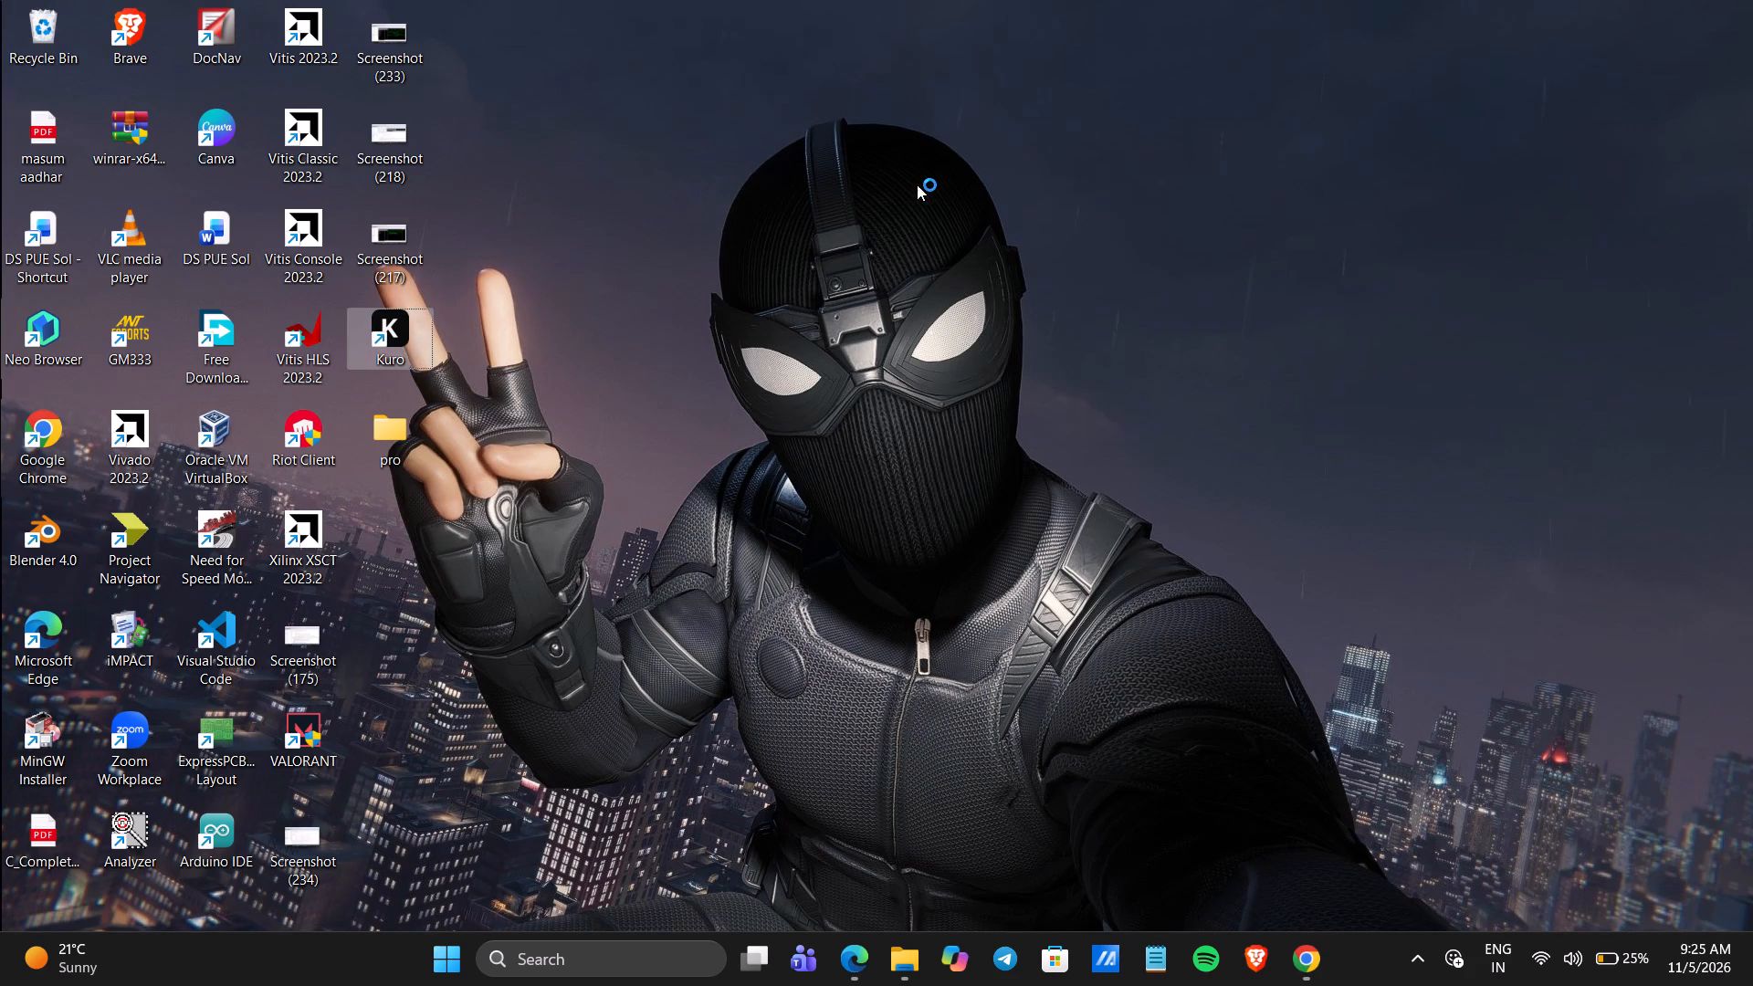
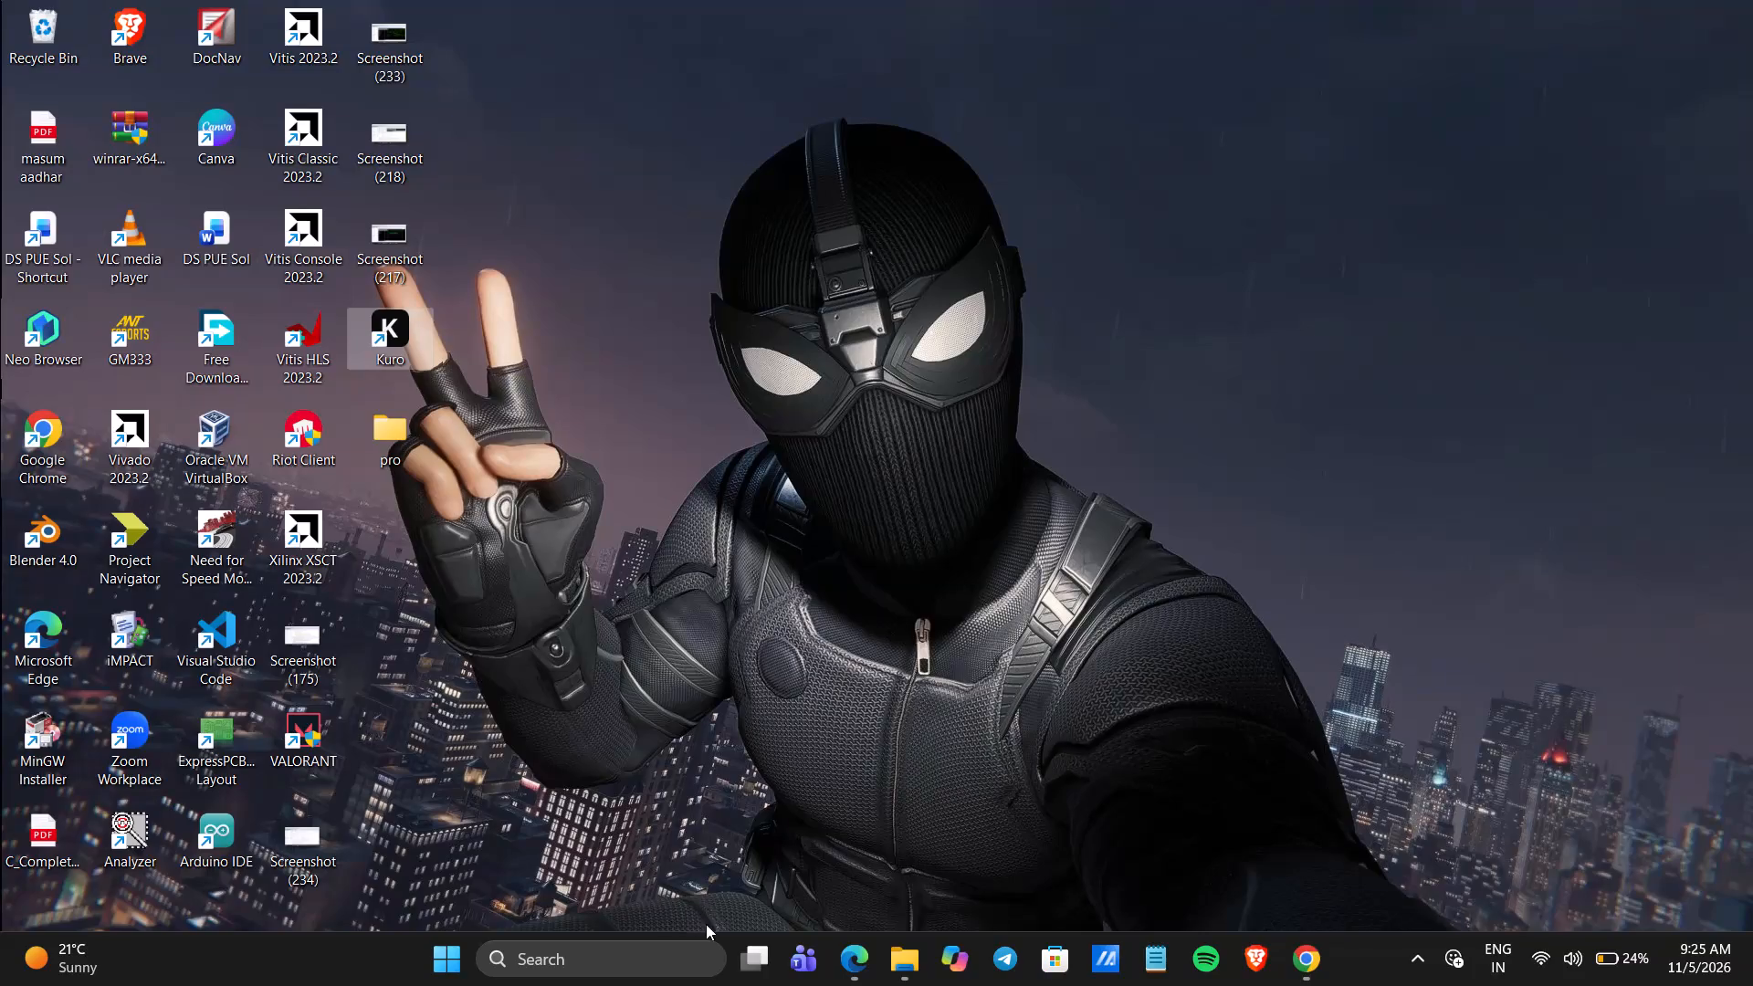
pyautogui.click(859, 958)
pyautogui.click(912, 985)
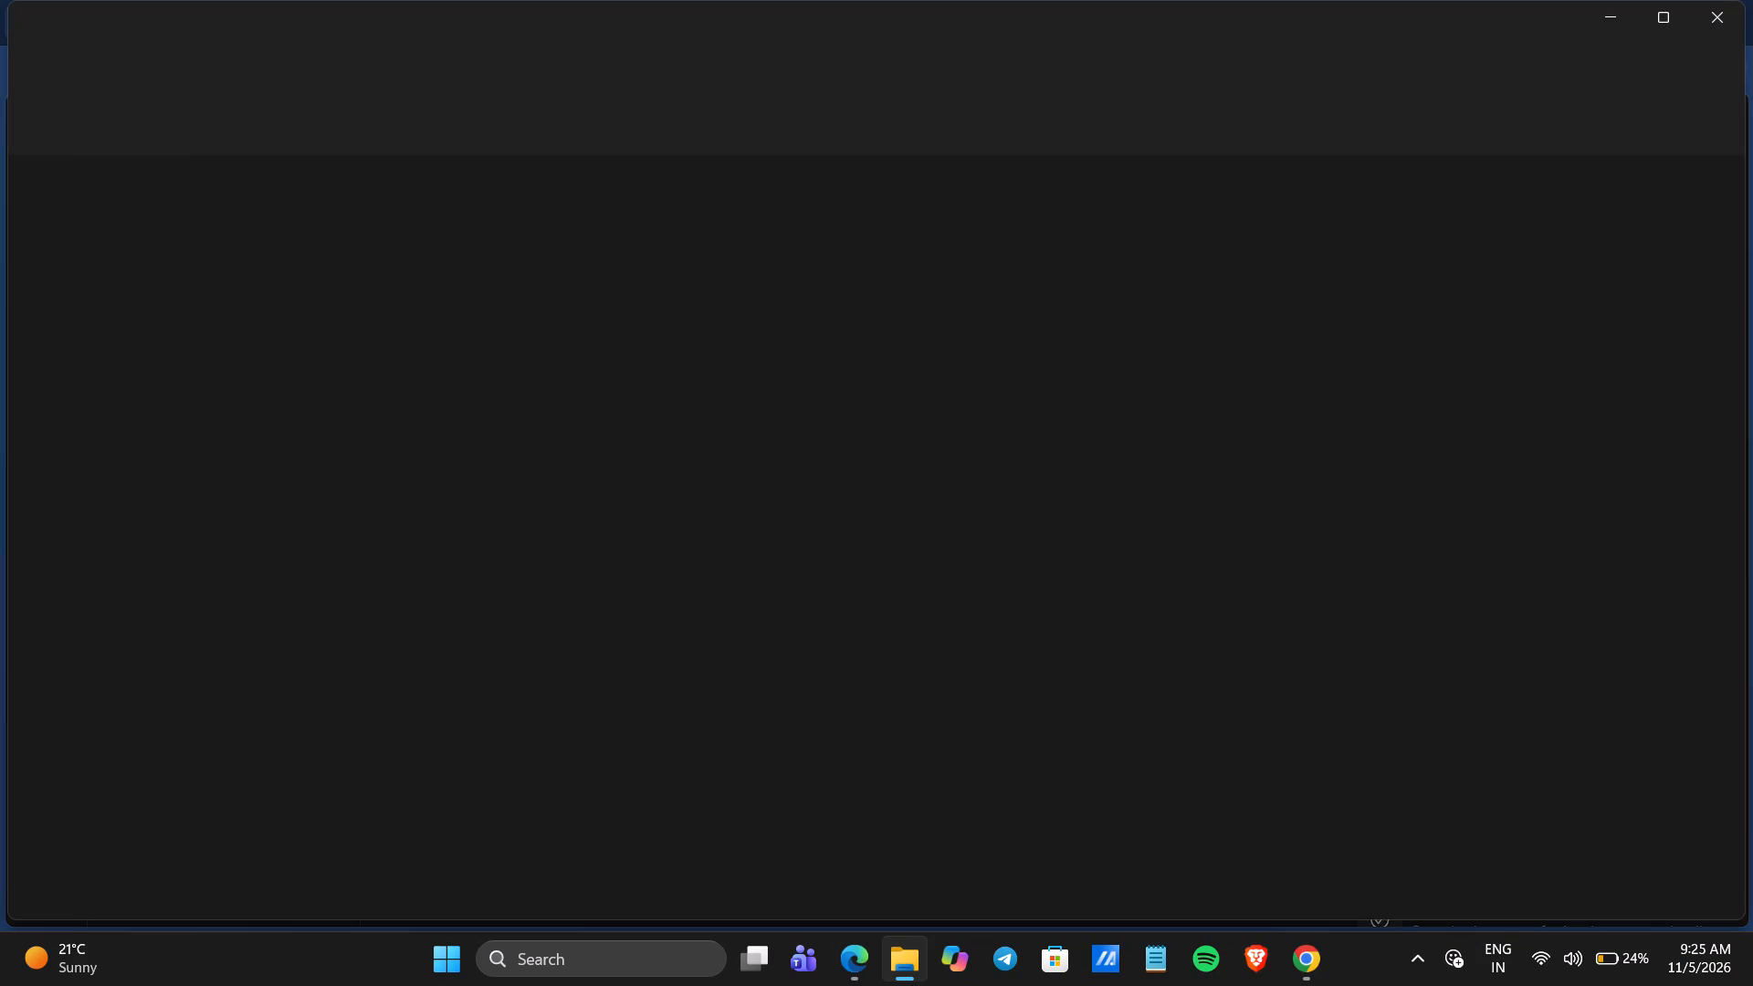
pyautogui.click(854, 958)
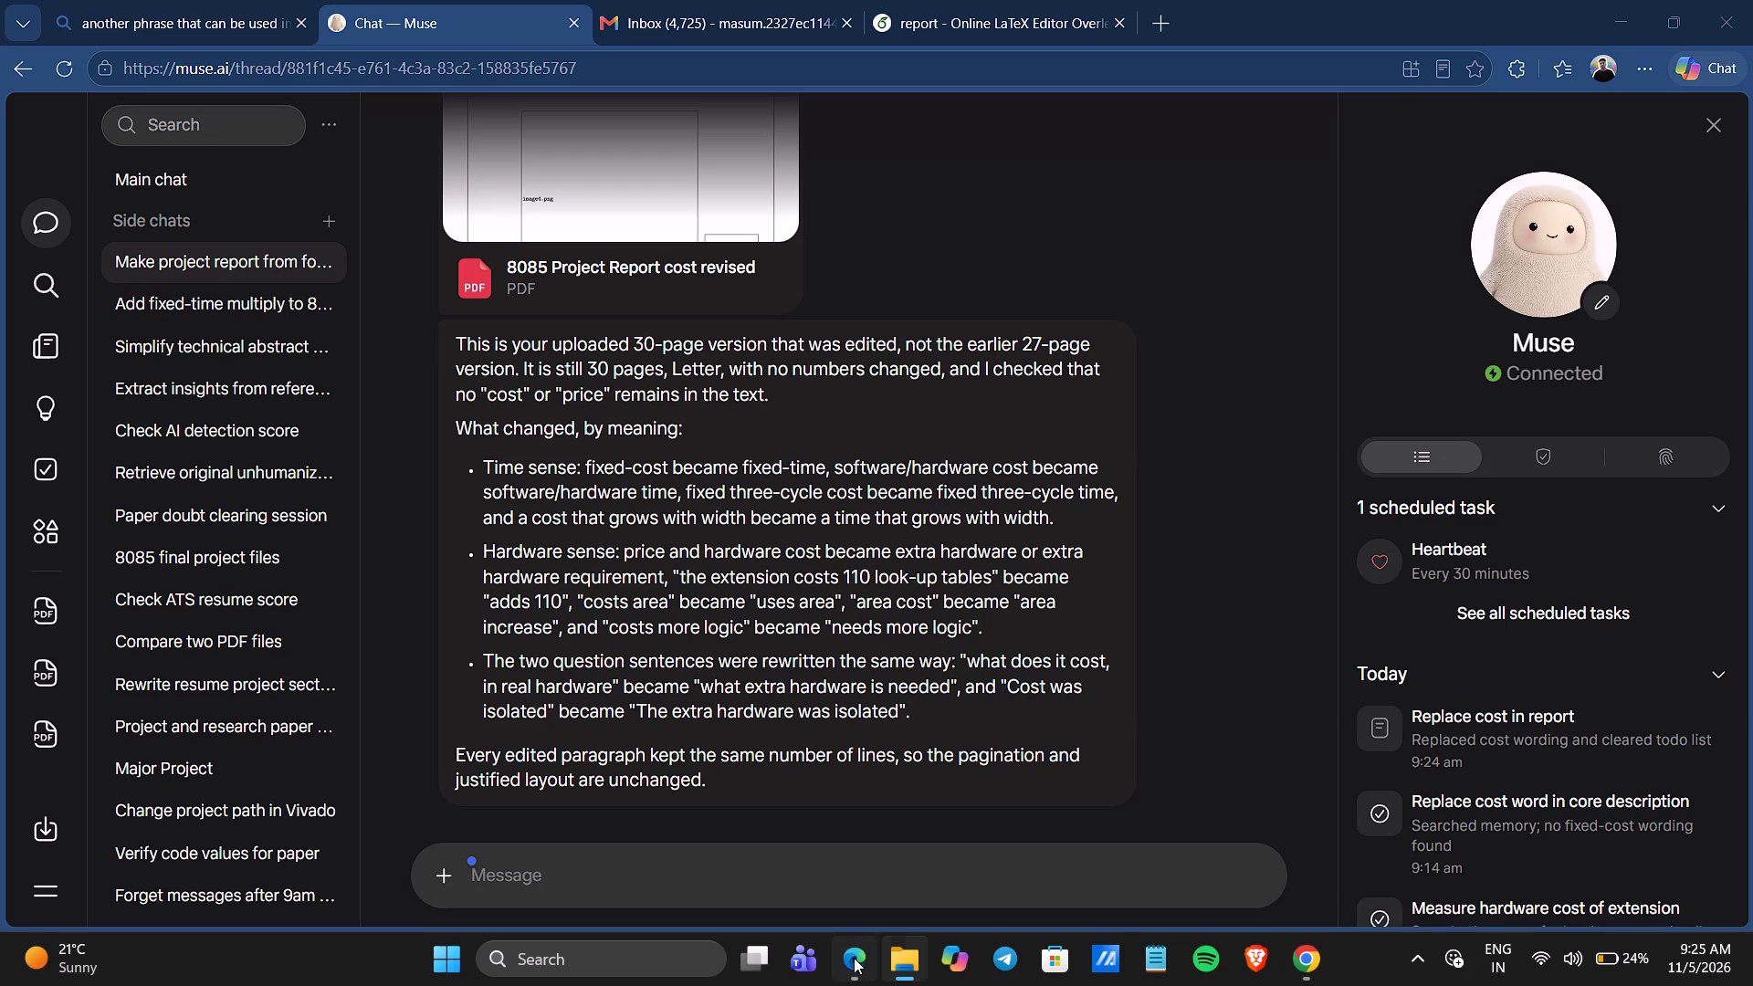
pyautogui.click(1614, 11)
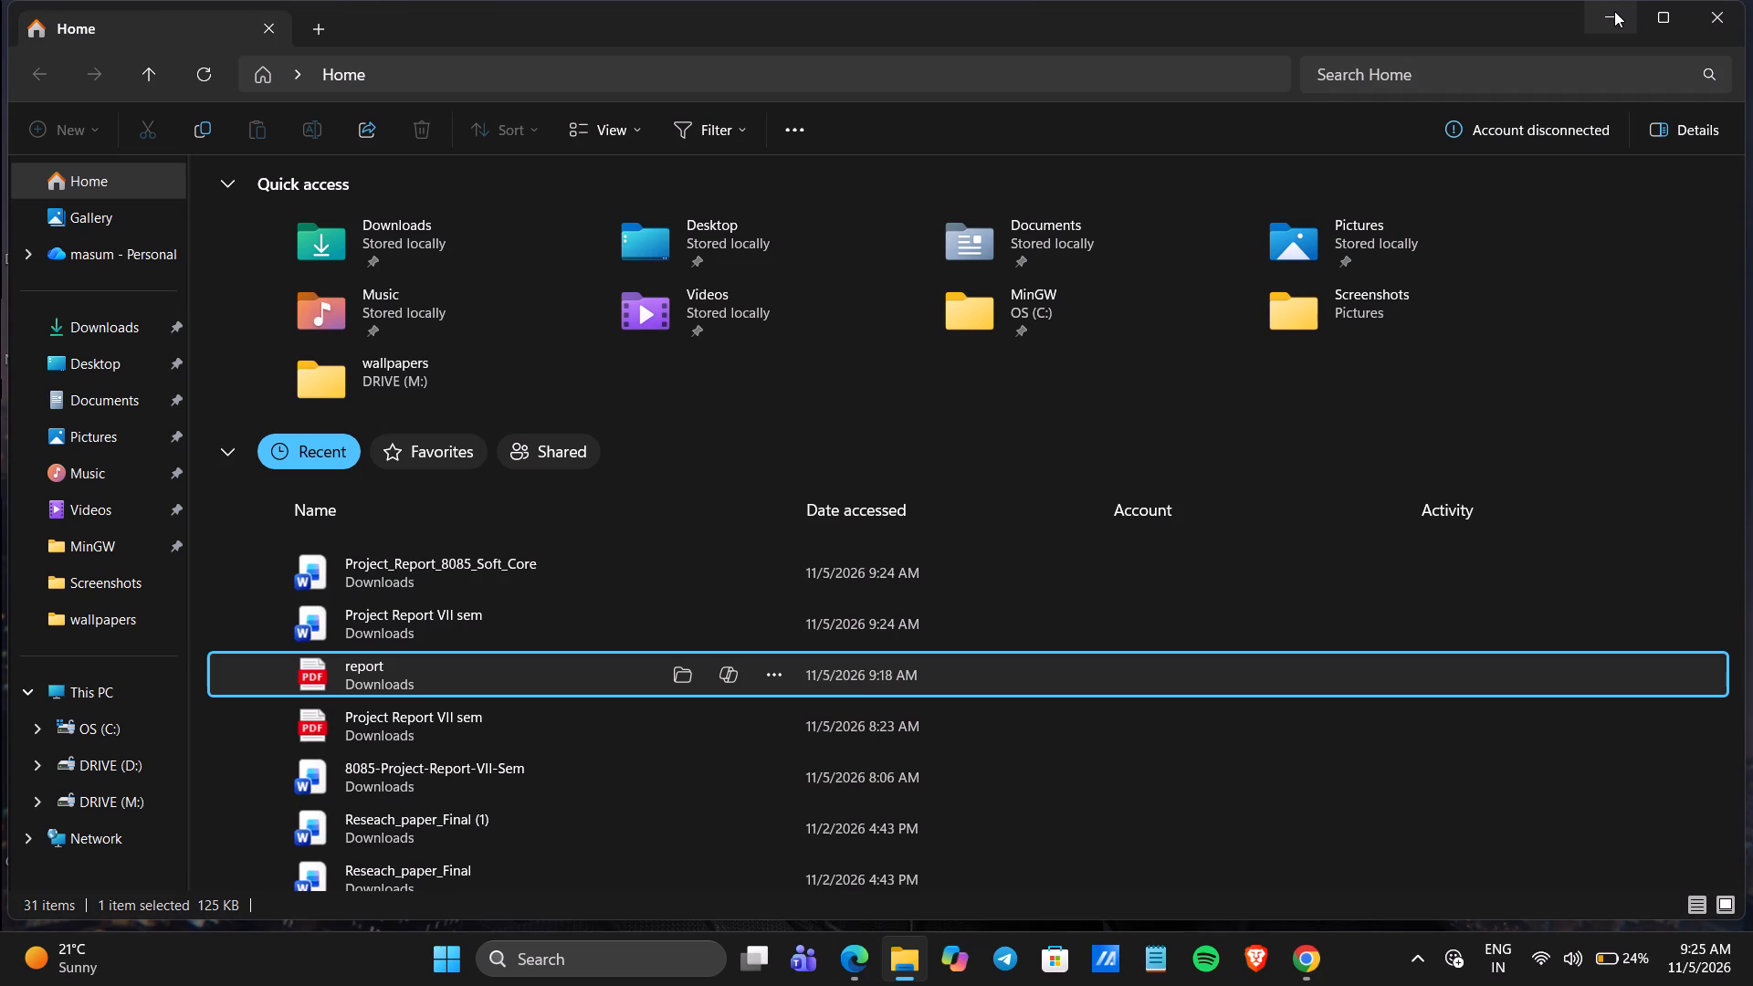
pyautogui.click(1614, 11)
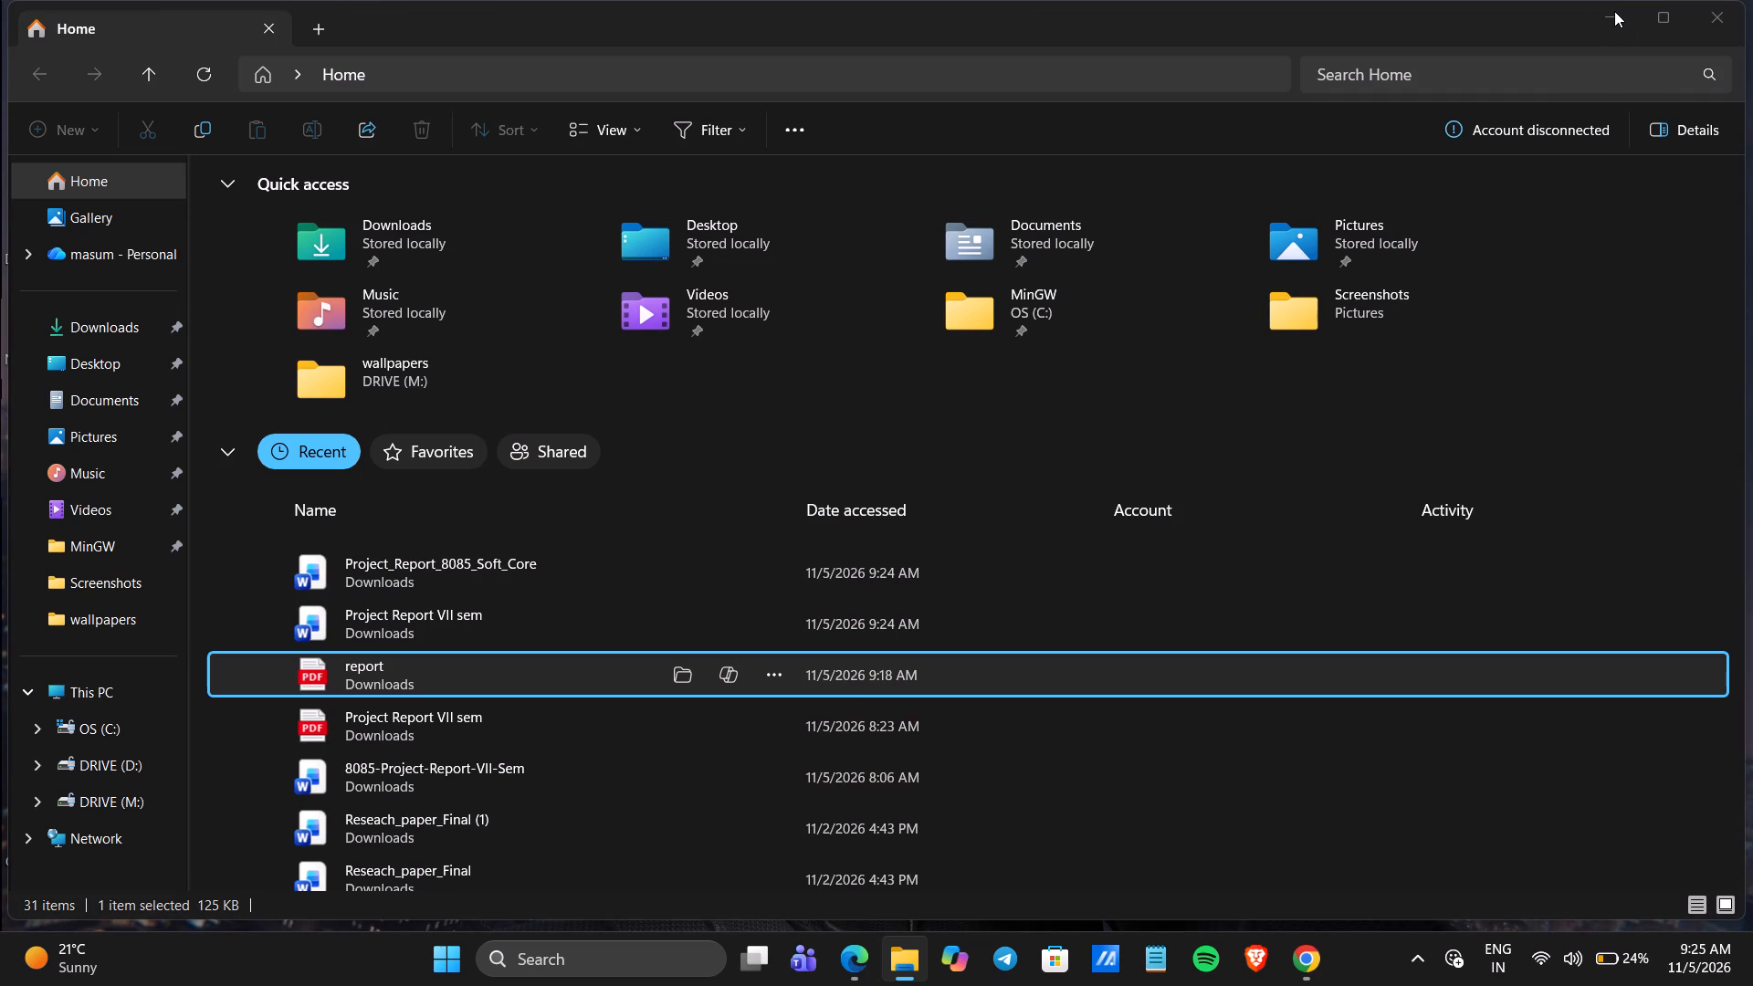